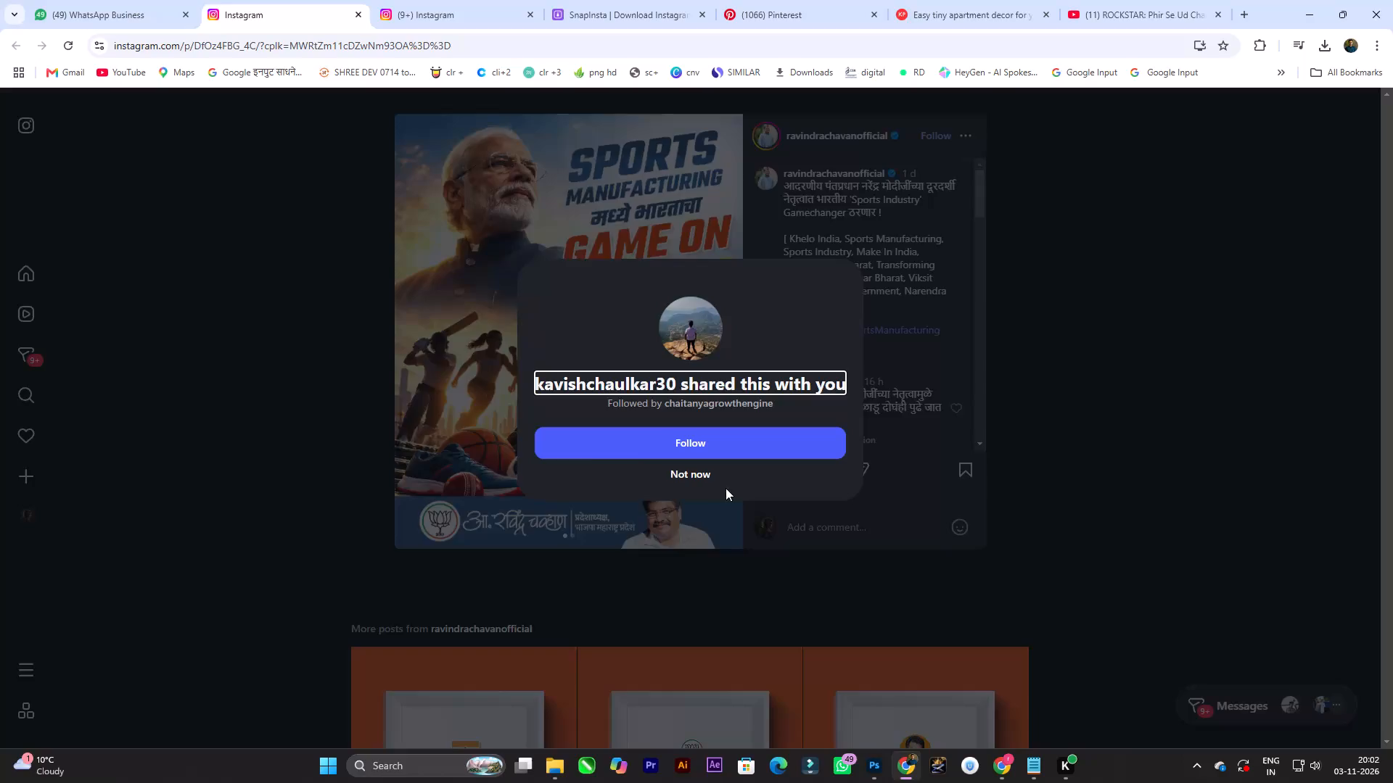
Decline the follow suggestion and view the second slide of the shared sports manufacturing post, returning to its first slide.
click(691, 477)
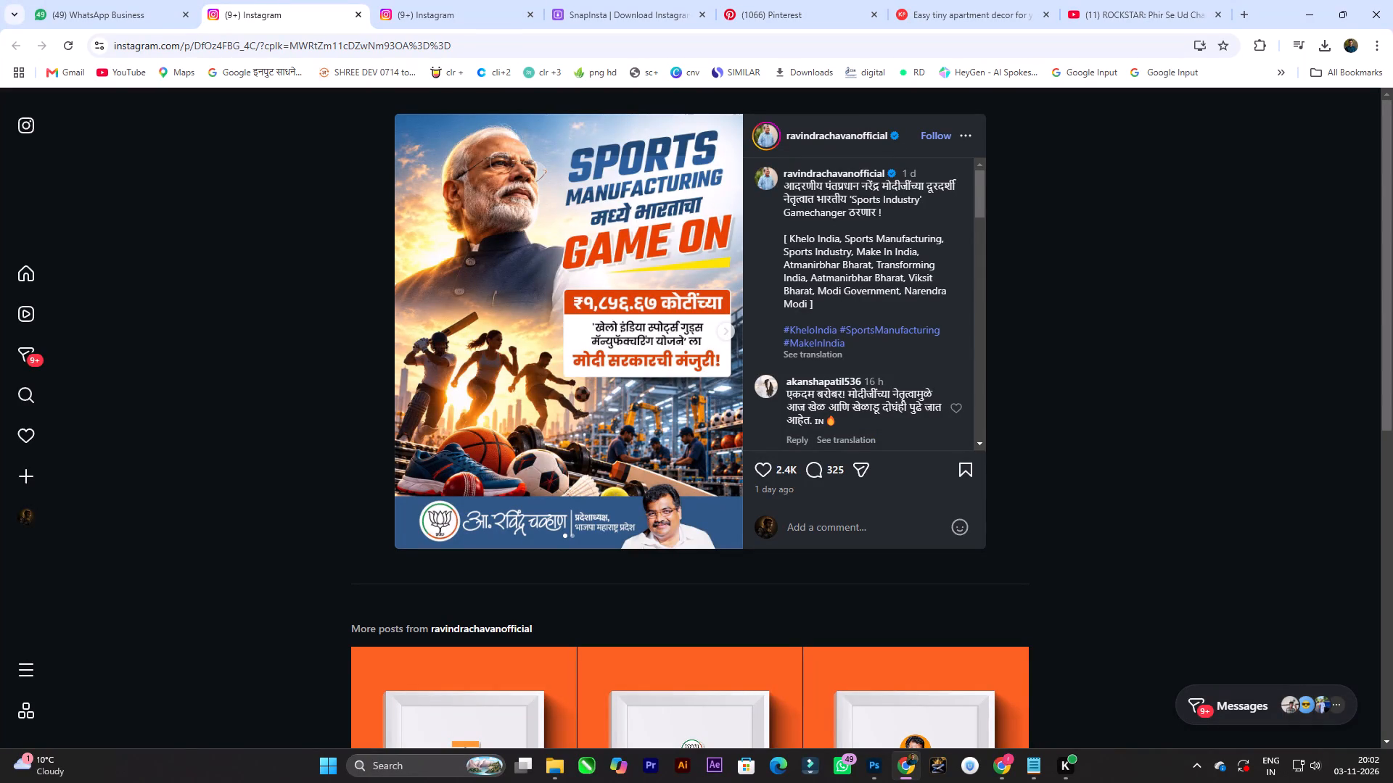
click(729, 333)
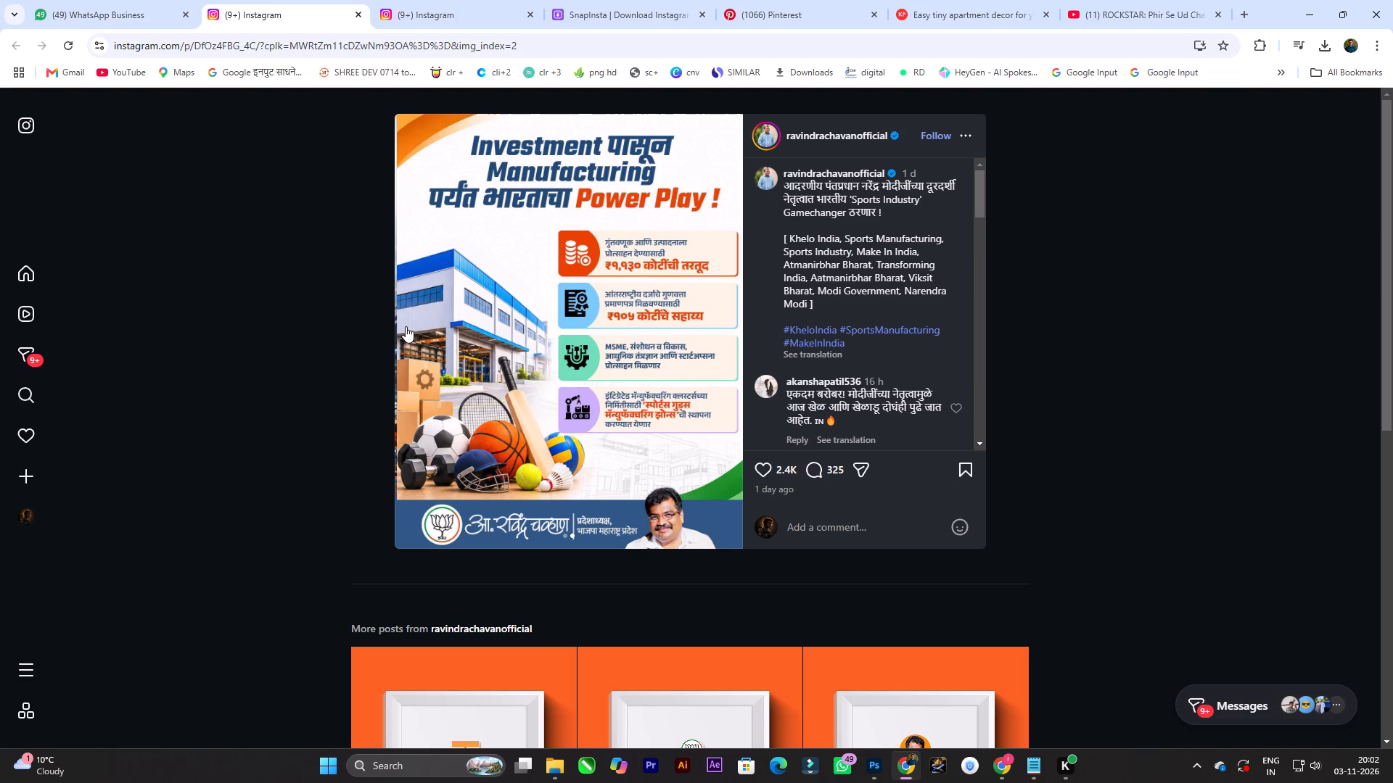
click(406, 326)
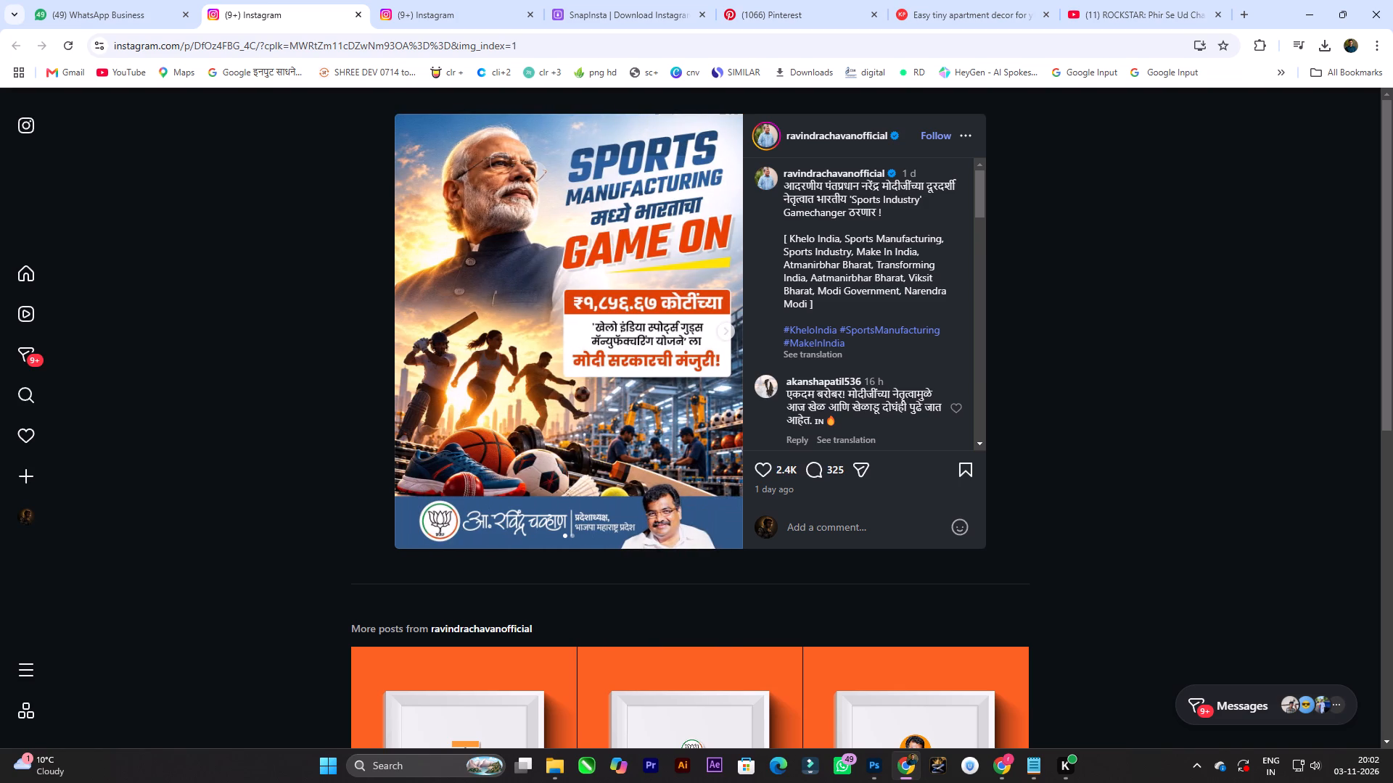
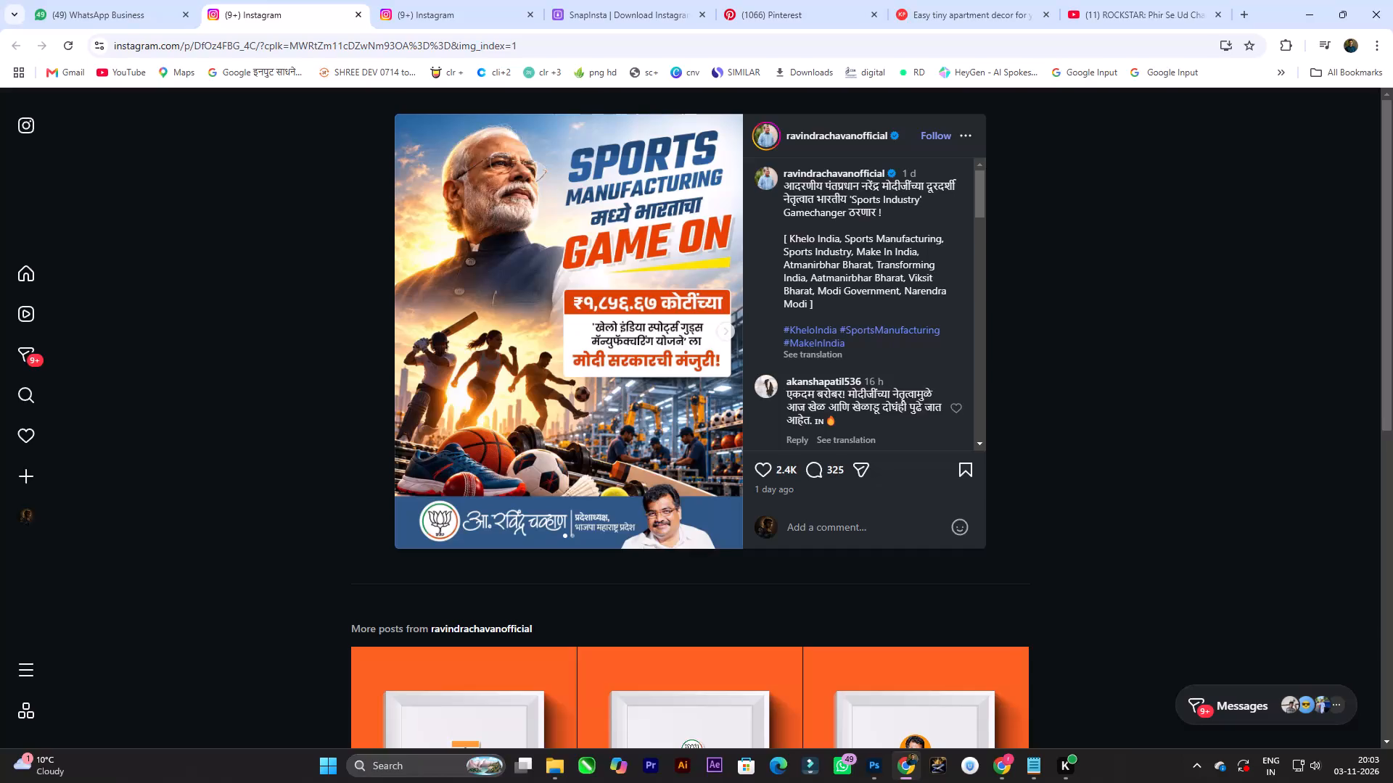
Compare the two slides of the sports manufacturing post by switching between them repeatedly, ending on the first slide.
click(730, 336)
click(411, 334)
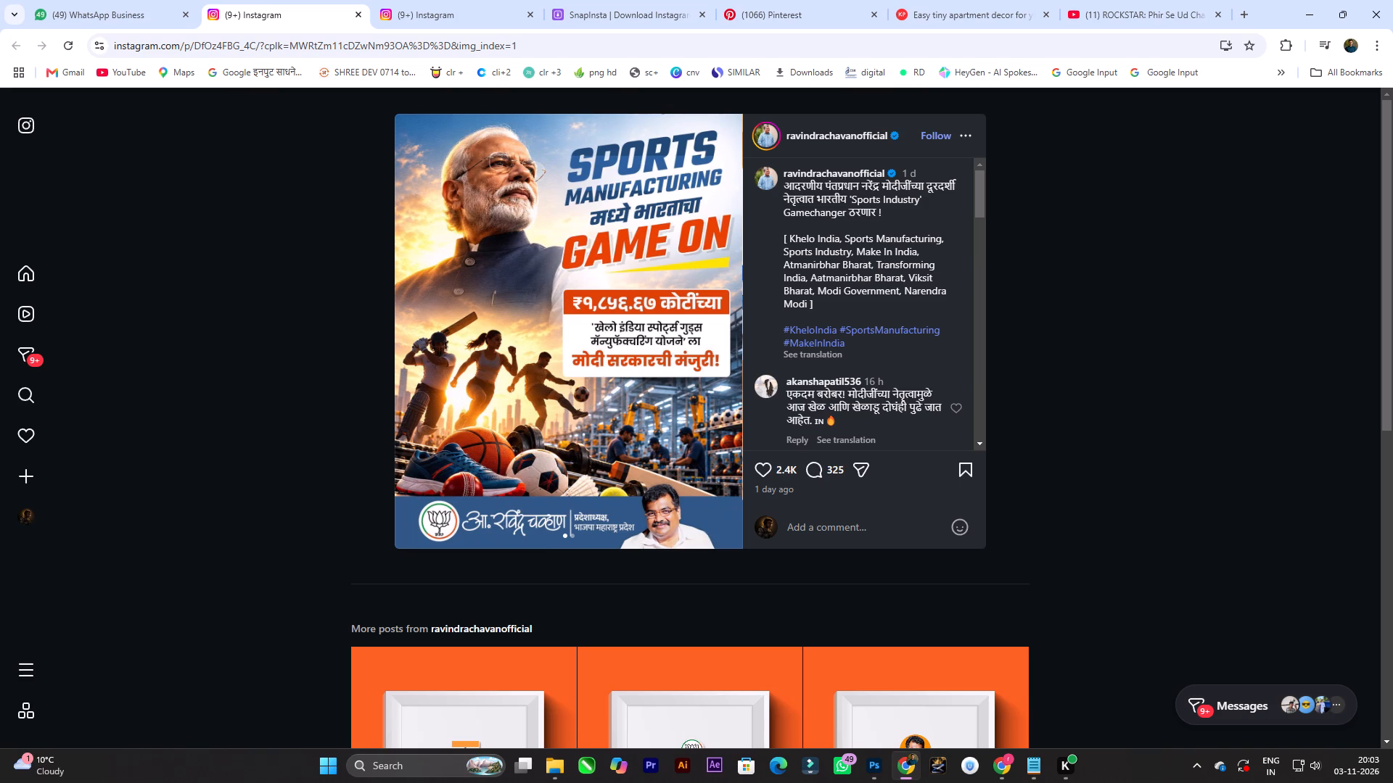
click(728, 339)
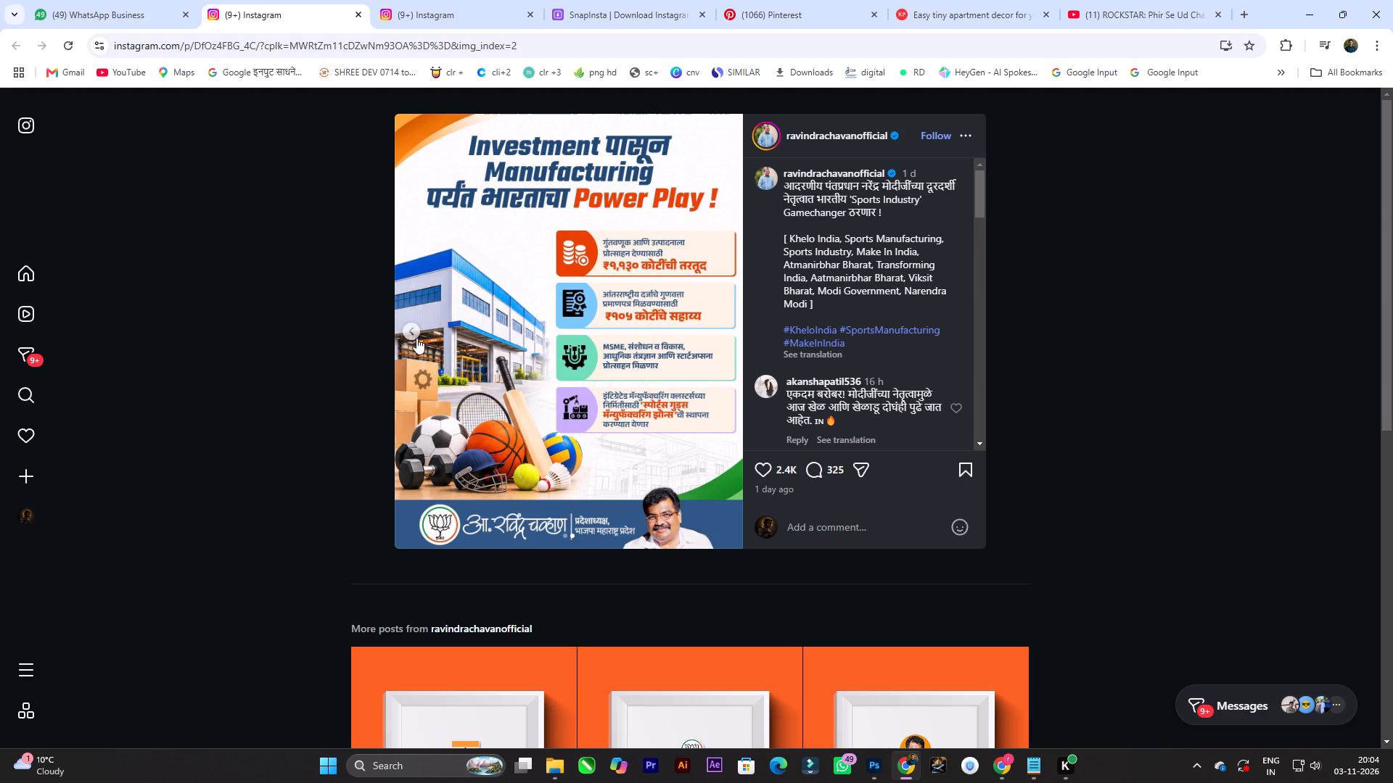
click(413, 332)
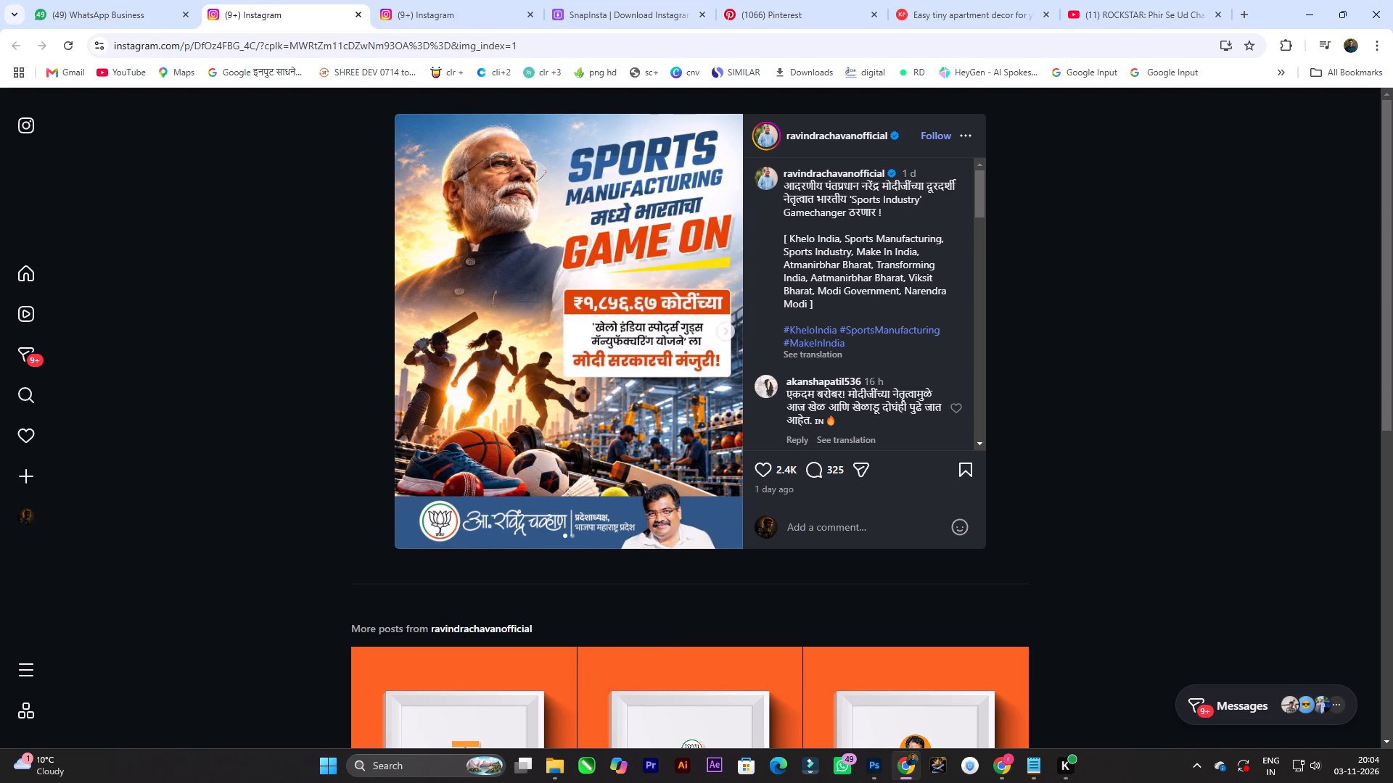
click(734, 338)
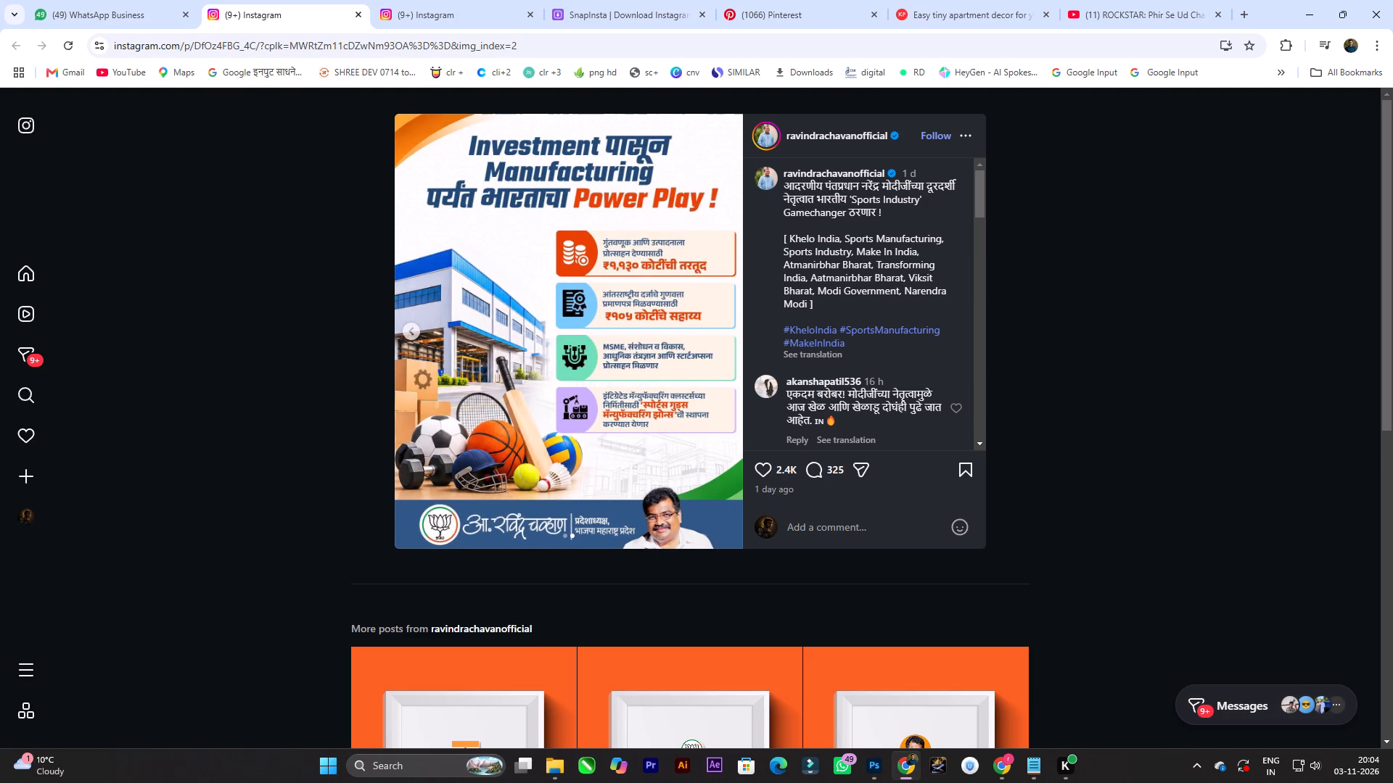
click(414, 334)
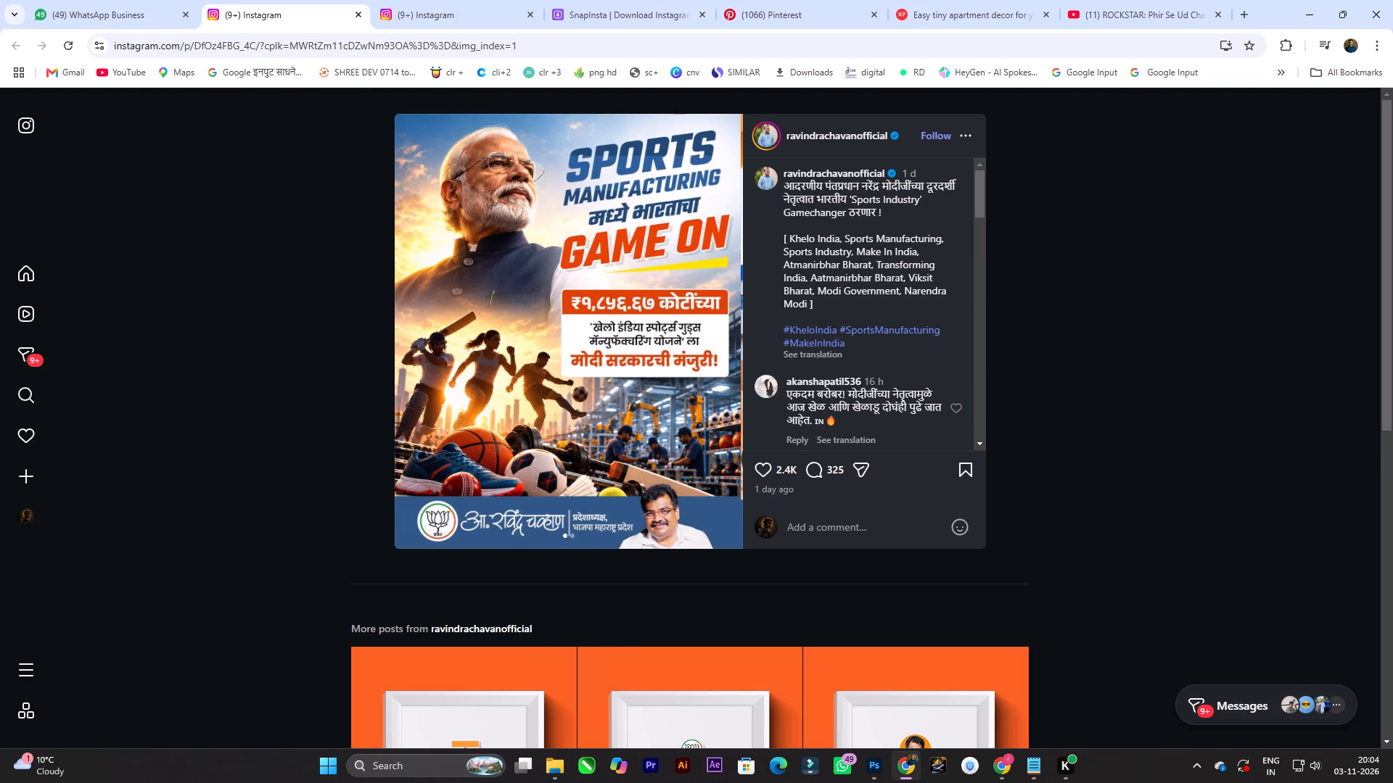
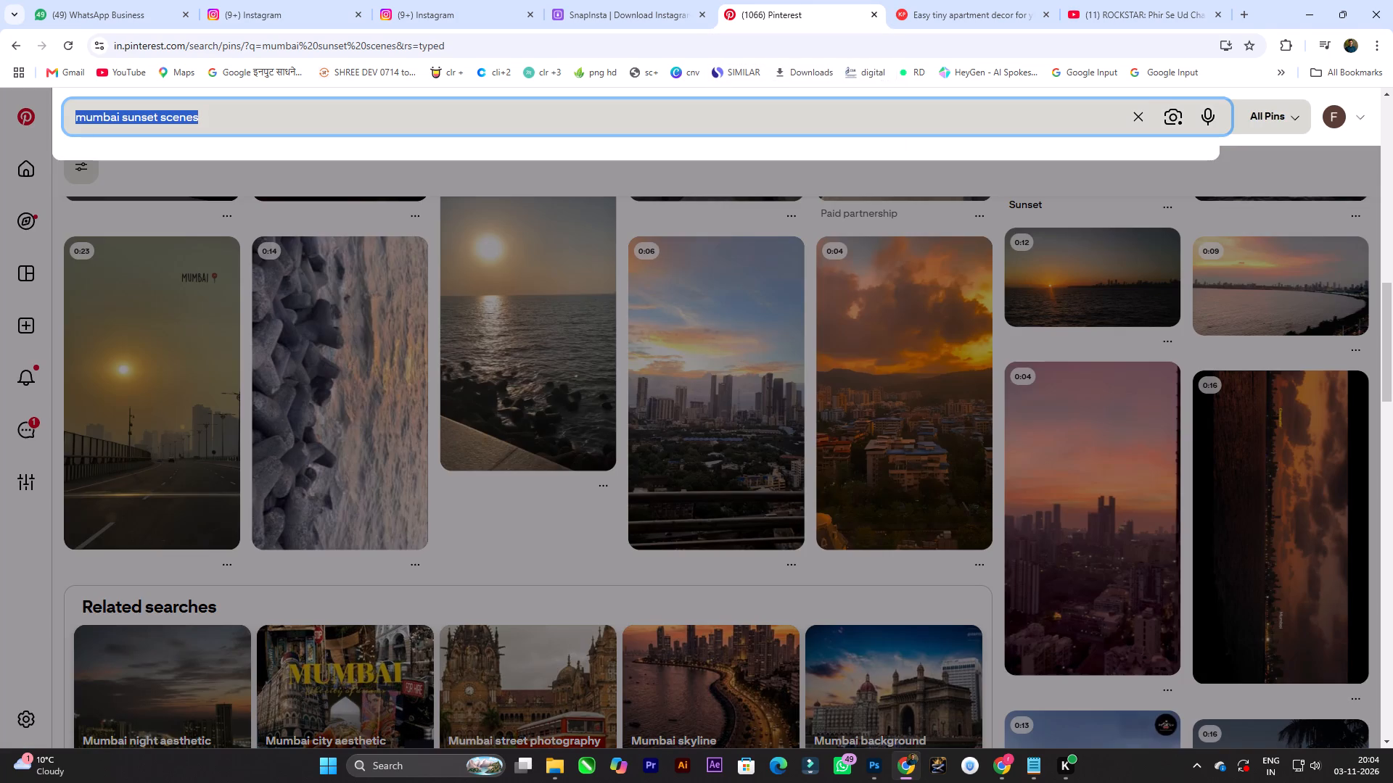
Search Pinterest for "company mayfacturing ai images" in place of the Mumbai sunset query.
text(co)
text(mpany ma)
text(yf)
text(act)
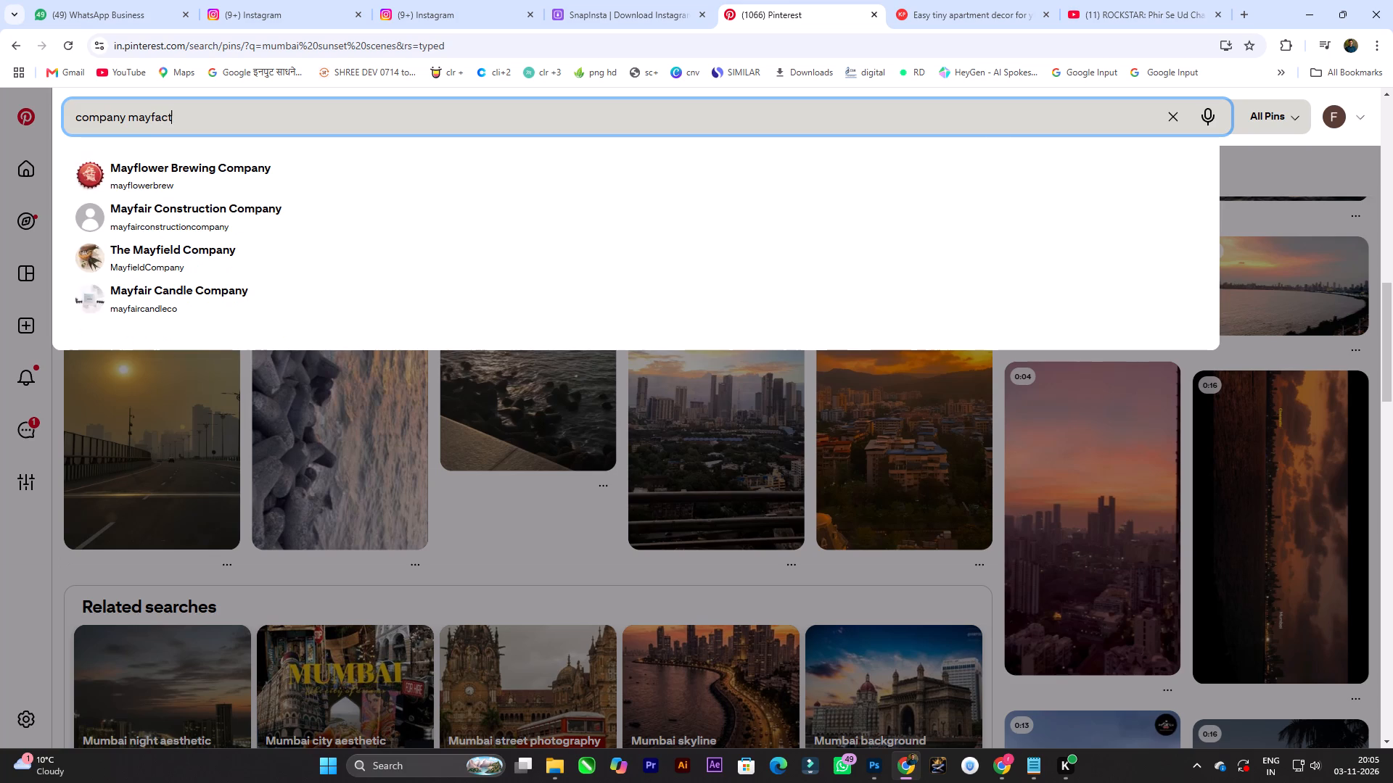
text(uring ai images)
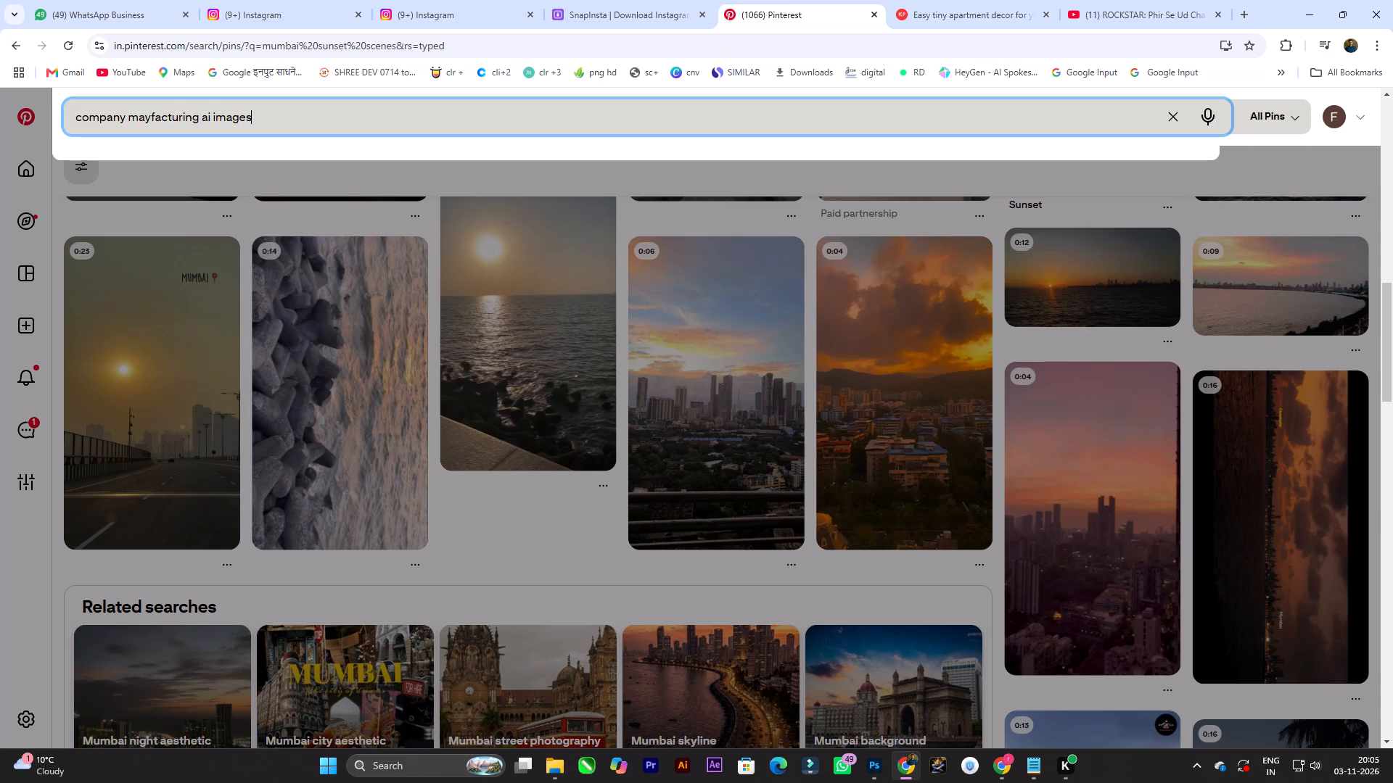
key(space)
key(Return)
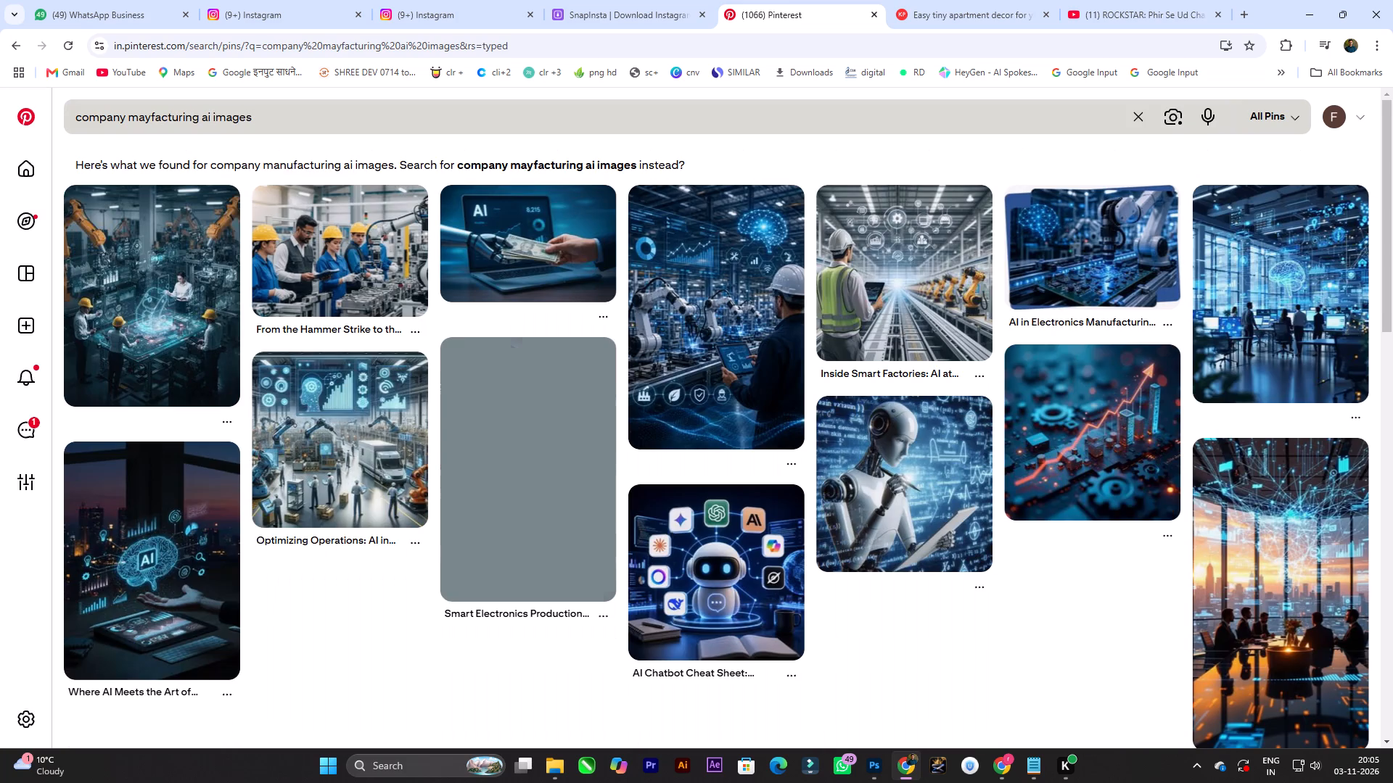
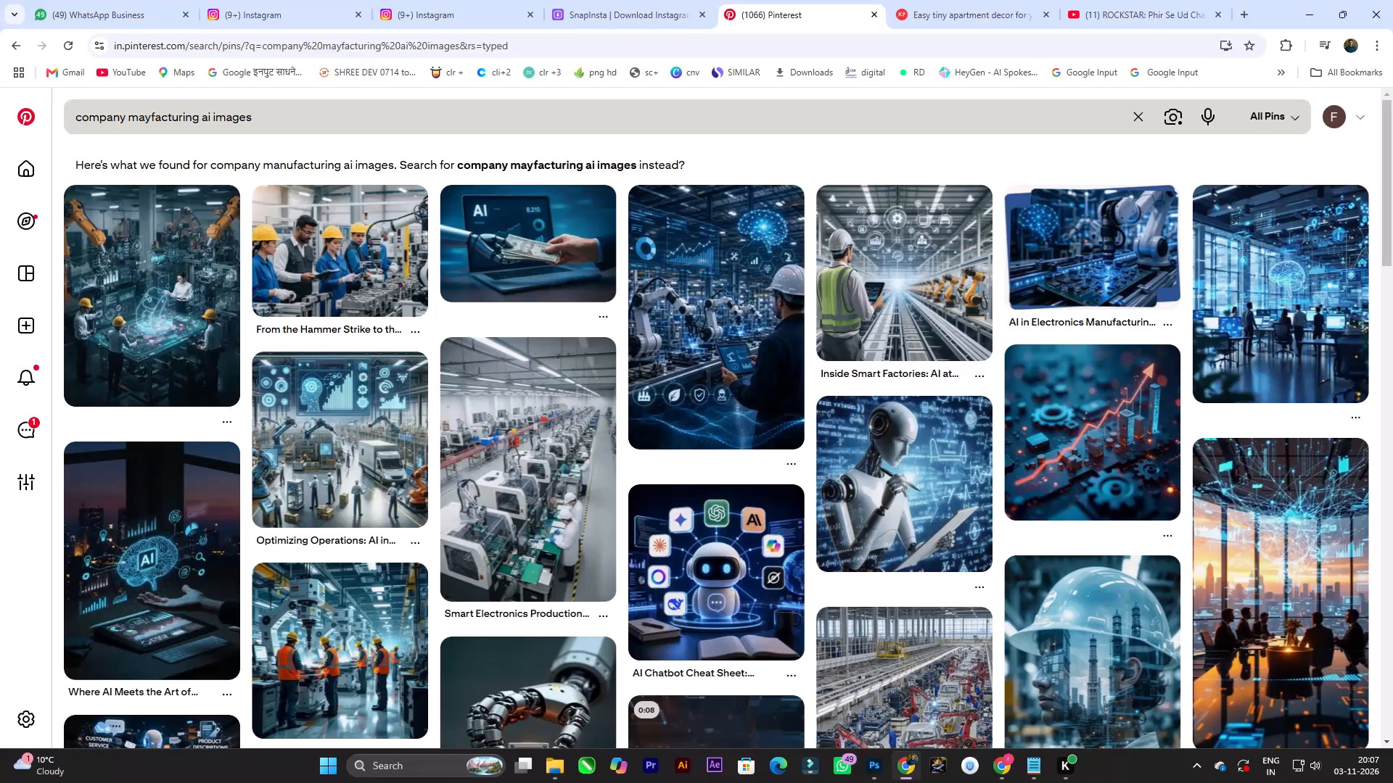
Refine the Pinterest search to "sports company mayfacturing ai images".
scroll(556, 75, down, 3)
scroll(546, 294, down, 2)
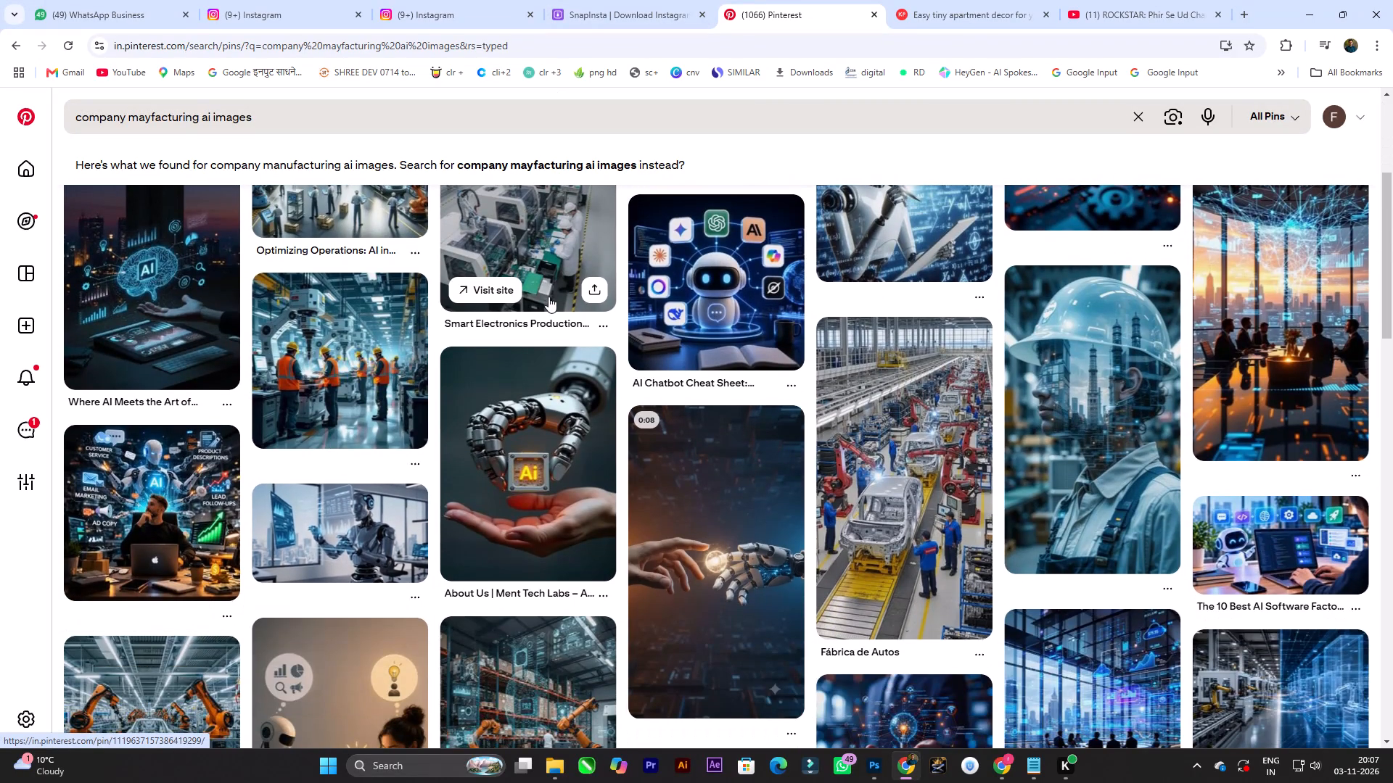
scroll(311, 270, up, 1)
scroll(298, 266, down, 6)
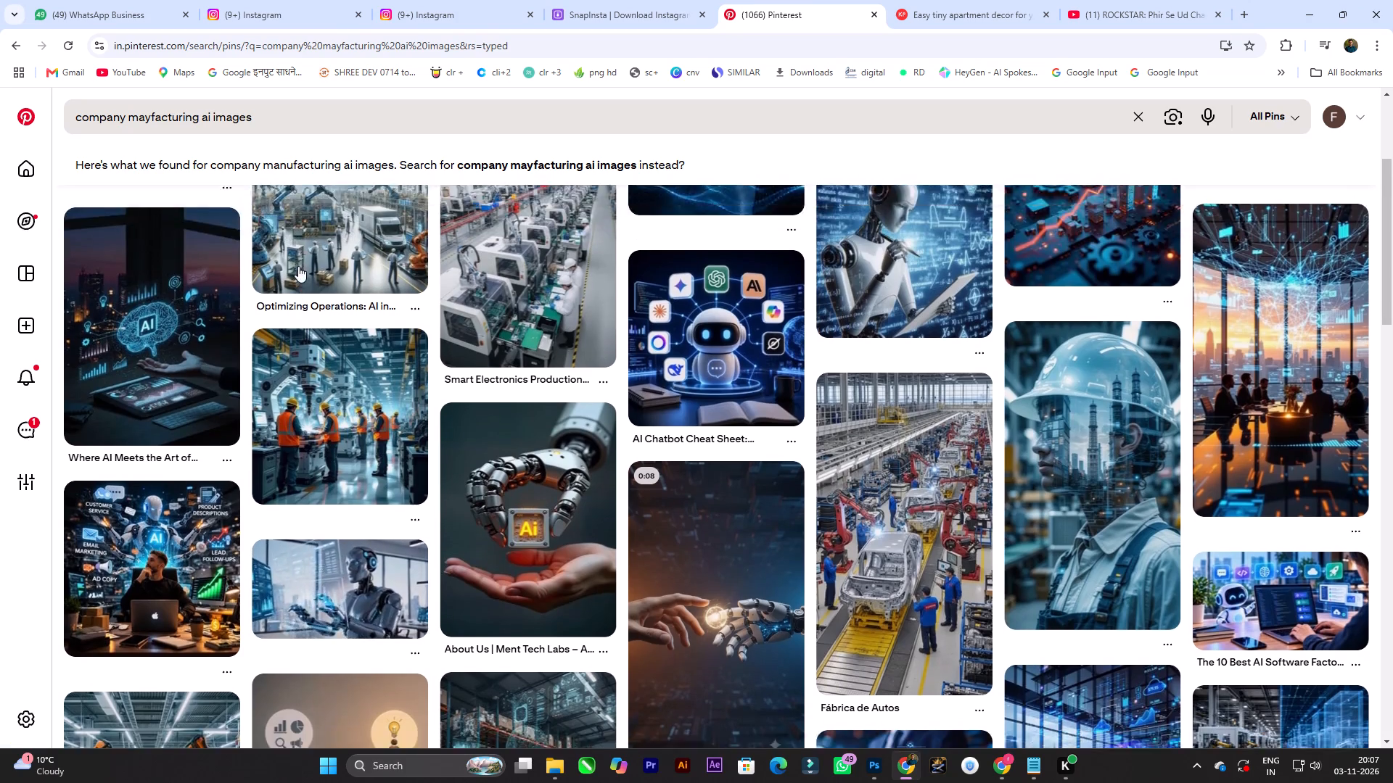
scroll(299, 266, down, 3)
scroll(299, 266, up, 5)
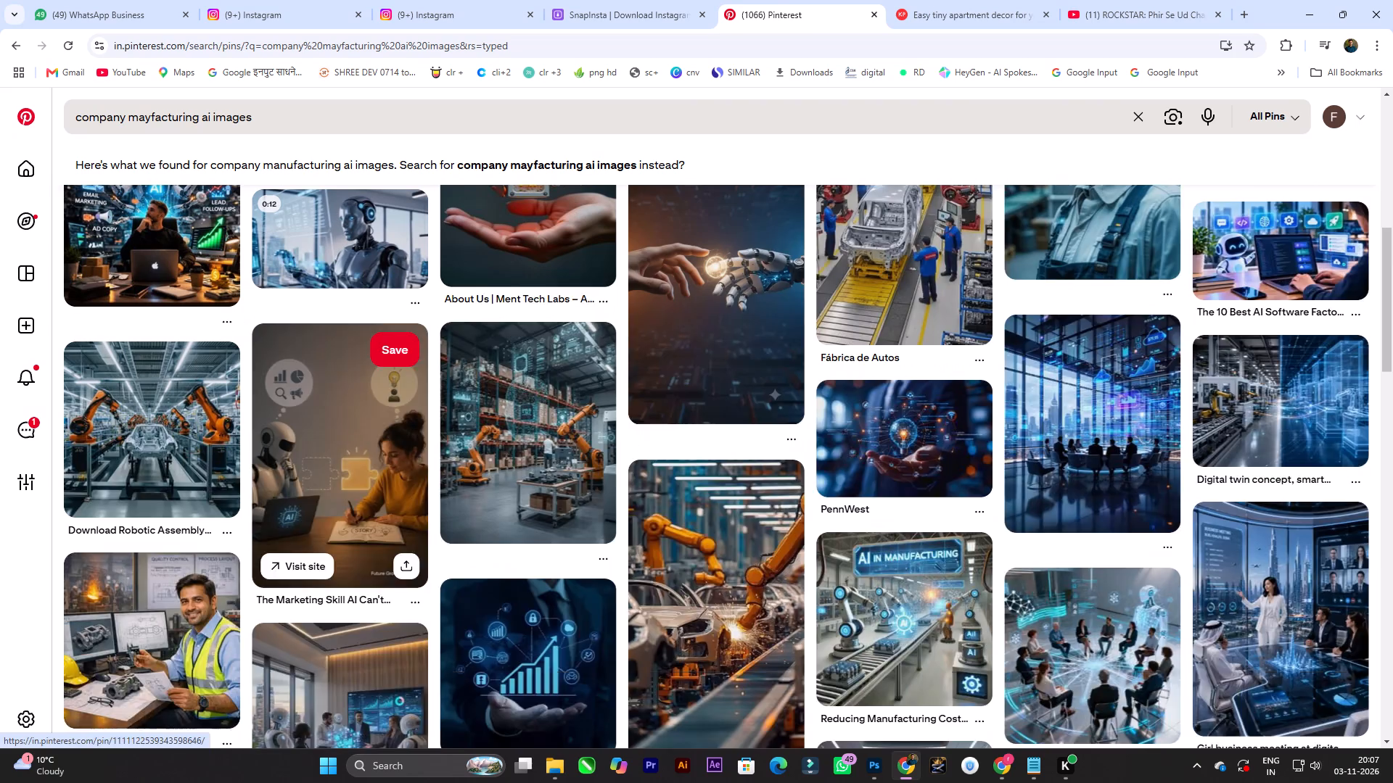
click(73, 121)
click(158, 123)
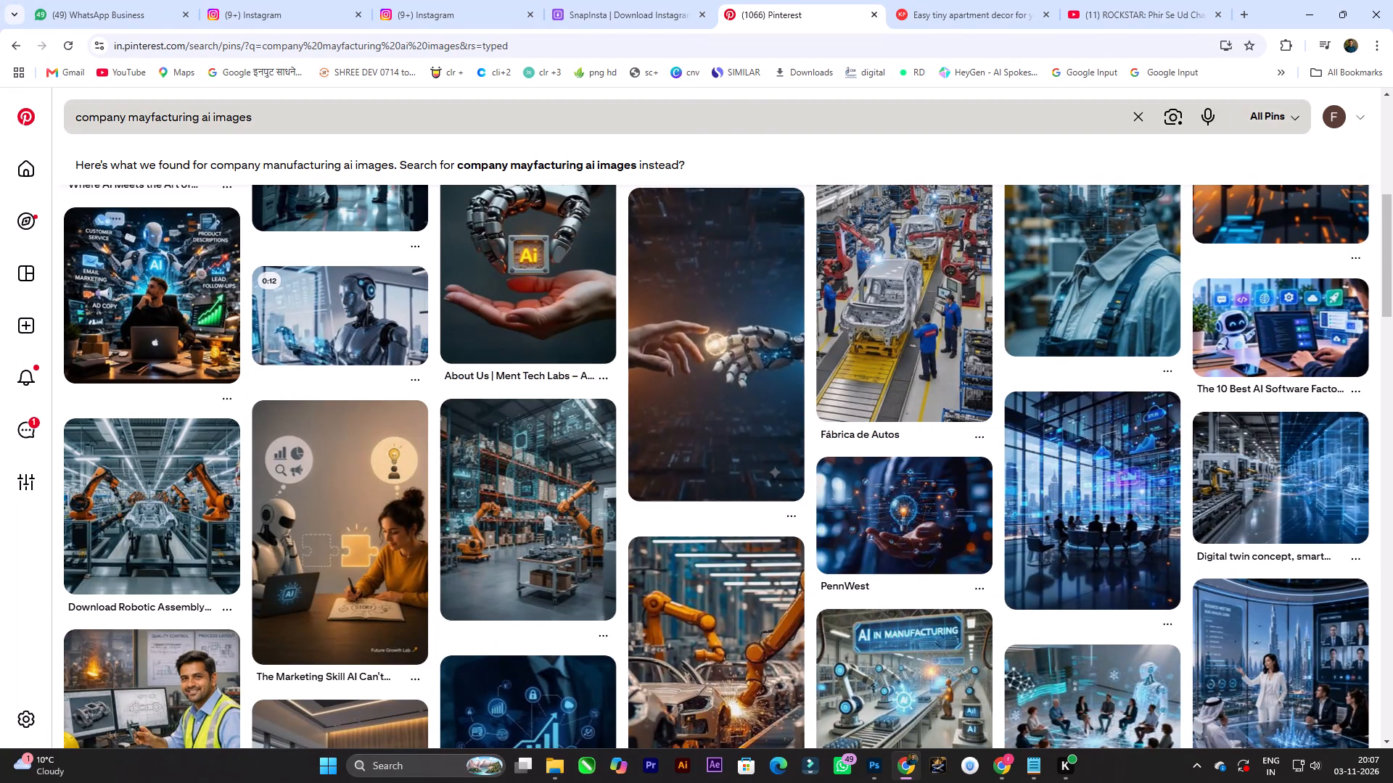
click(149, 119)
click(147, 121)
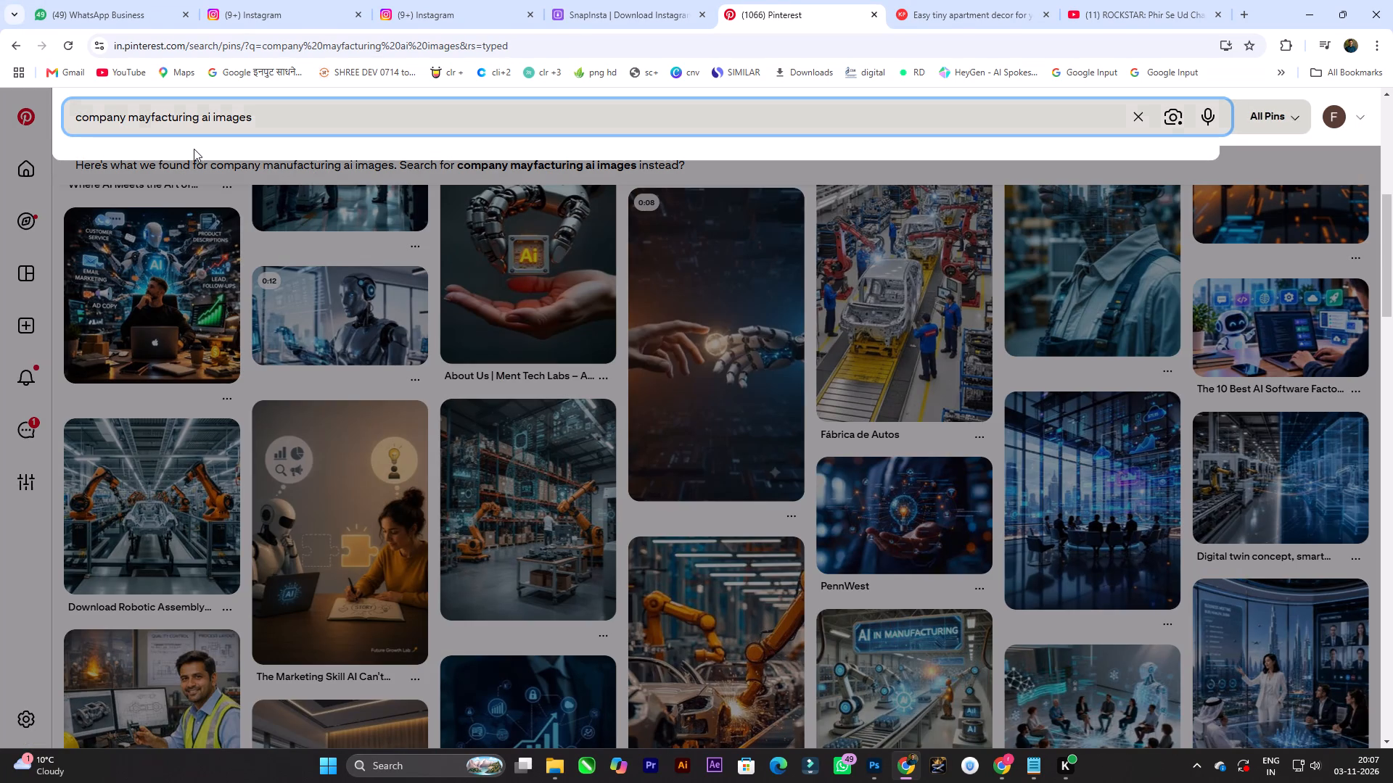
key(n)
click(73, 120)
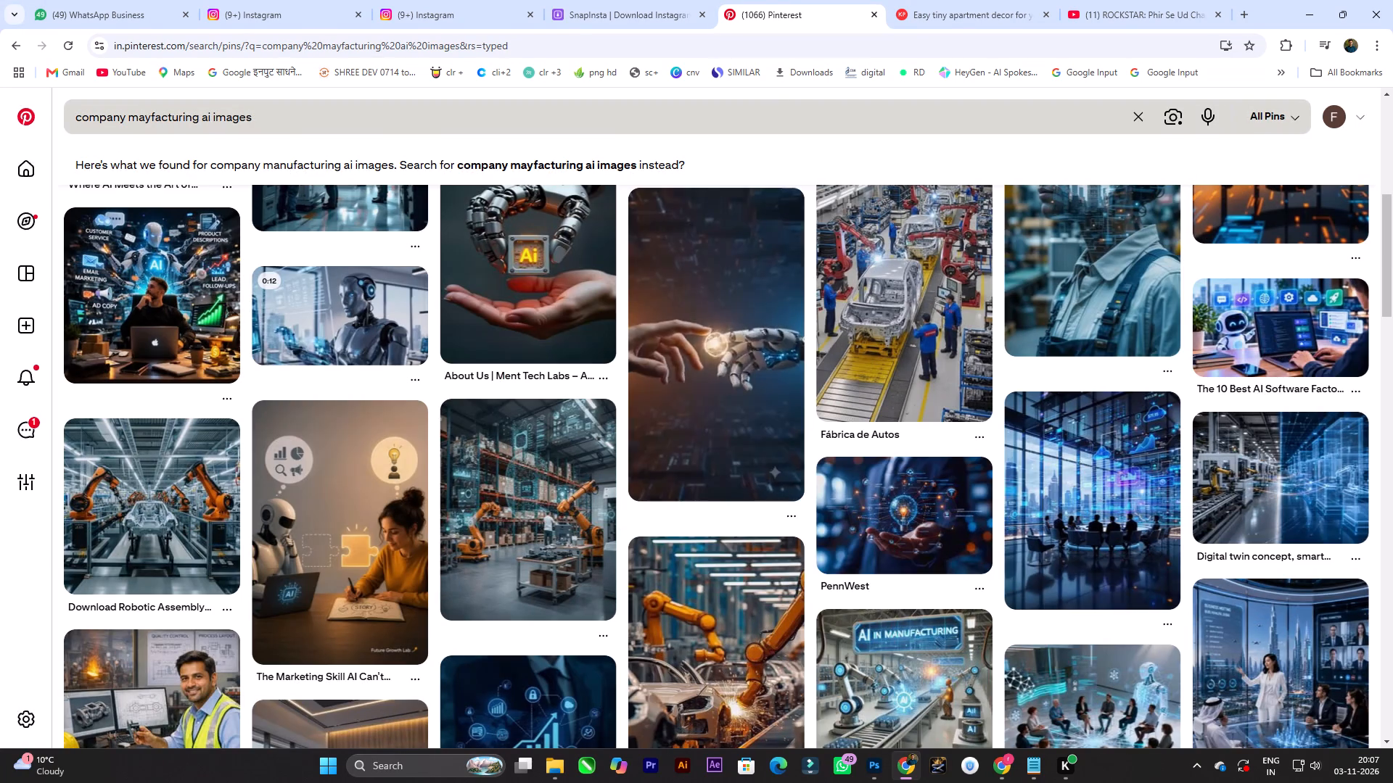
click(78, 120)
text(sports)
key(space)
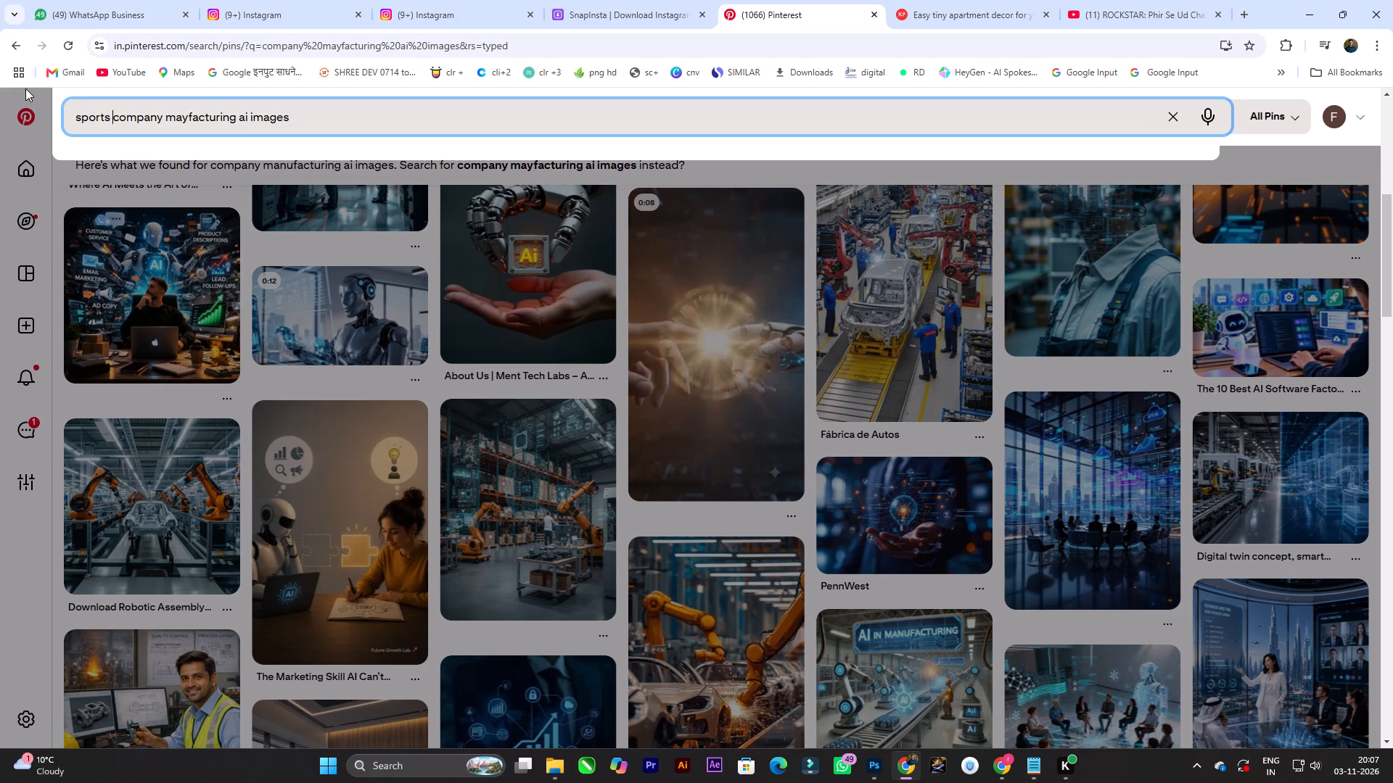
key(Return)
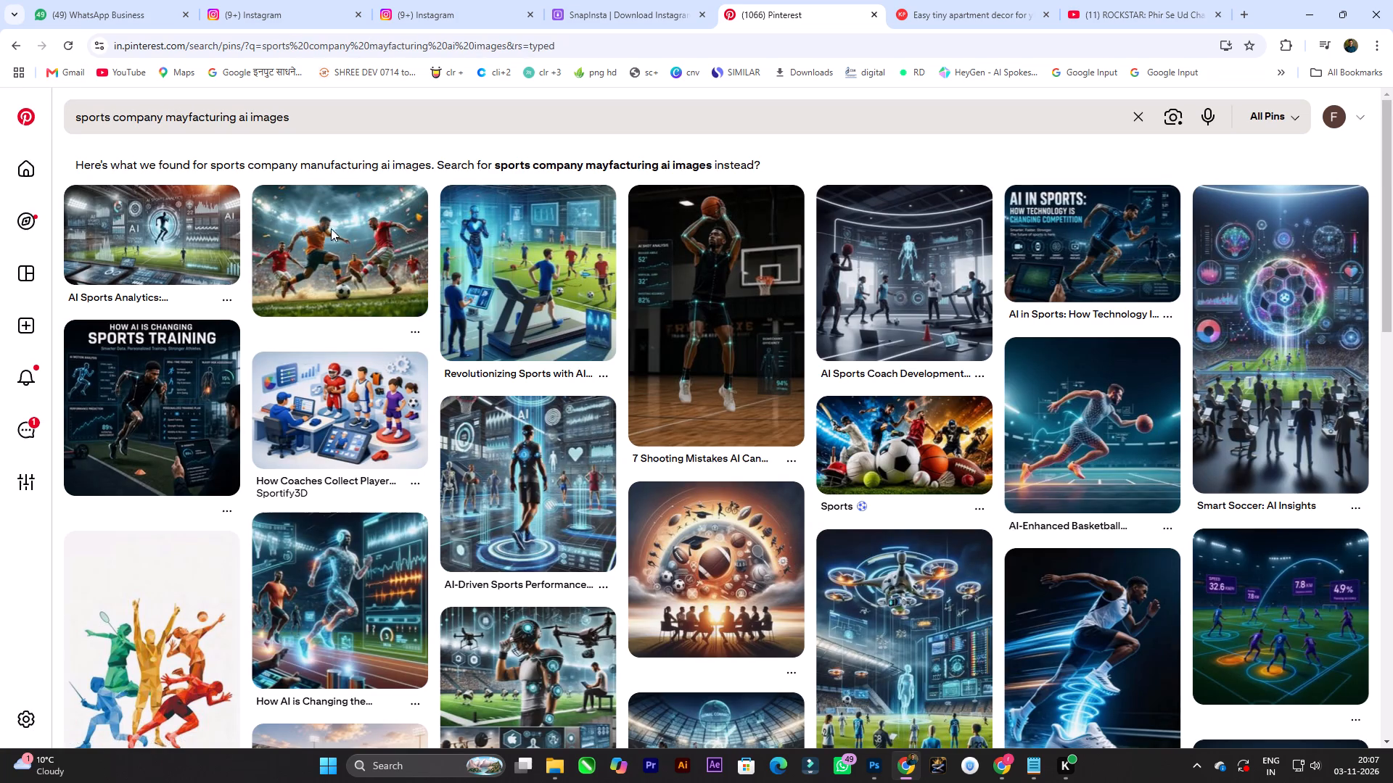
Open the AI football-training pin with coaches at a tactics board and download its image.
scroll(860, 383, down, 1)
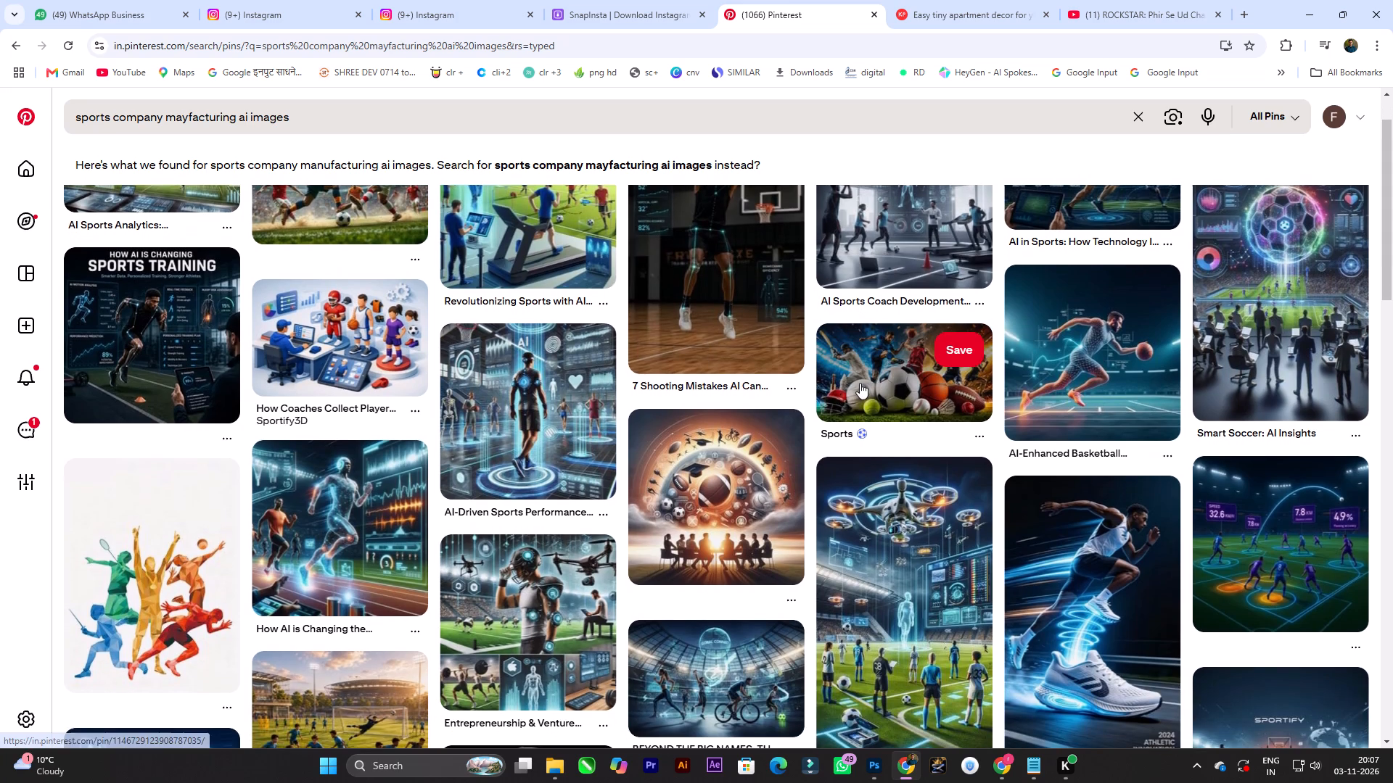
scroll(856, 384, up, 4)
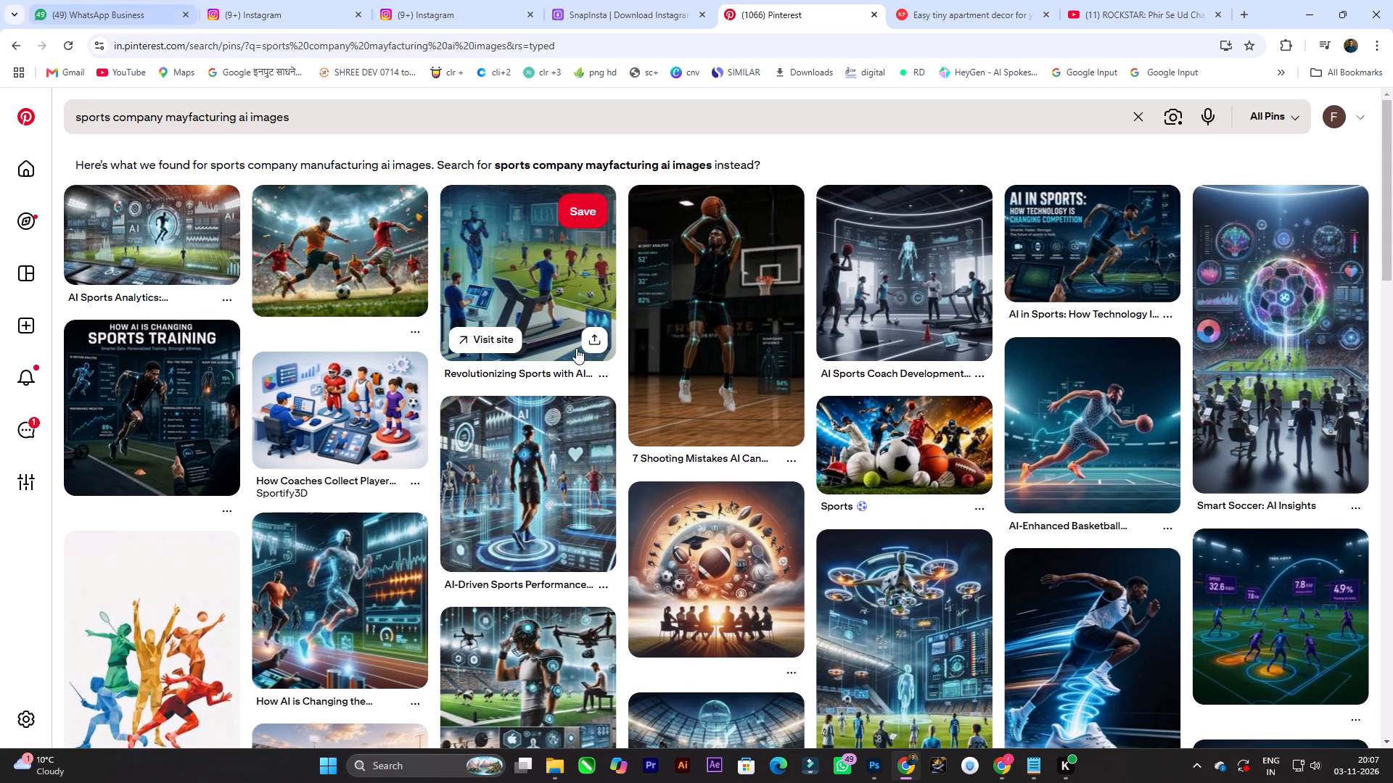
scroll(576, 348, down, 7)
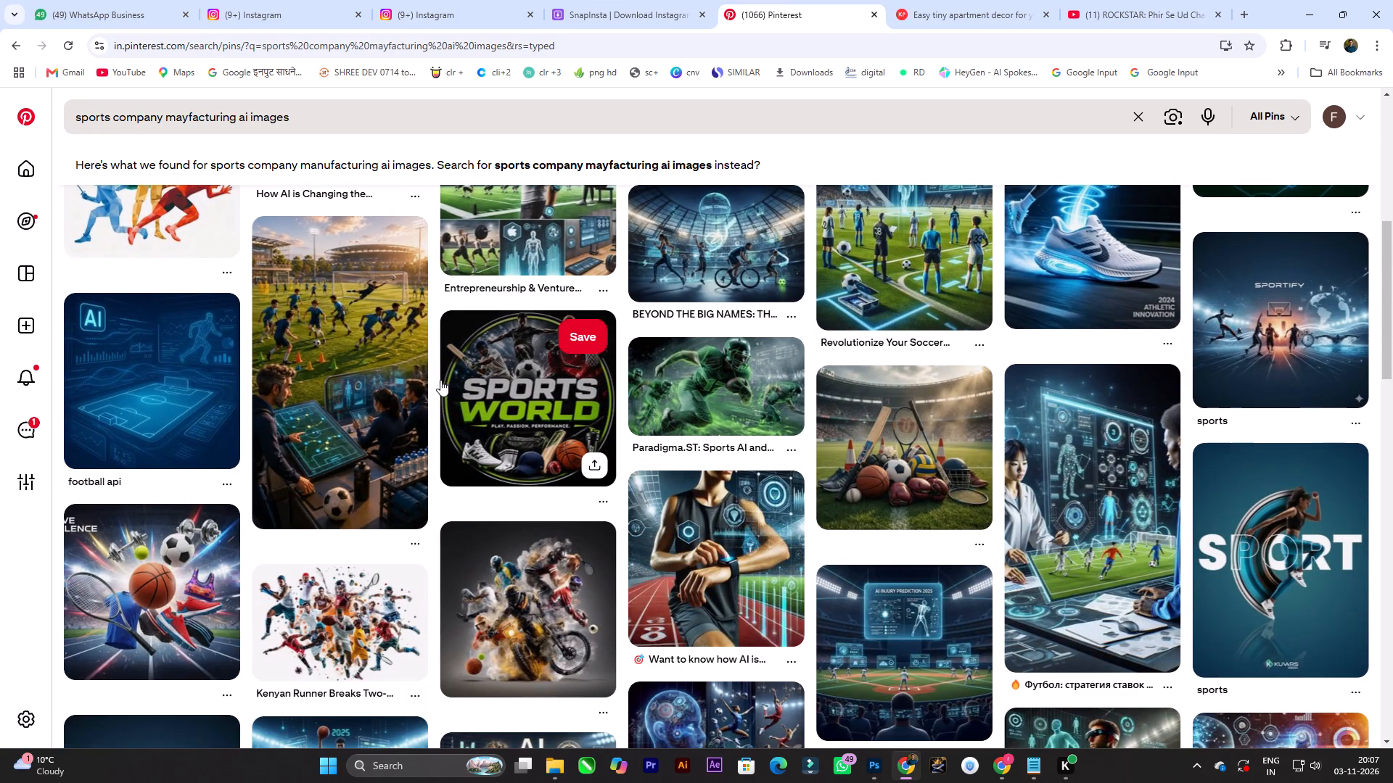
click(371, 344)
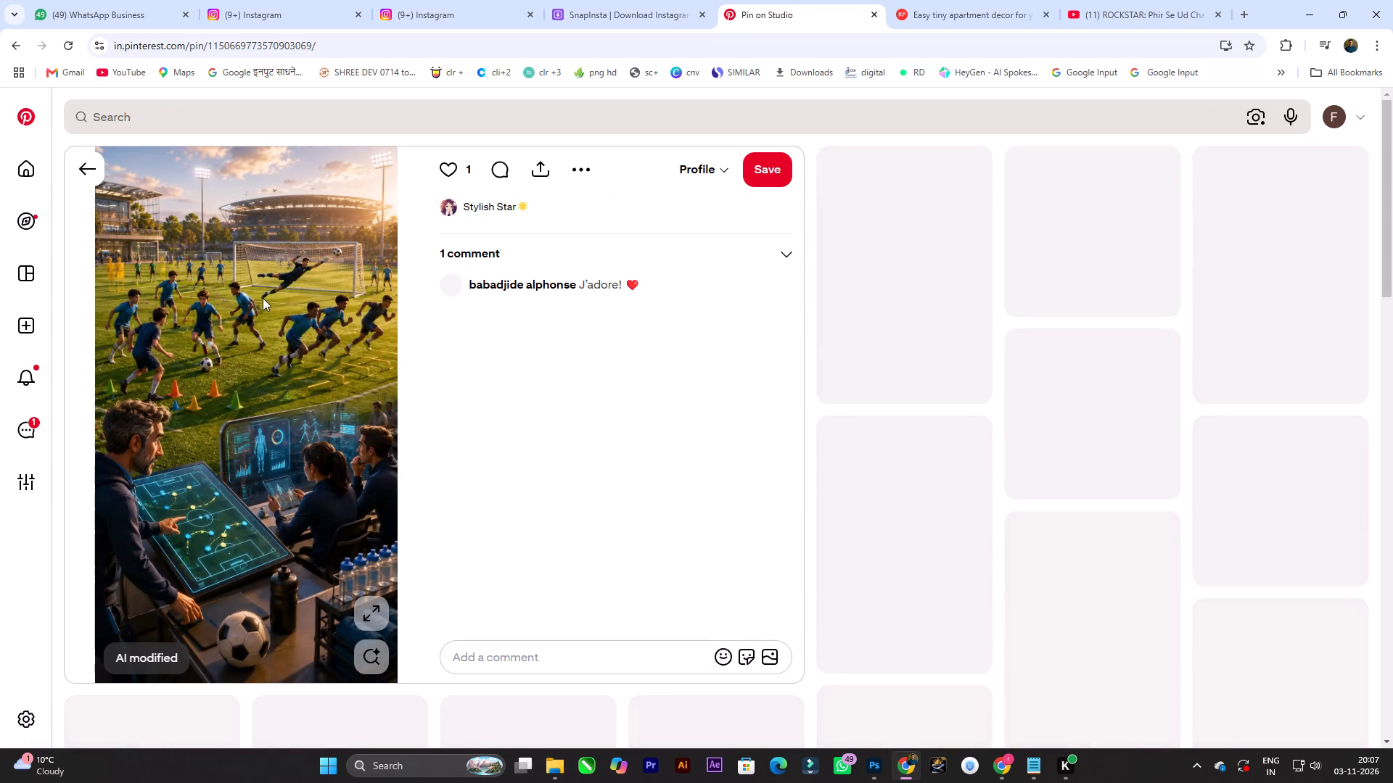
right_click(263, 298)
click(324, 339)
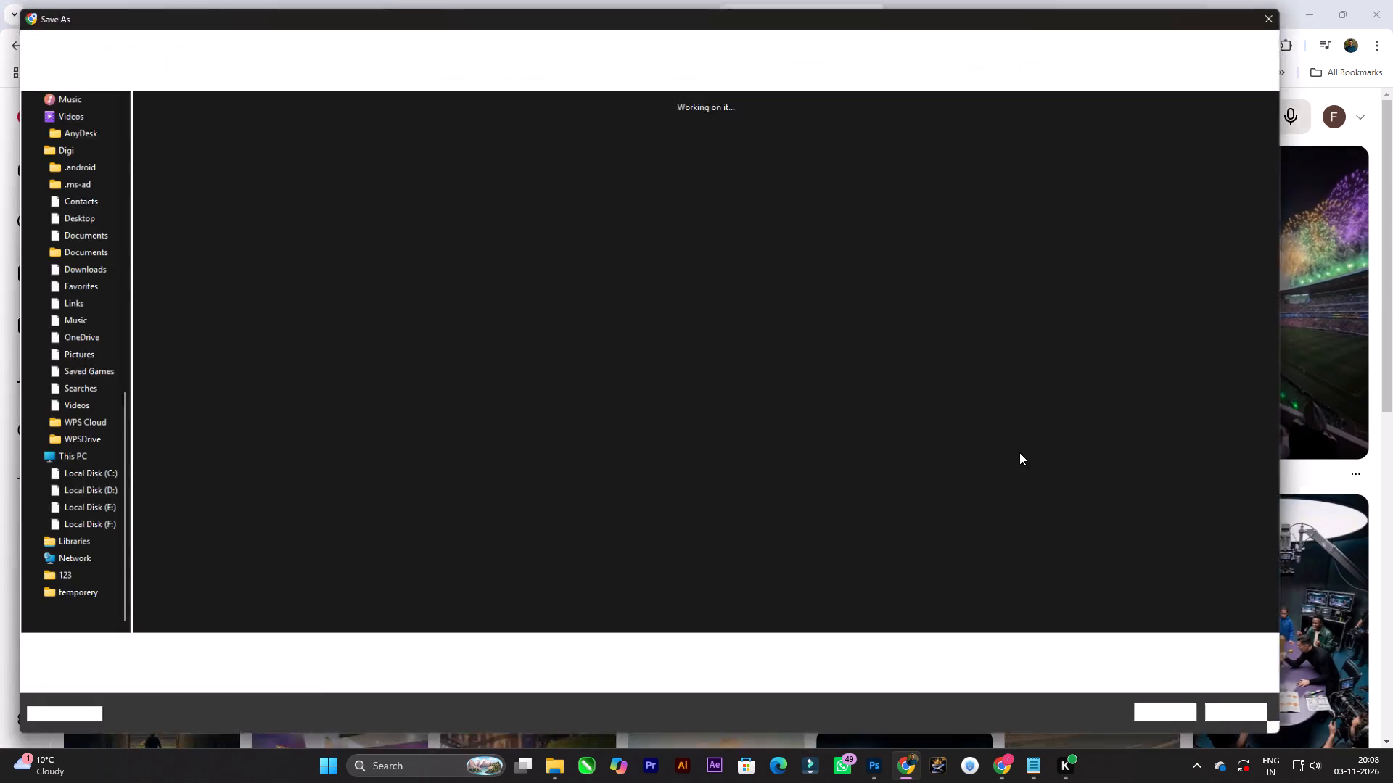
key(Return)
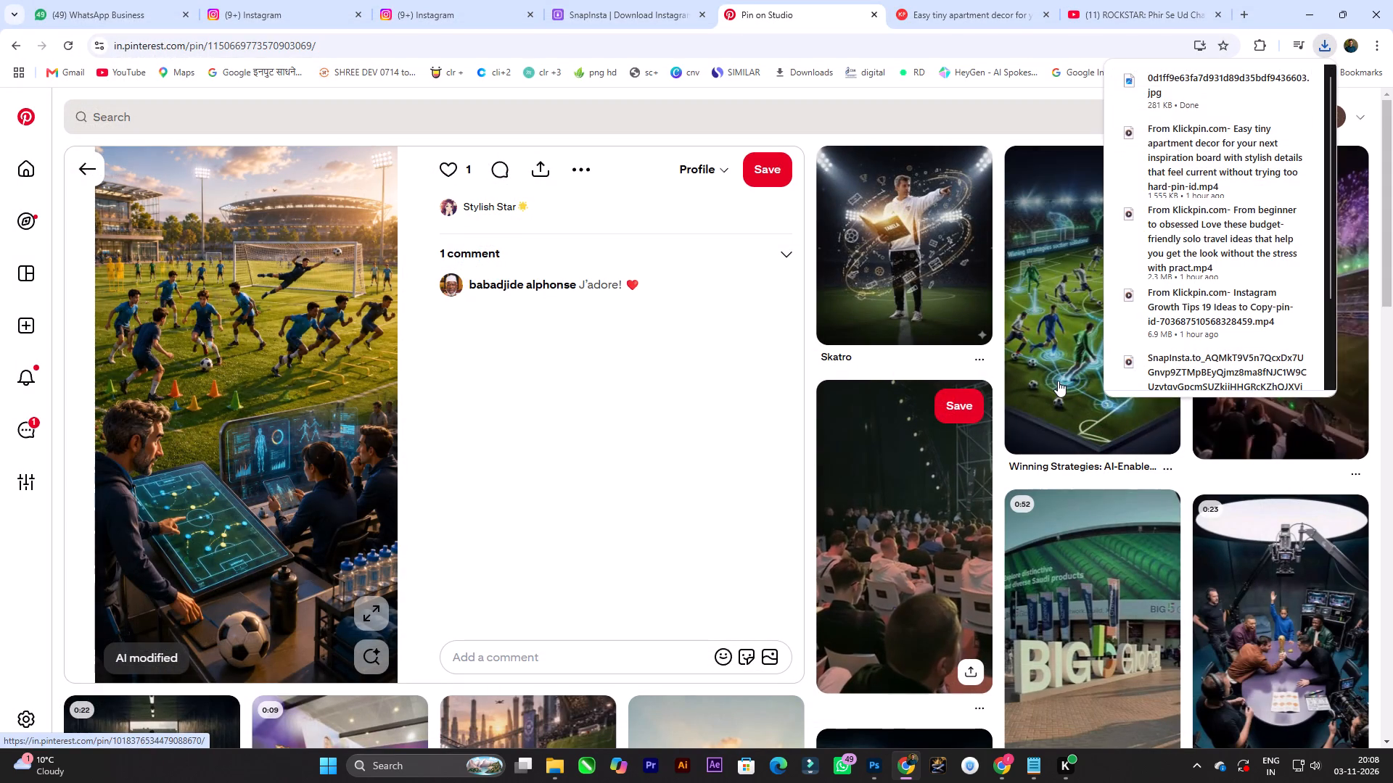
click(1265, 12)
Browse the pins related to the football-training image for further sports reference pictures.
scroll(674, 303, down, 4)
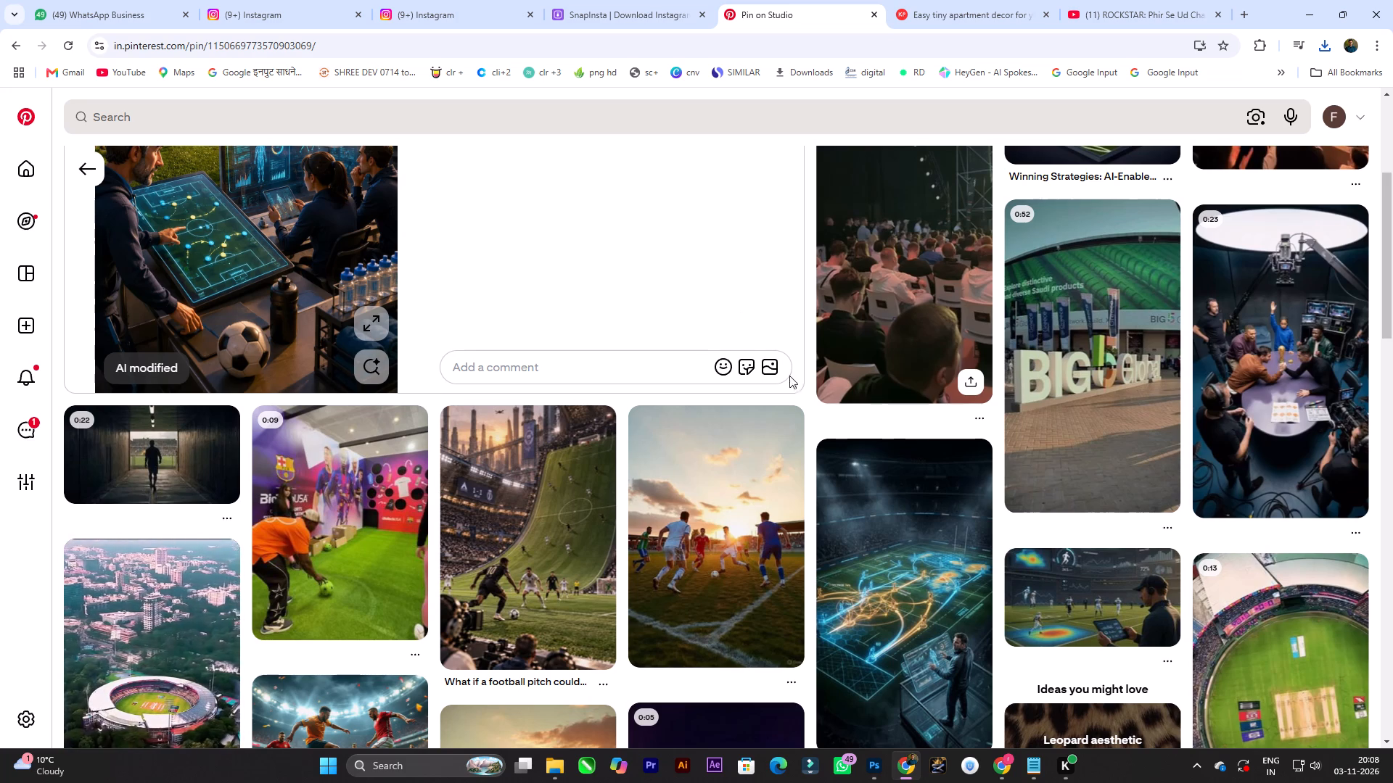
scroll(800, 384, down, 3)
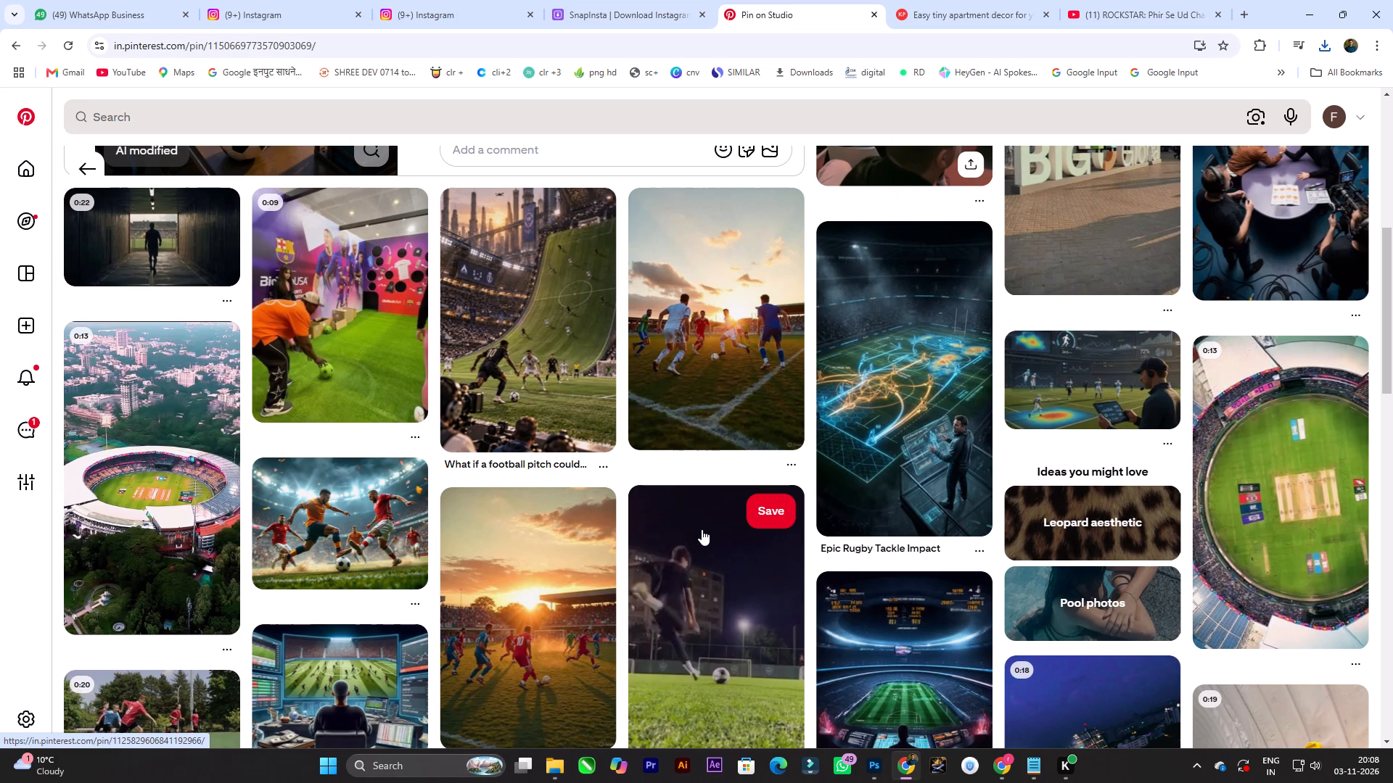
scroll(701, 529, down, 1)
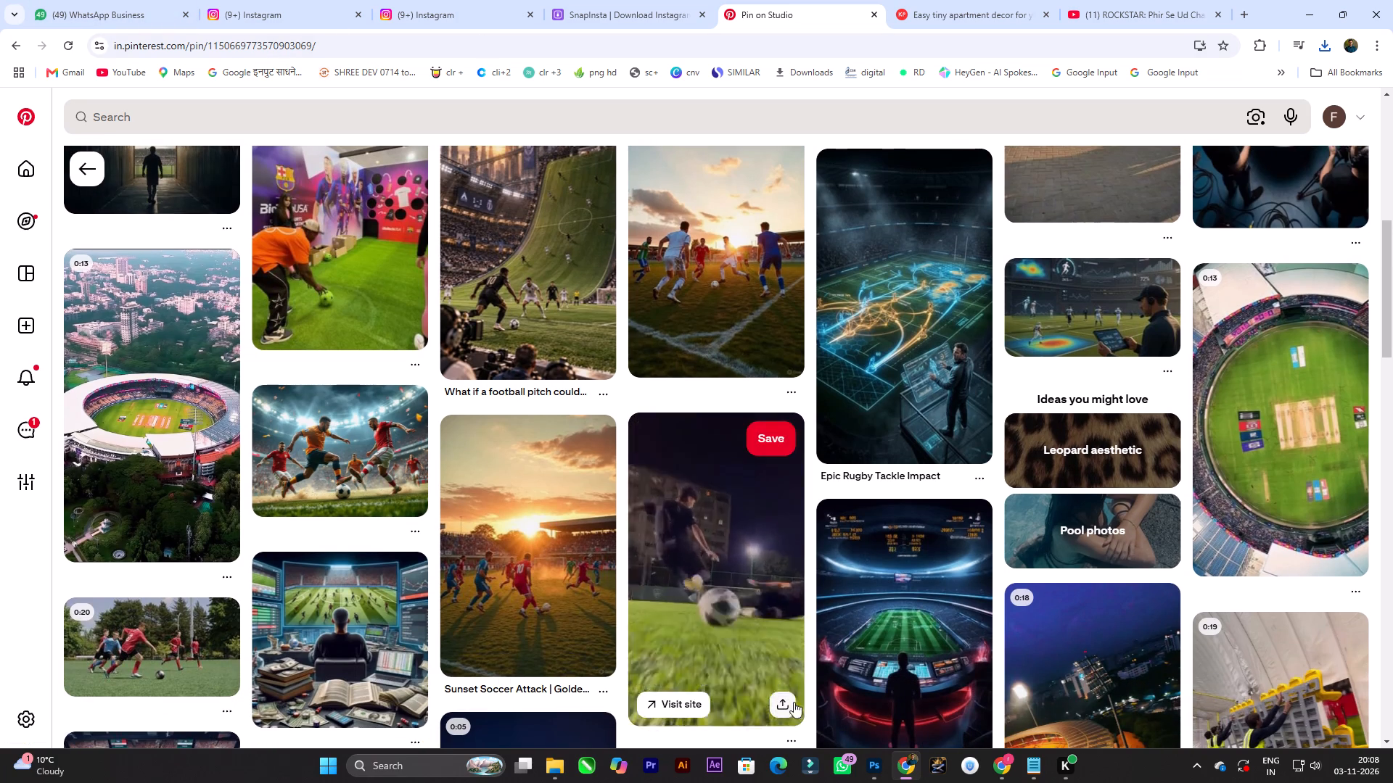
Run a Google Lens search on the factory and sports-gear area of the Instagram "GAME ON" sports manufacturing poster.
click(450, 0)
click(255, 0)
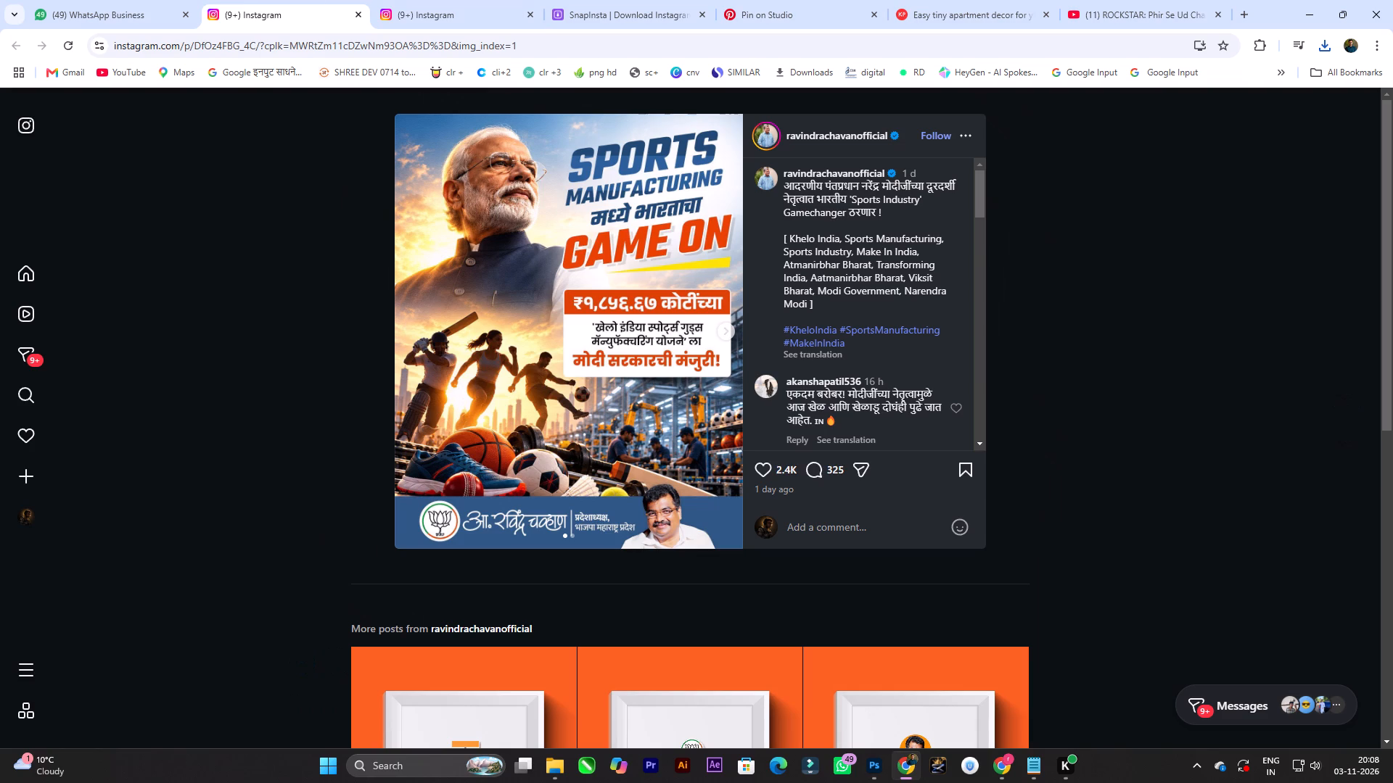
right_click(683, 390)
click(805, 548)
drag(550, 339, 742, 497)
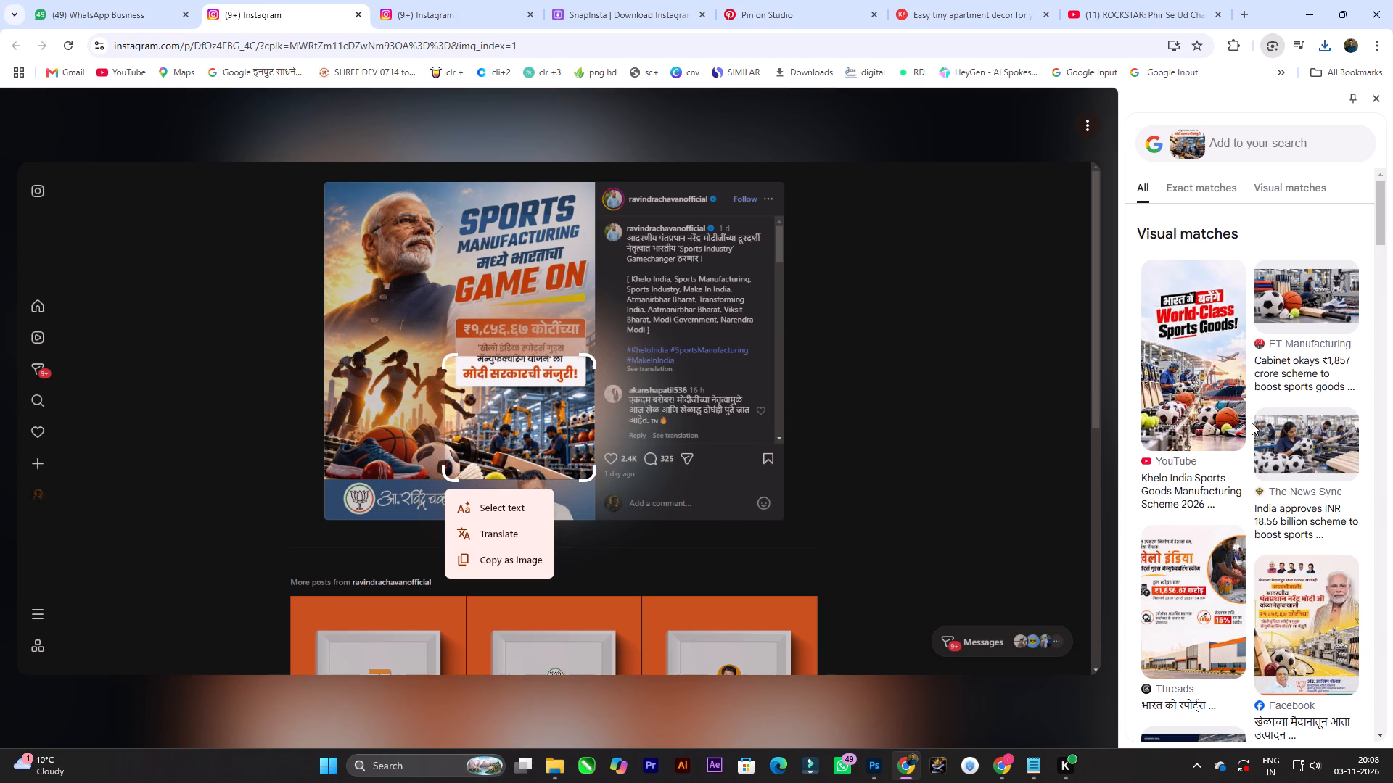
Look through the visual matches, open the YouTube "World-Class Sports Goods!" result and copy its image.
scroll(1252, 423, down, 1)
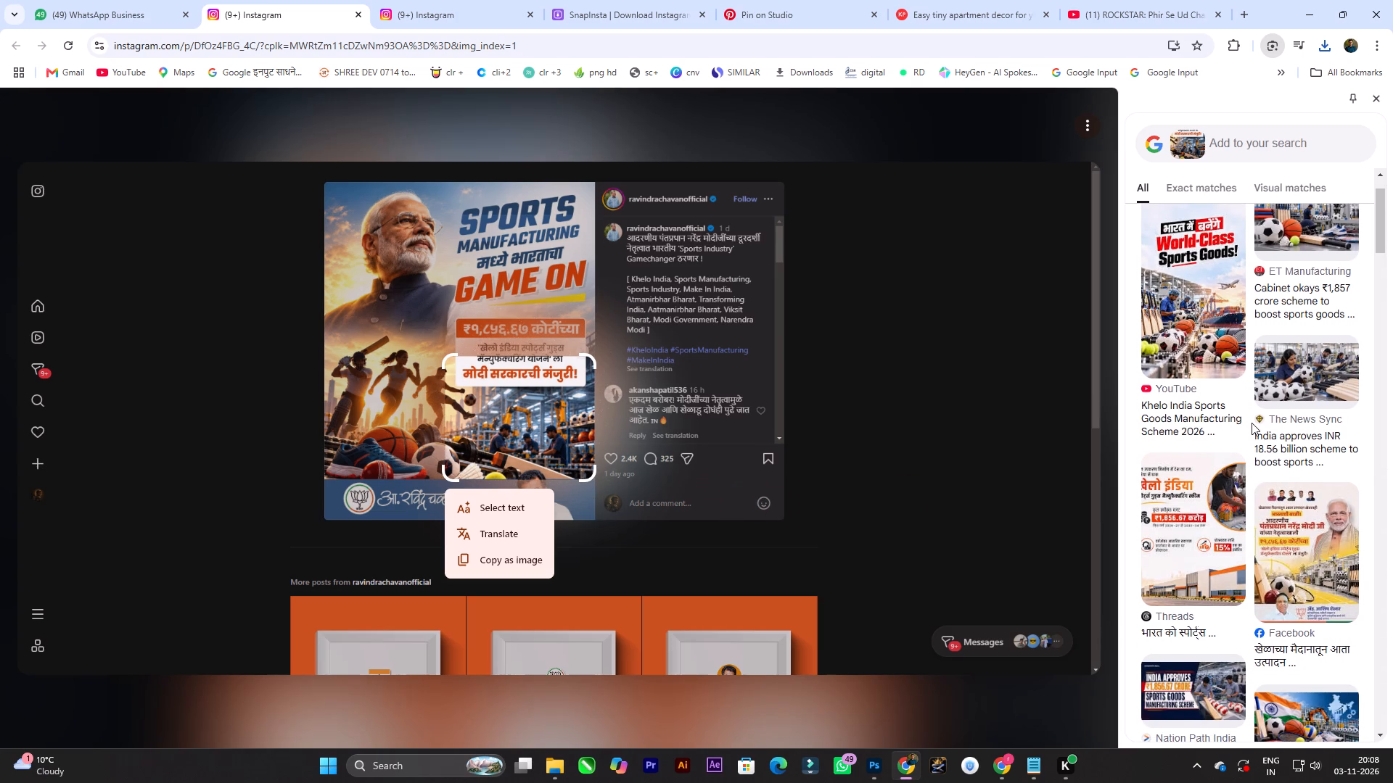
scroll(1252, 423, down, 3)
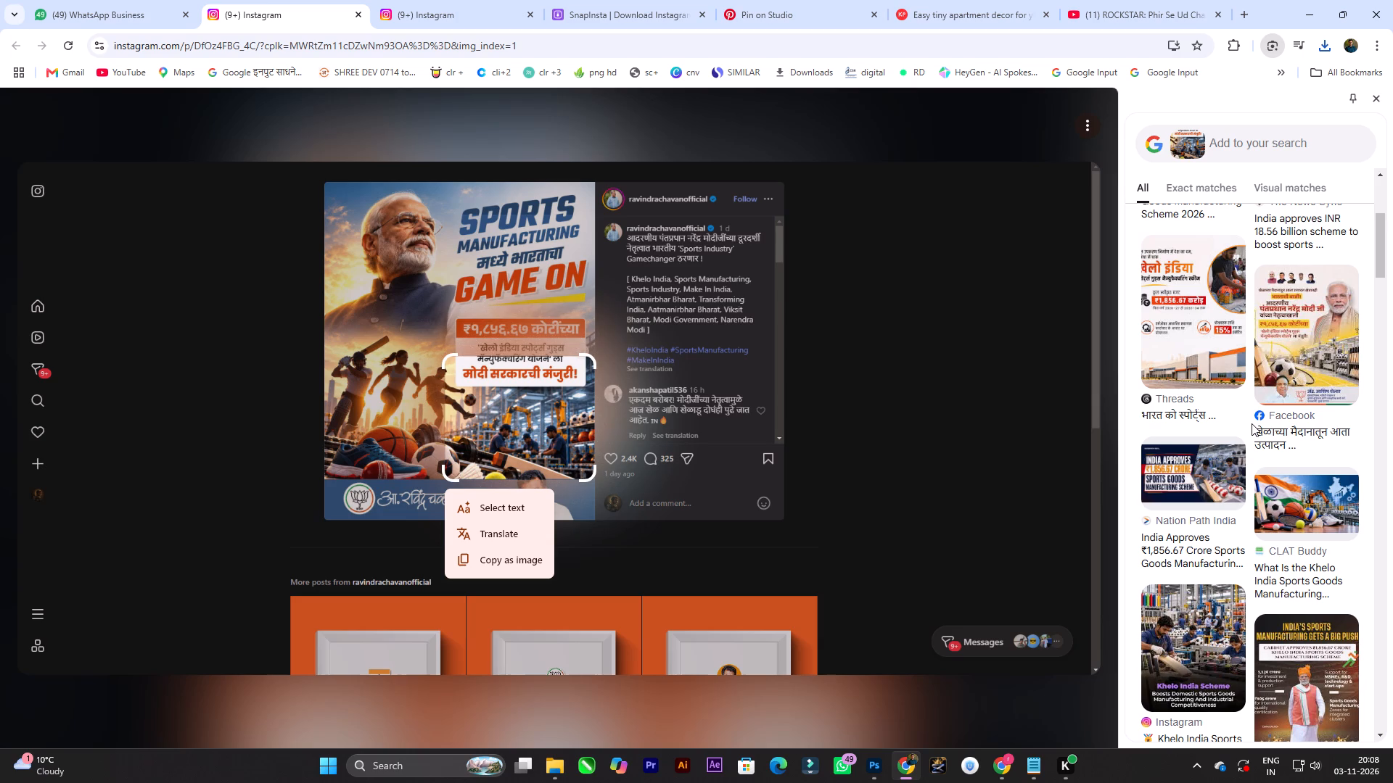
scroll(1252, 423, down, 2)
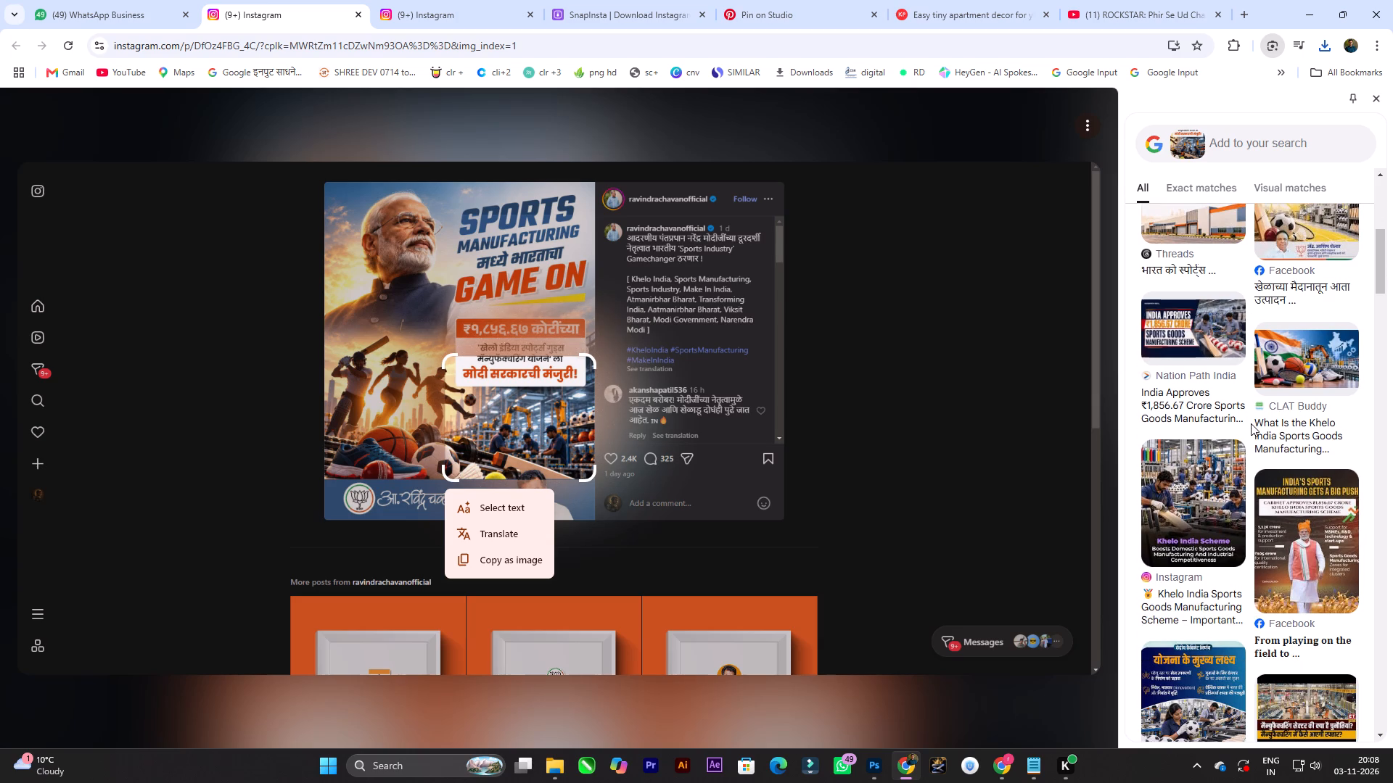
scroll(1251, 423, down, 1)
scroll(1251, 423, up, 11)
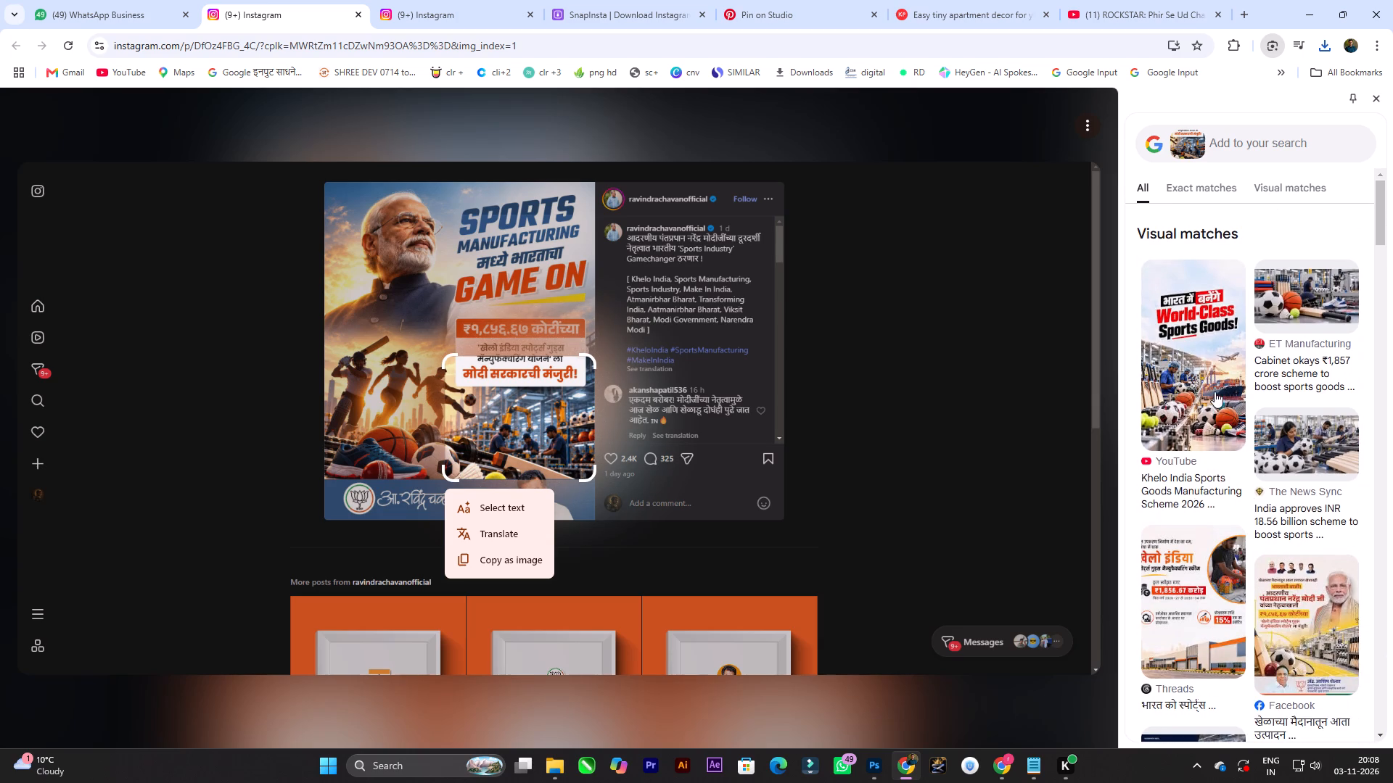
click(1215, 391)
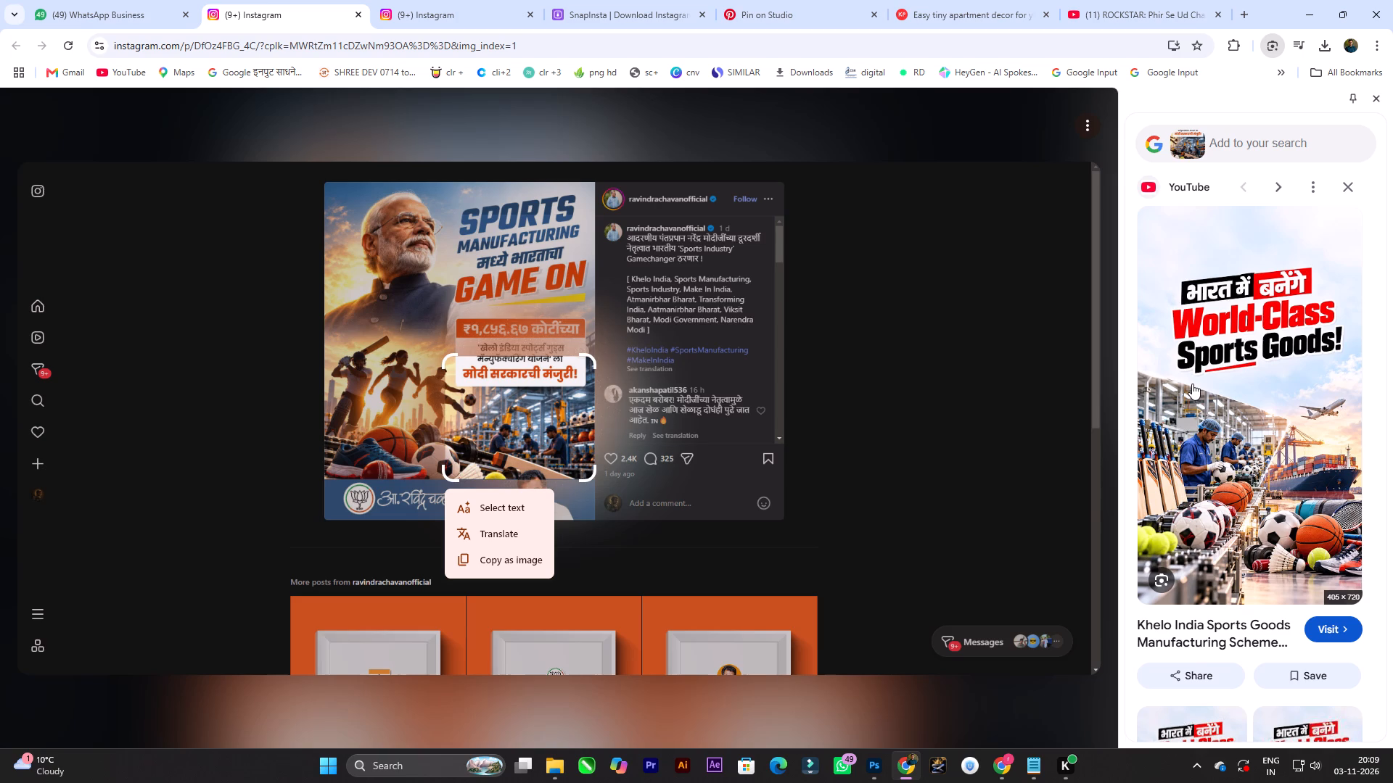
right_click(1245, 414)
click(1143, 619)
Switch to Photoshop and save the open 1.psd document containing the Mumbai title text.
click(880, 771)
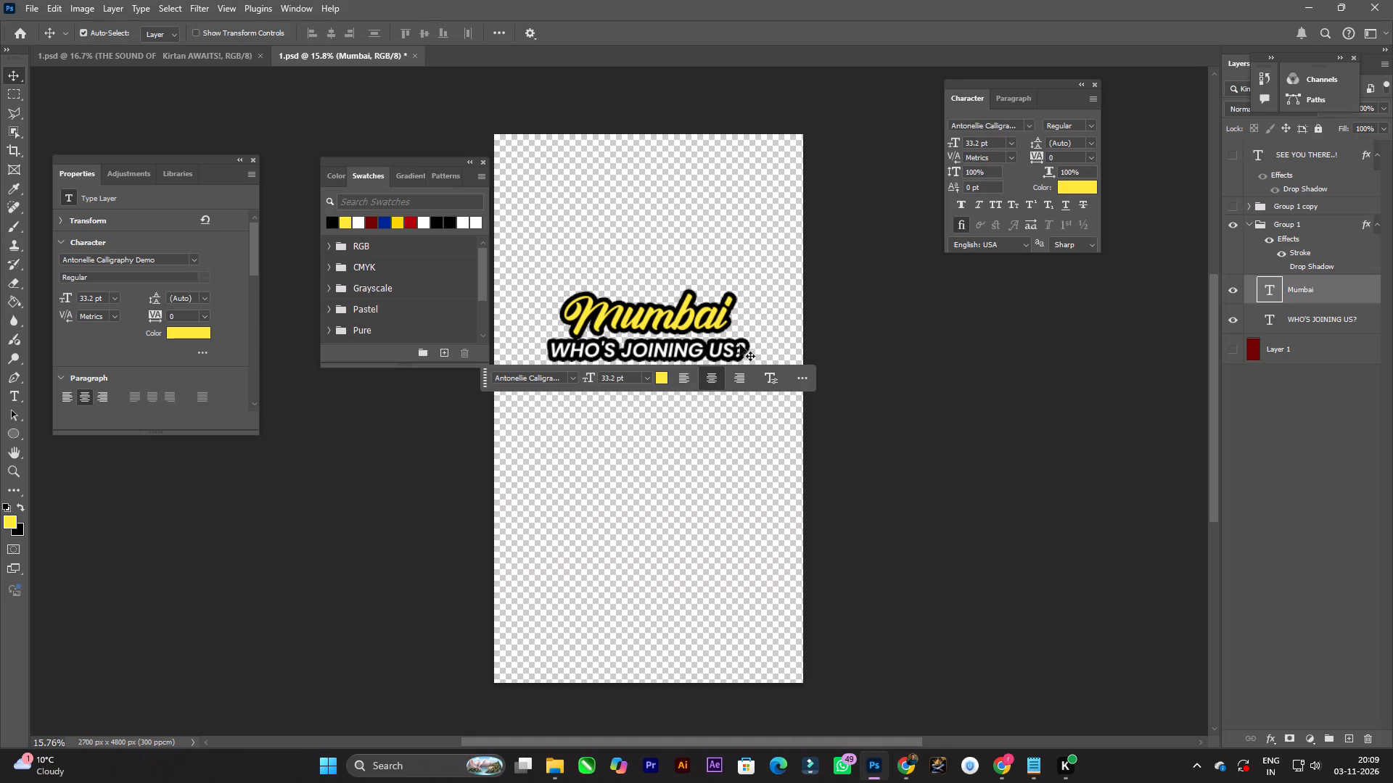
alt+scroll(765, 287, down, 2)
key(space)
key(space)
drag(805, 280, 775, 280)
key(ctrl+s)
key(ctrl+s)
key(ctrl+s)
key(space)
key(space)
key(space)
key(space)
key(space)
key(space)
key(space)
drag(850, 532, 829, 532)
Launch CorelDRAW 2024.
click(579, 759)
In a new File Explorer window, go to Local Disk (D:) and open the advocate's subfolder in the Dombivali client folder.
click(554, 765)
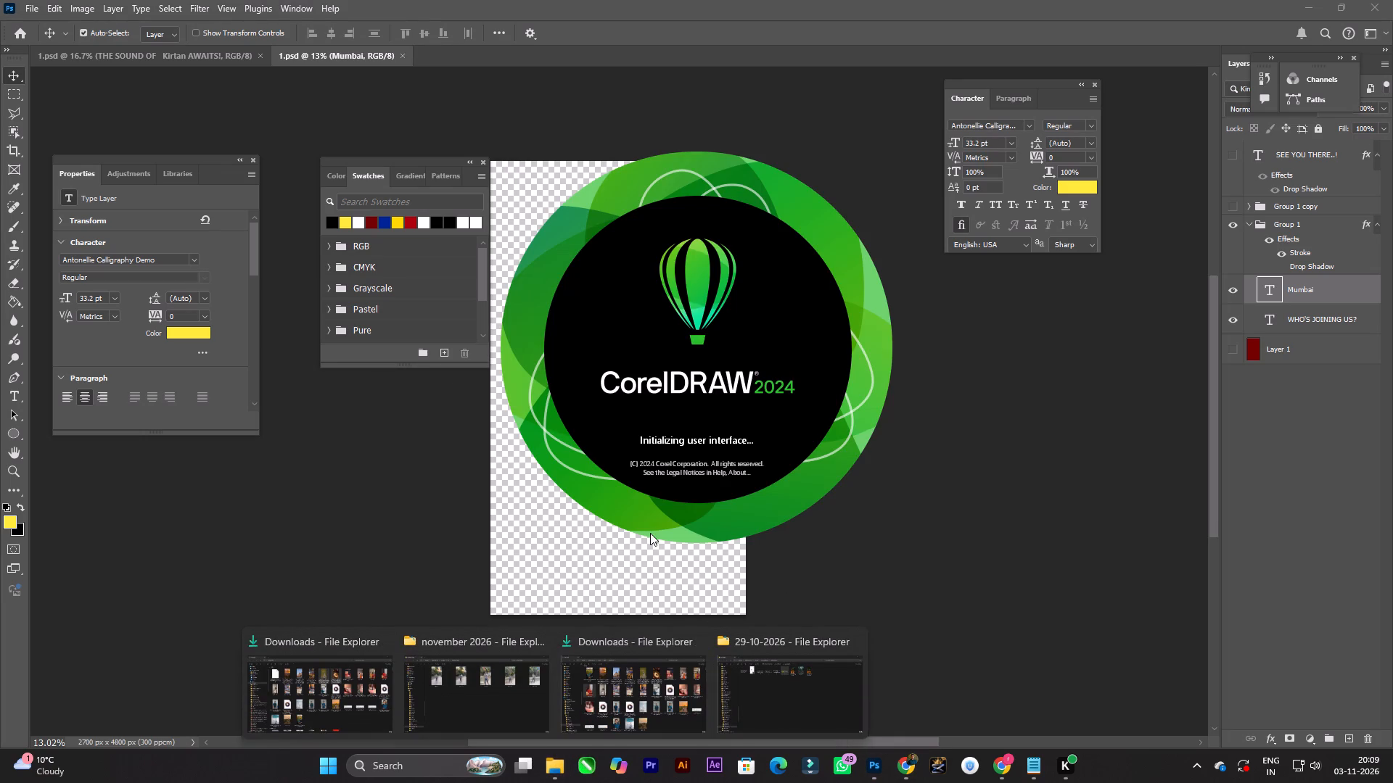
click(767, 694)
key(super+e)
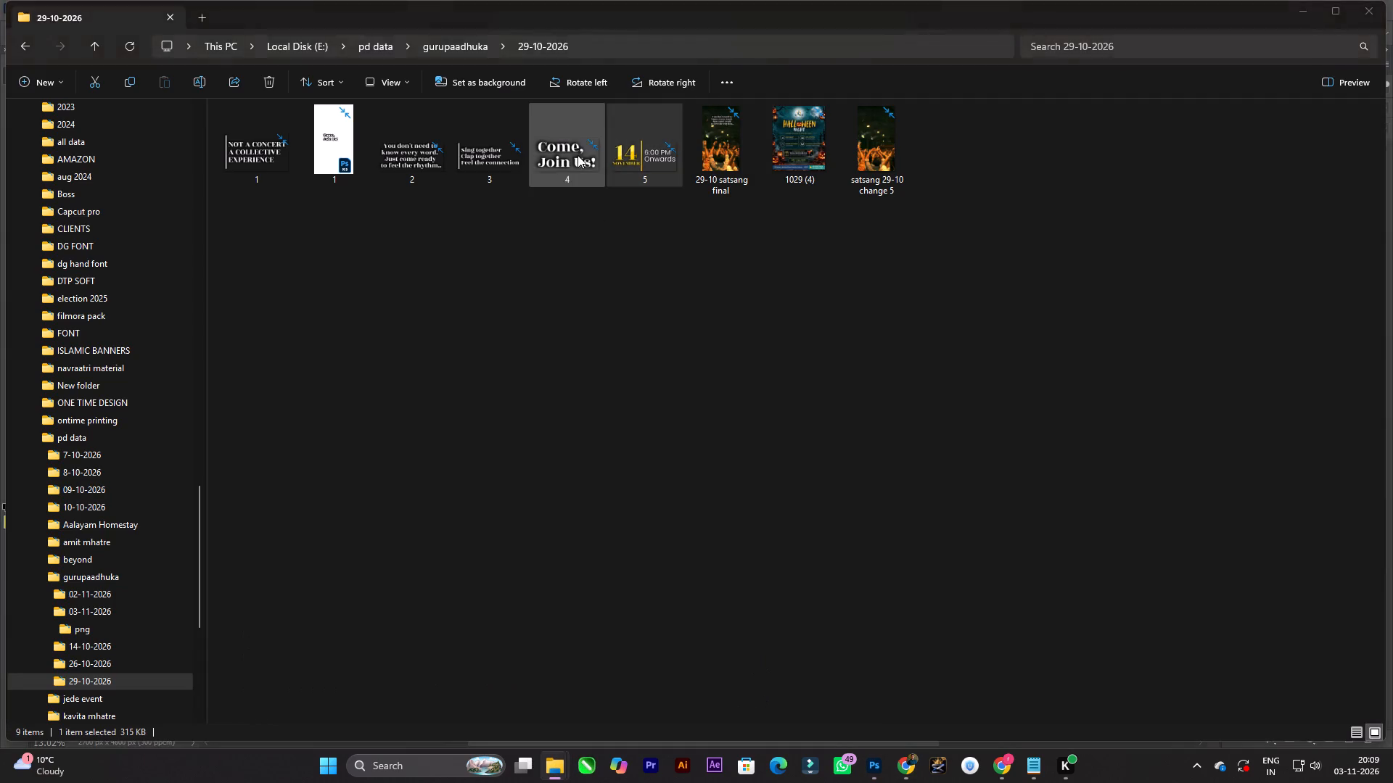
double_click(431, 130)
click(496, 161)
key(c)
key(c)
key(c)
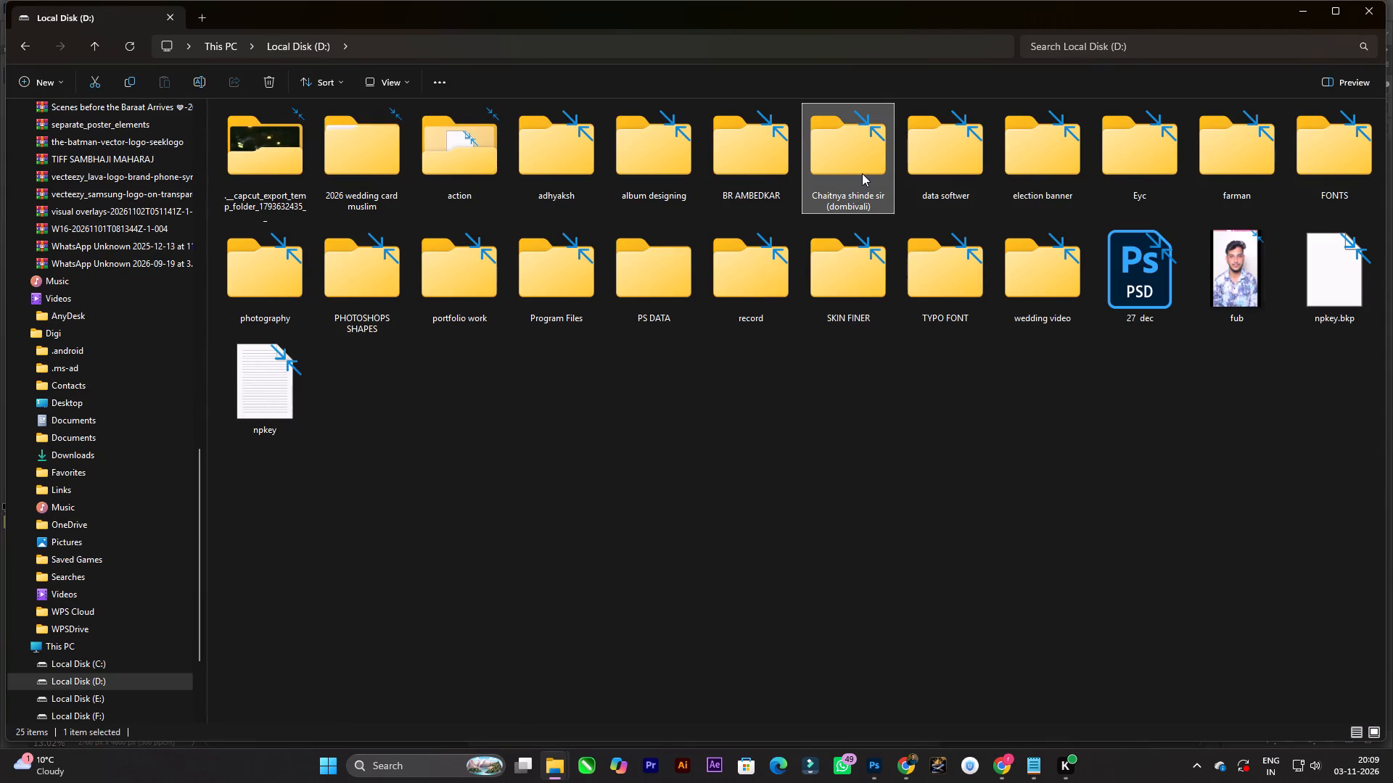
click(861, 173)
drag(861, 173, 820, 173)
click(479, 158)
double_click(303, 157)
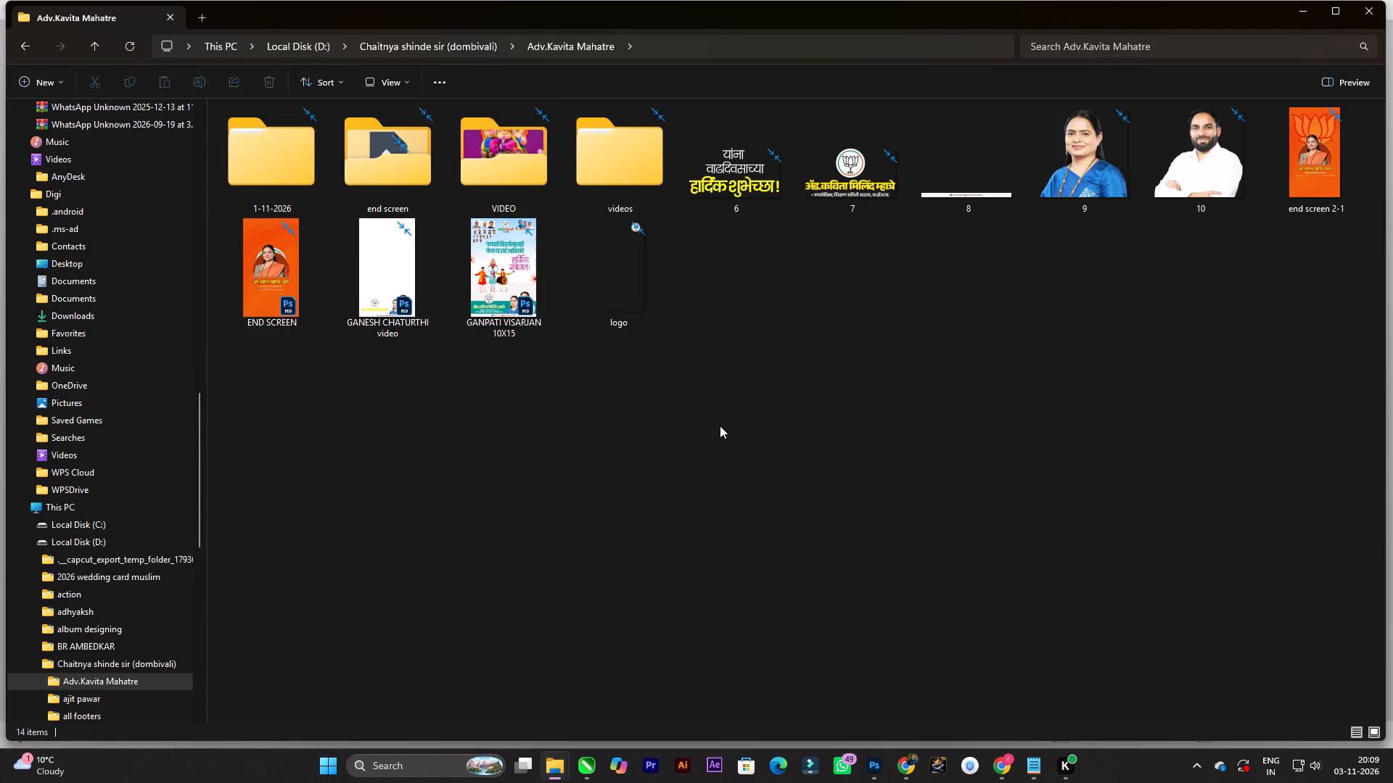
Look through the advocate's VIDEO, 1-11-2026, end screen and videos subfolders for existing design material.
double_click(485, 180)
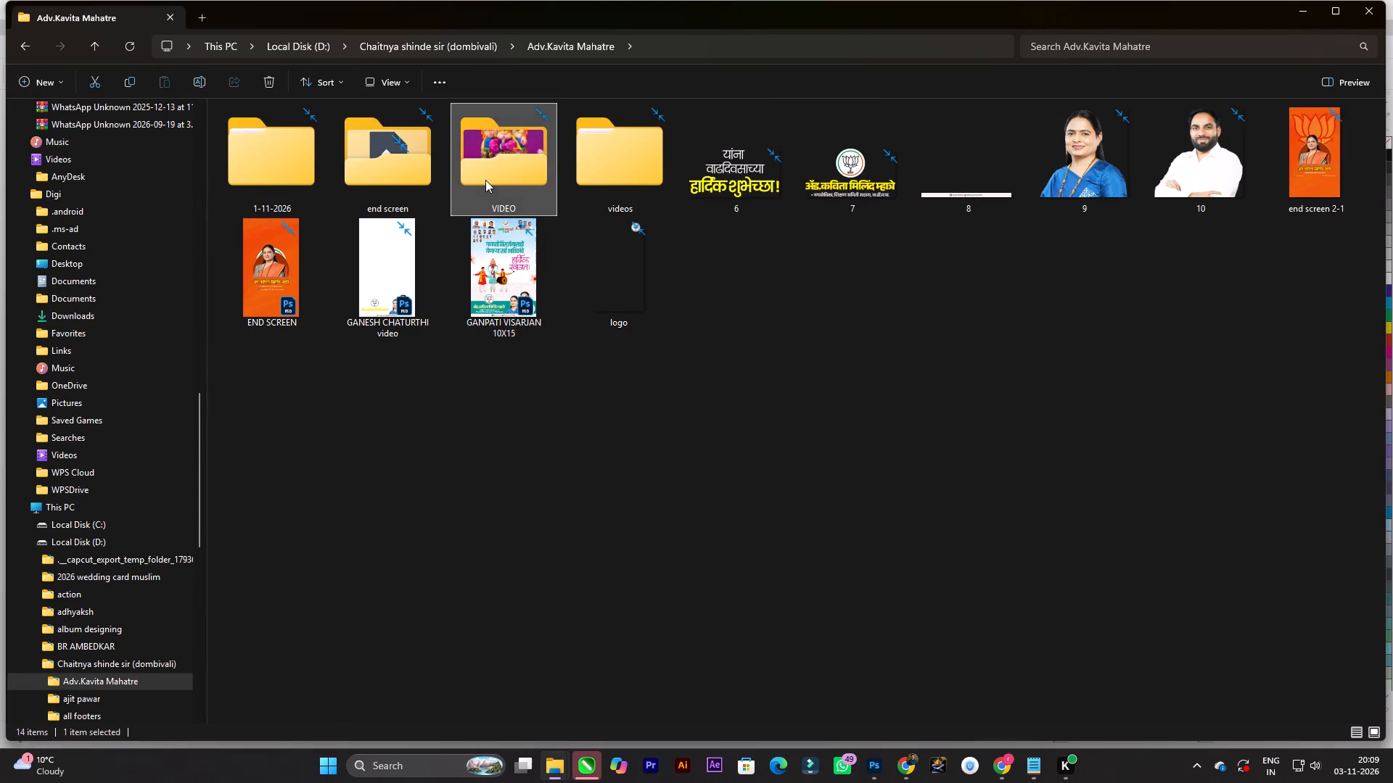
key(BackSpace)
double_click(291, 165)
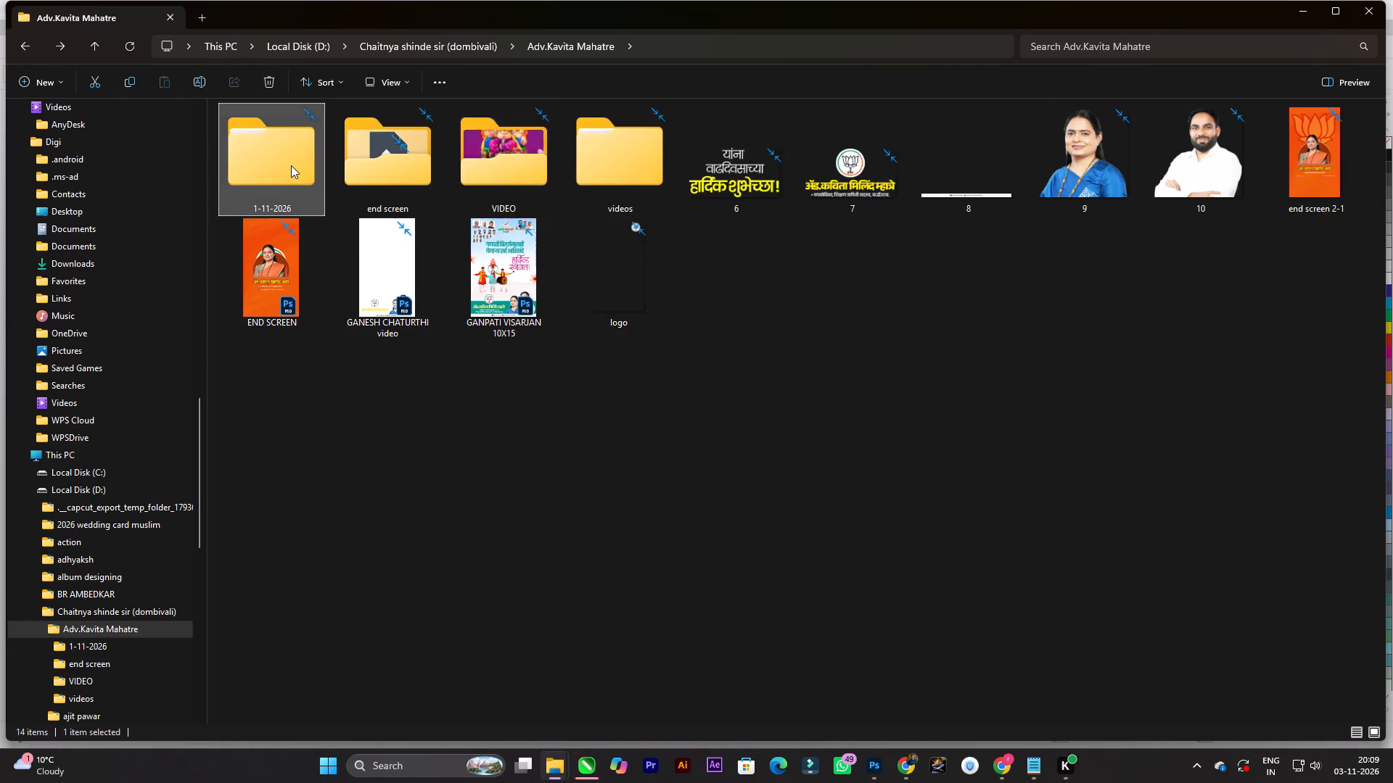
double_click(323, 215)
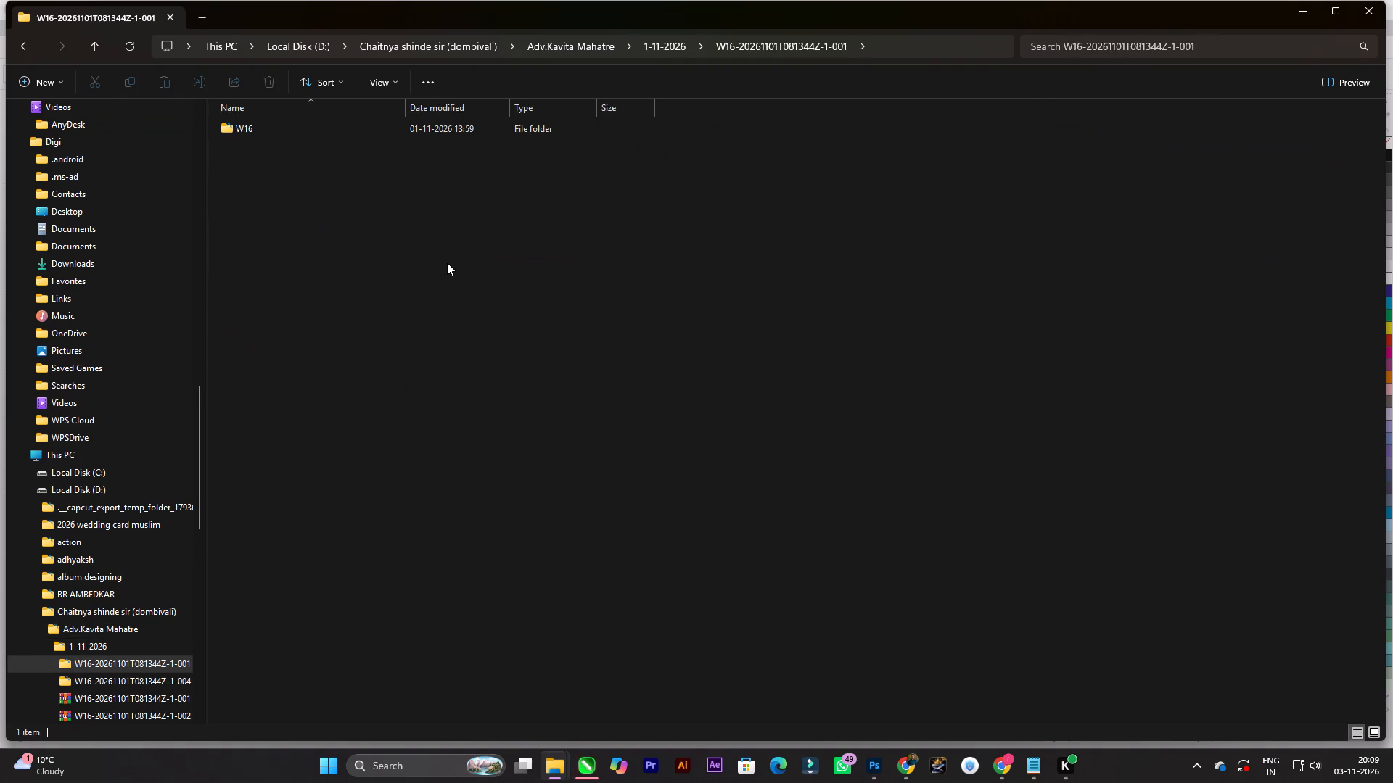
key(BackSpace)
key(BackSpace)
double_click(527, 186)
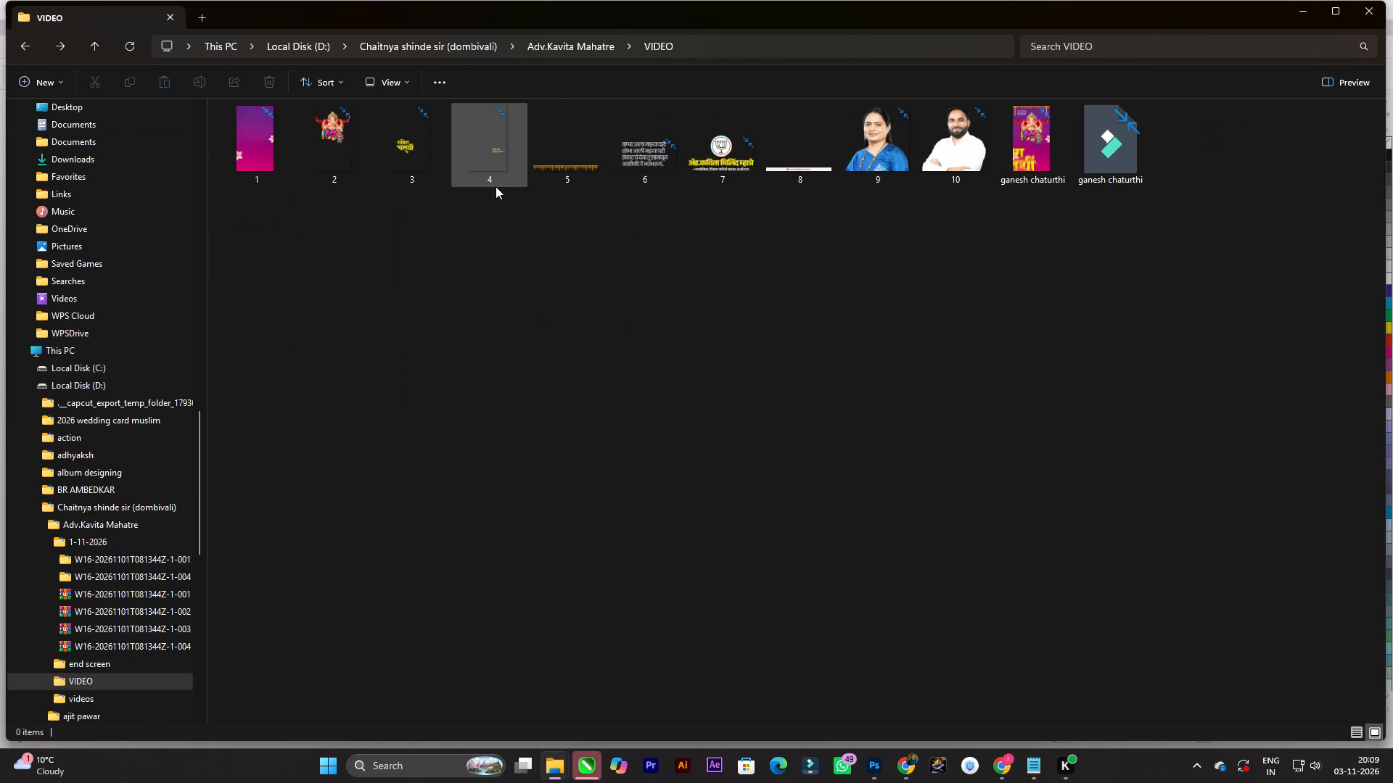
key(BackSpace)
double_click(389, 149)
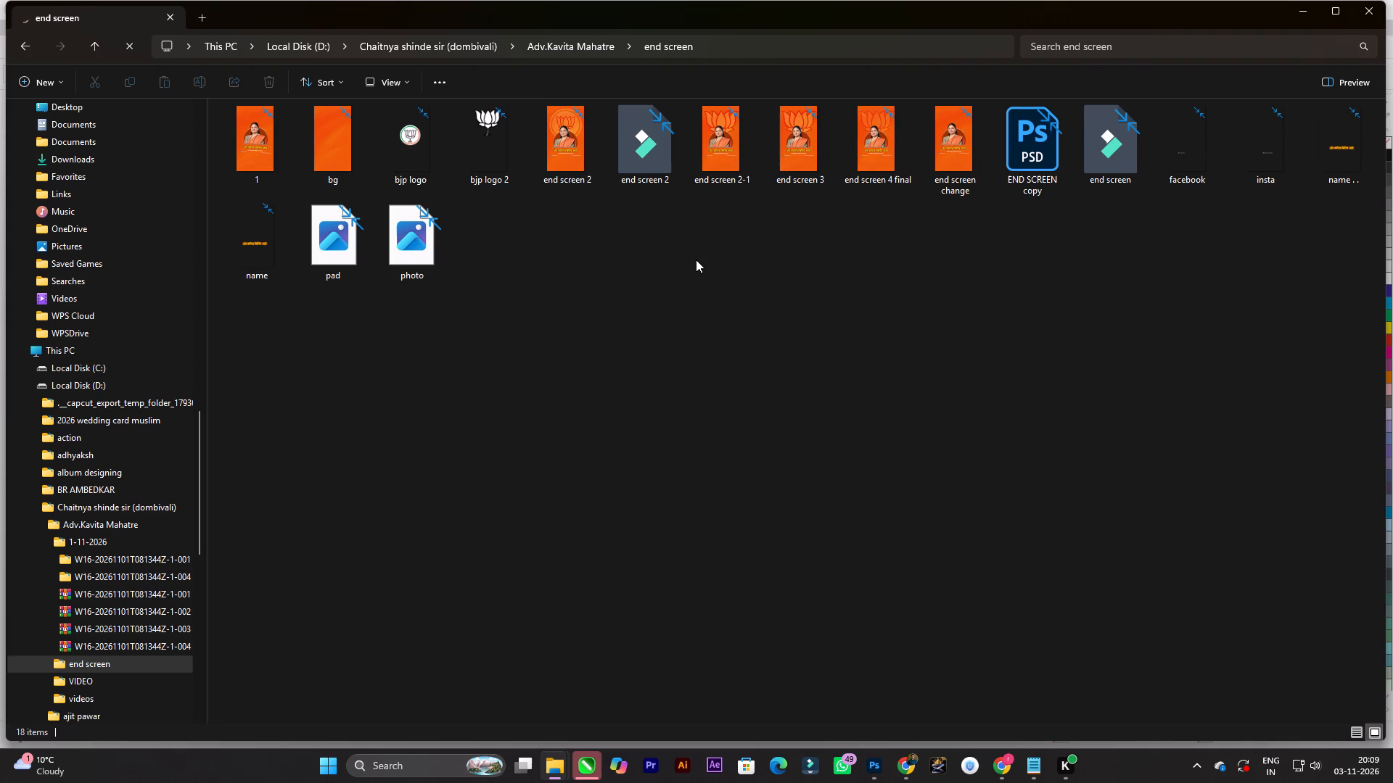
key(BackSpace)
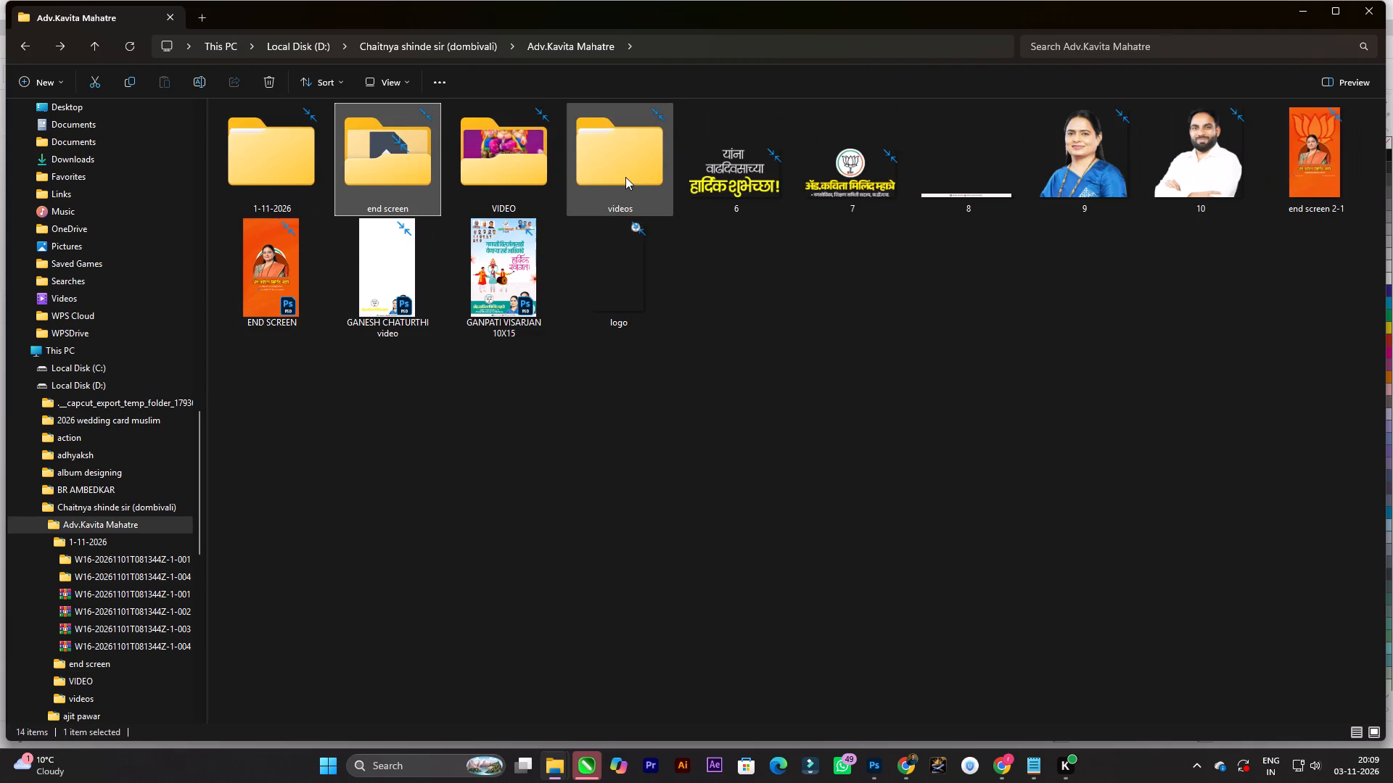
double_click(625, 177)
double_click(371, 125)
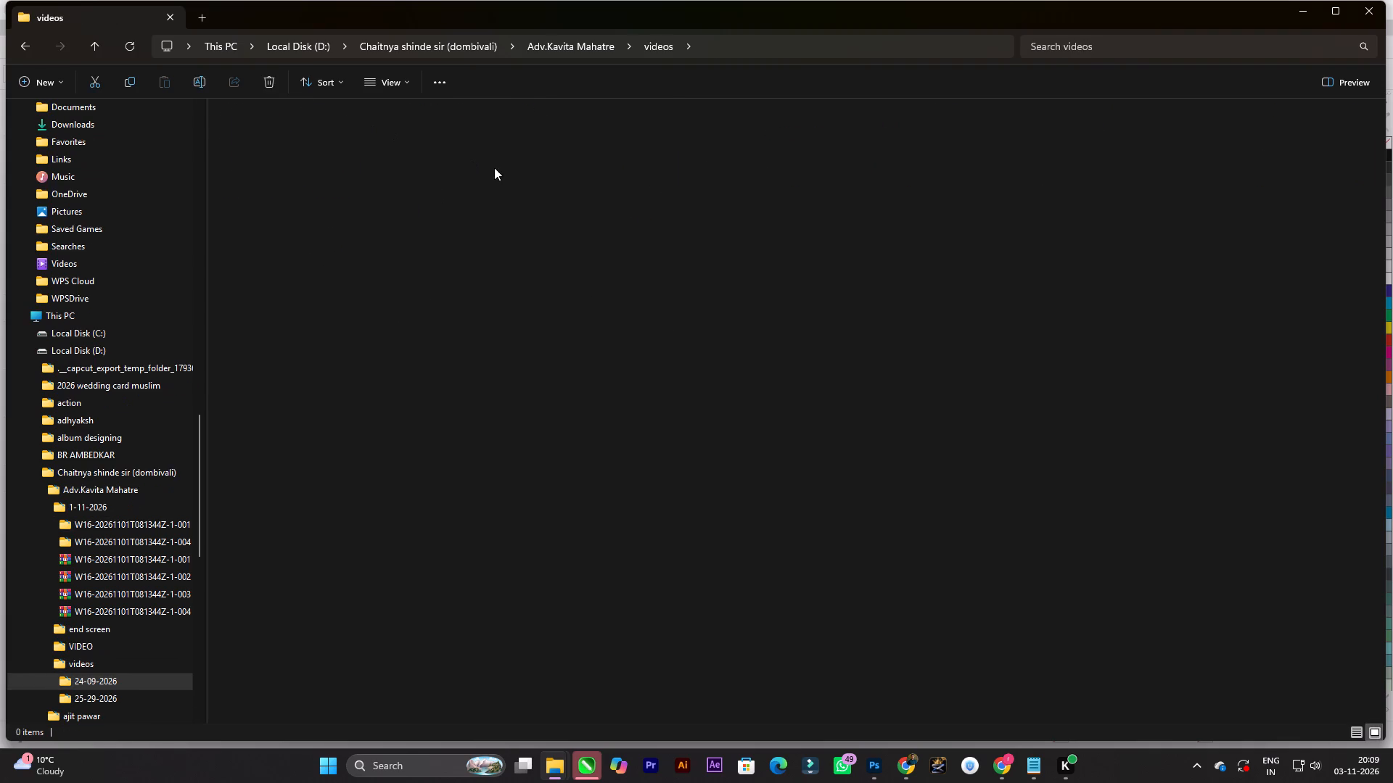
key(BackSpace)
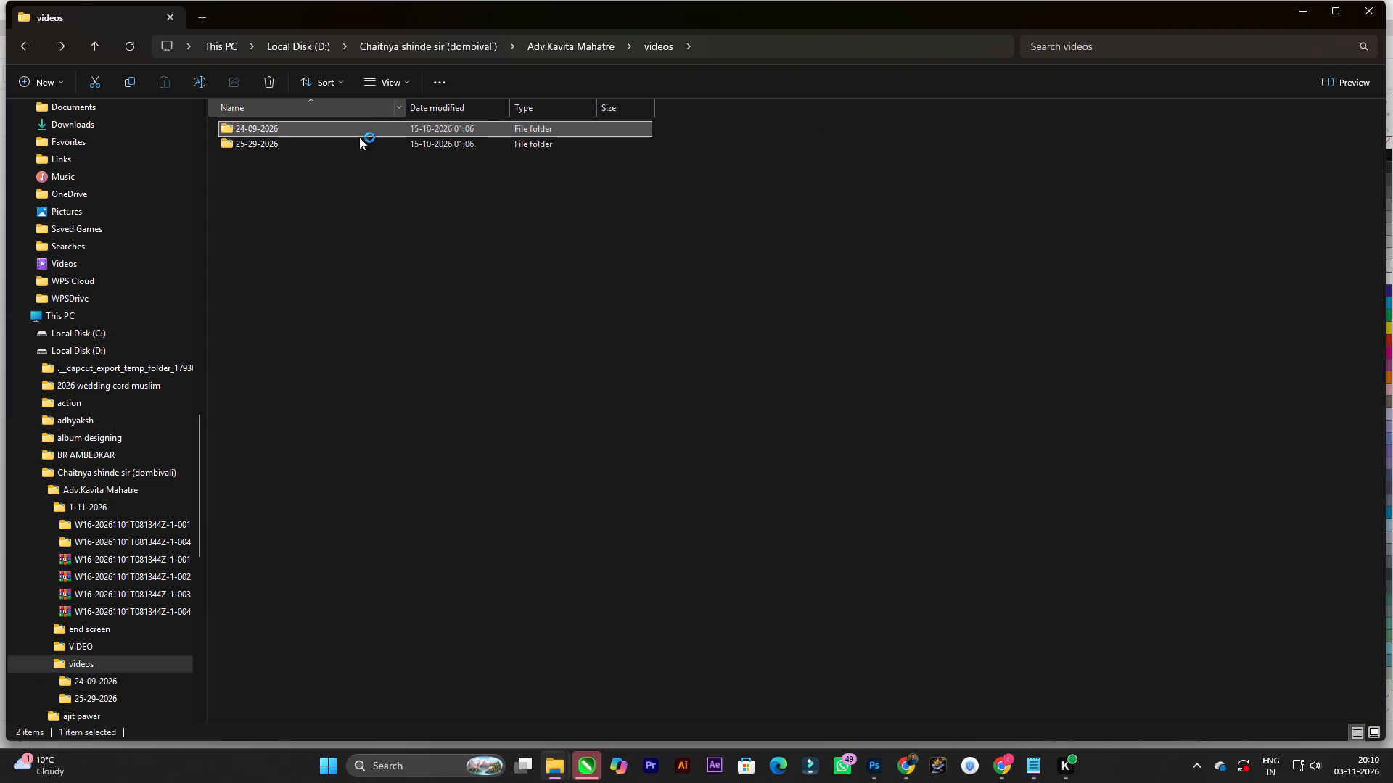
double_click(282, 149)
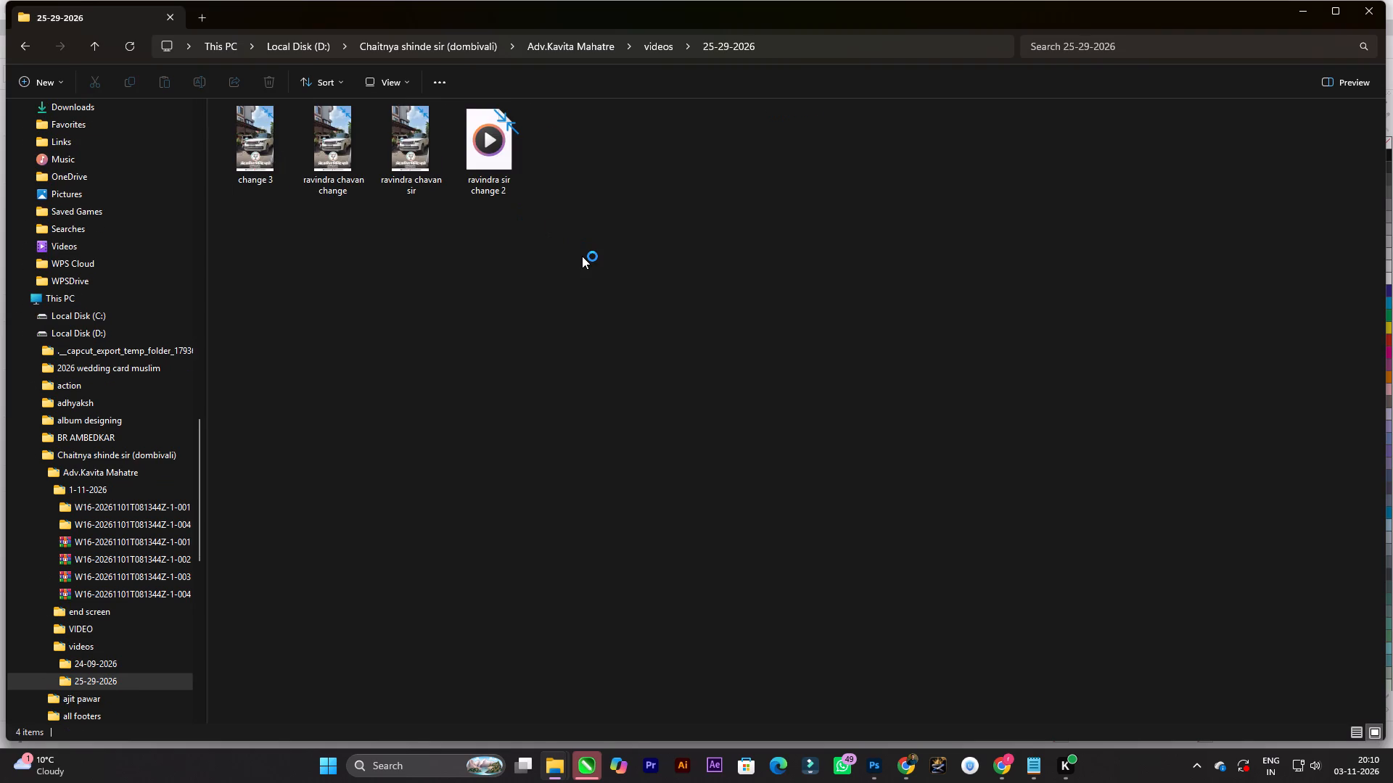
key(BackSpace)
key(BackSpace)
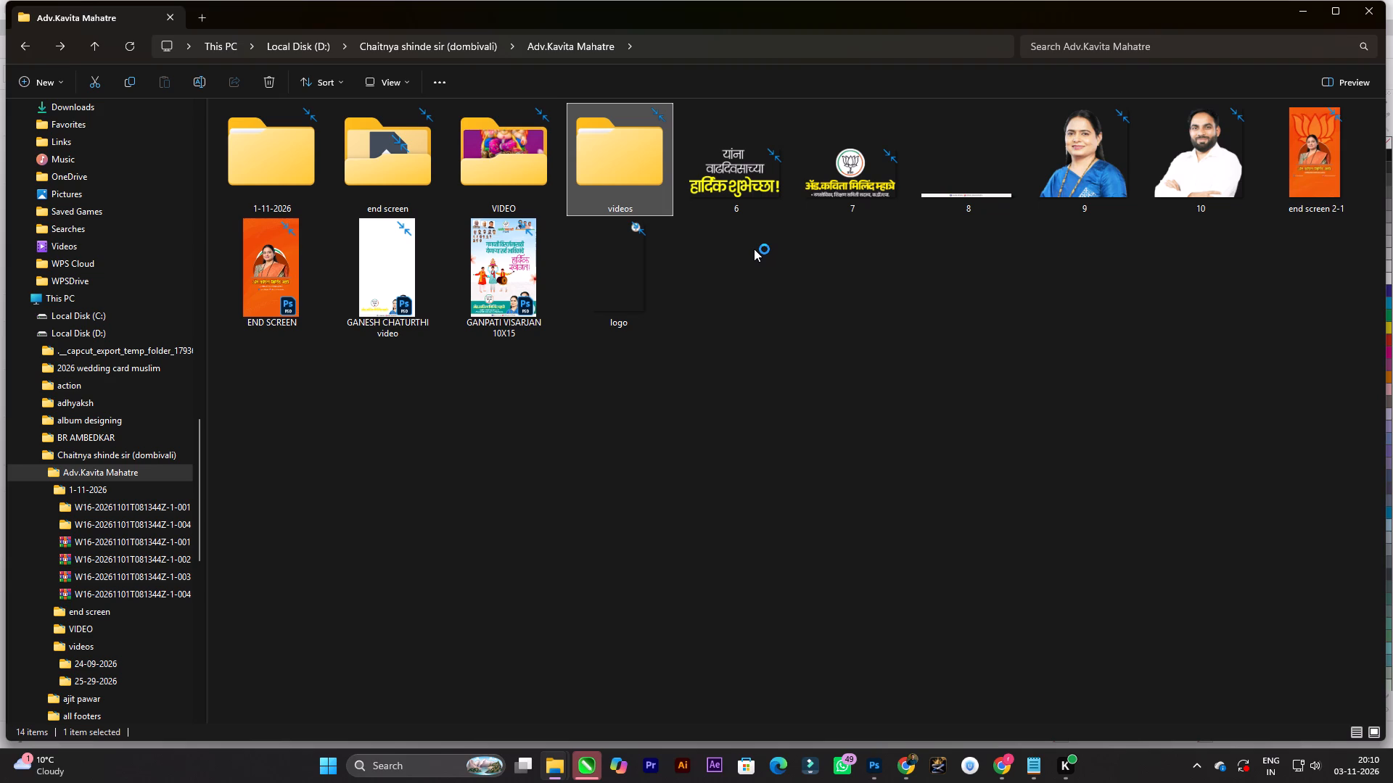
Open the GANPATI VISARJAN 10X15 PSD in Photoshop without updating its text layers.
click(781, 269)
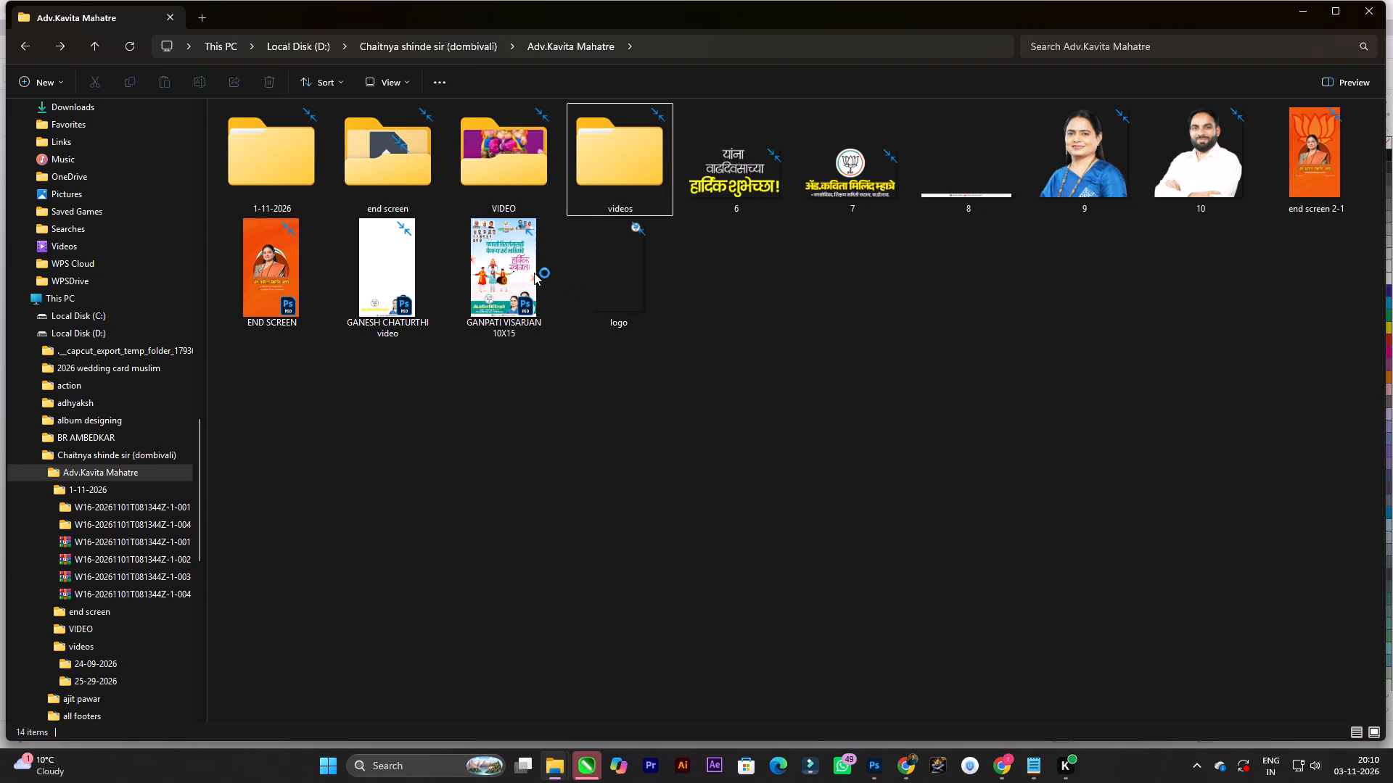
click(505, 275)
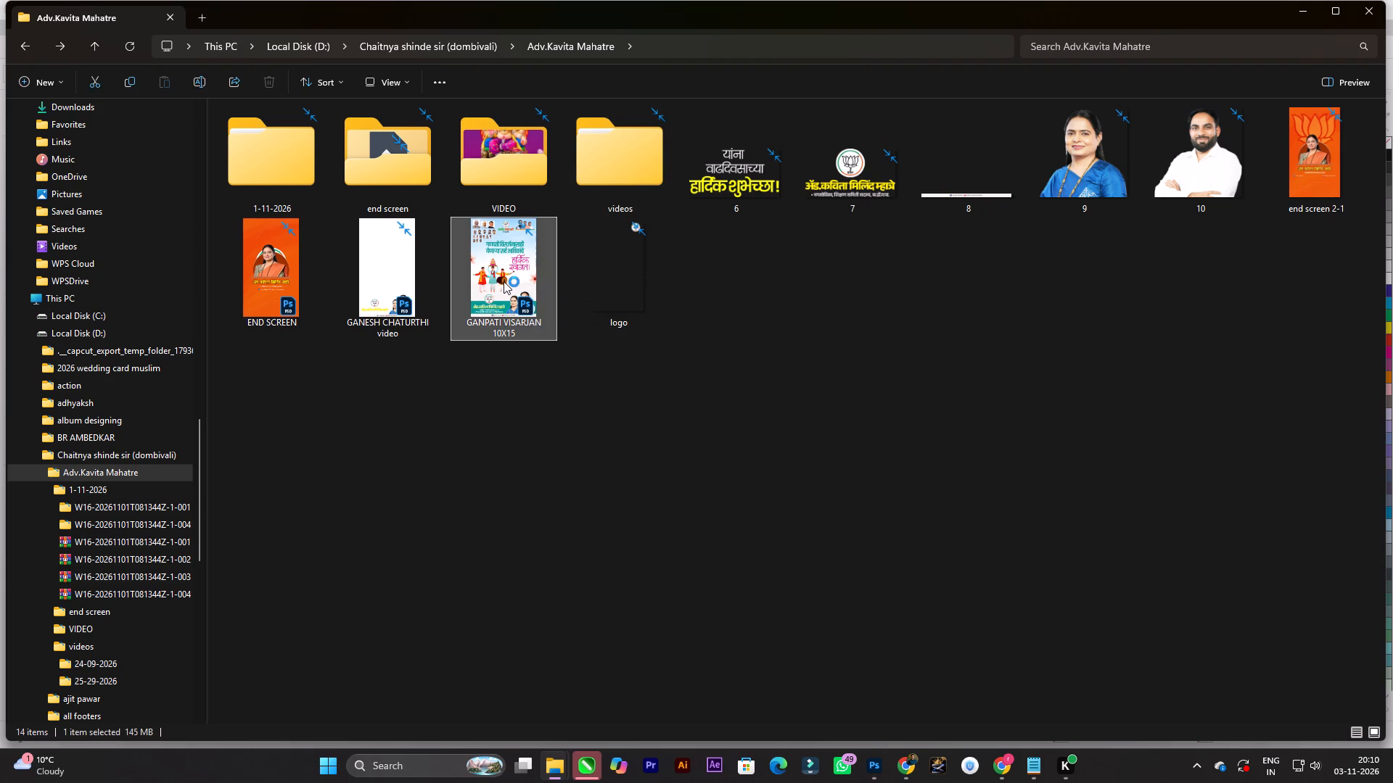
double_click(503, 276)
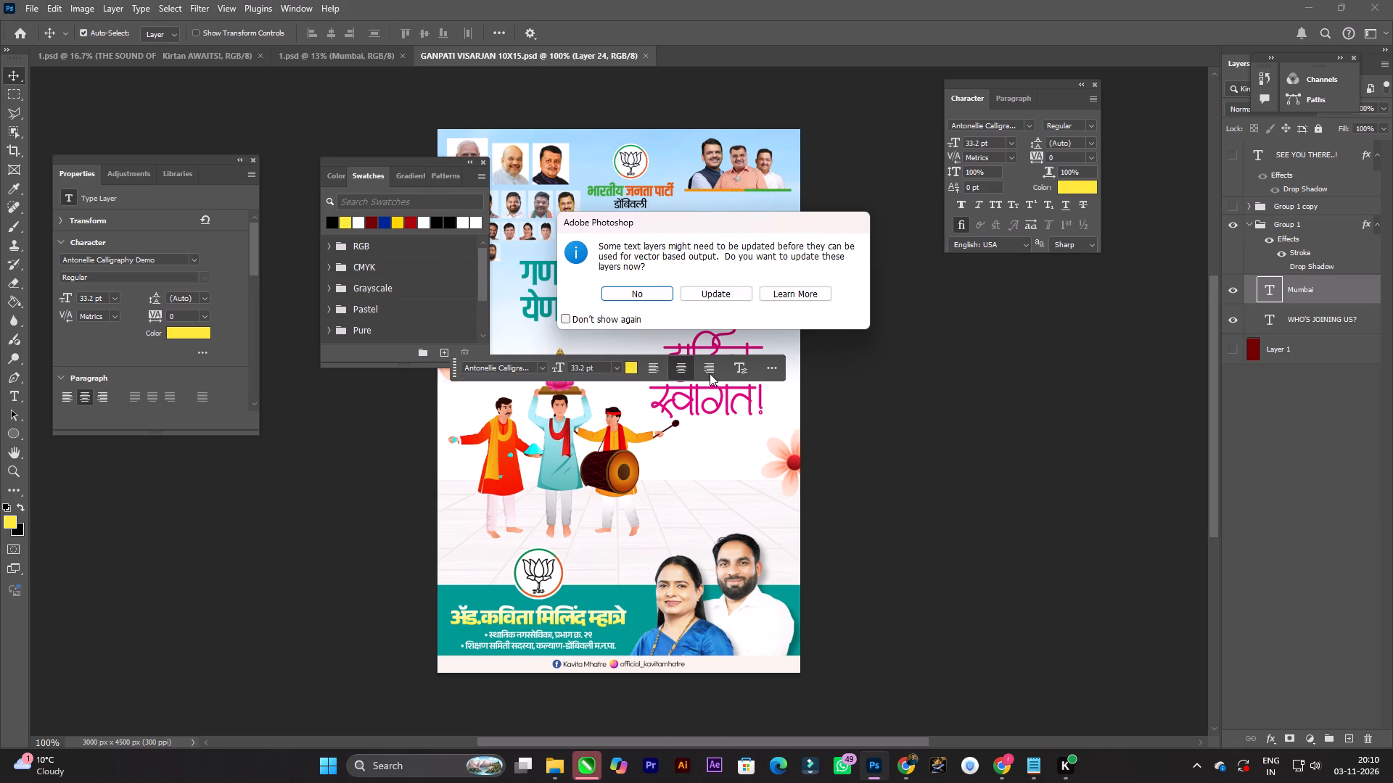
click(633, 290)
Examine the whole Ganpati Visarjan poster, including its leader photos, headline and footer.
alt+scroll(561, 210, down, 2)
key(space)
key(space)
key(space)
key(space)
key(space)
key(space)
key(space)
key(space)
key(space)
key(space)
key(space)
key(space)
key(space)
key(space)
key(space)
drag(628, 222, 650, 221)
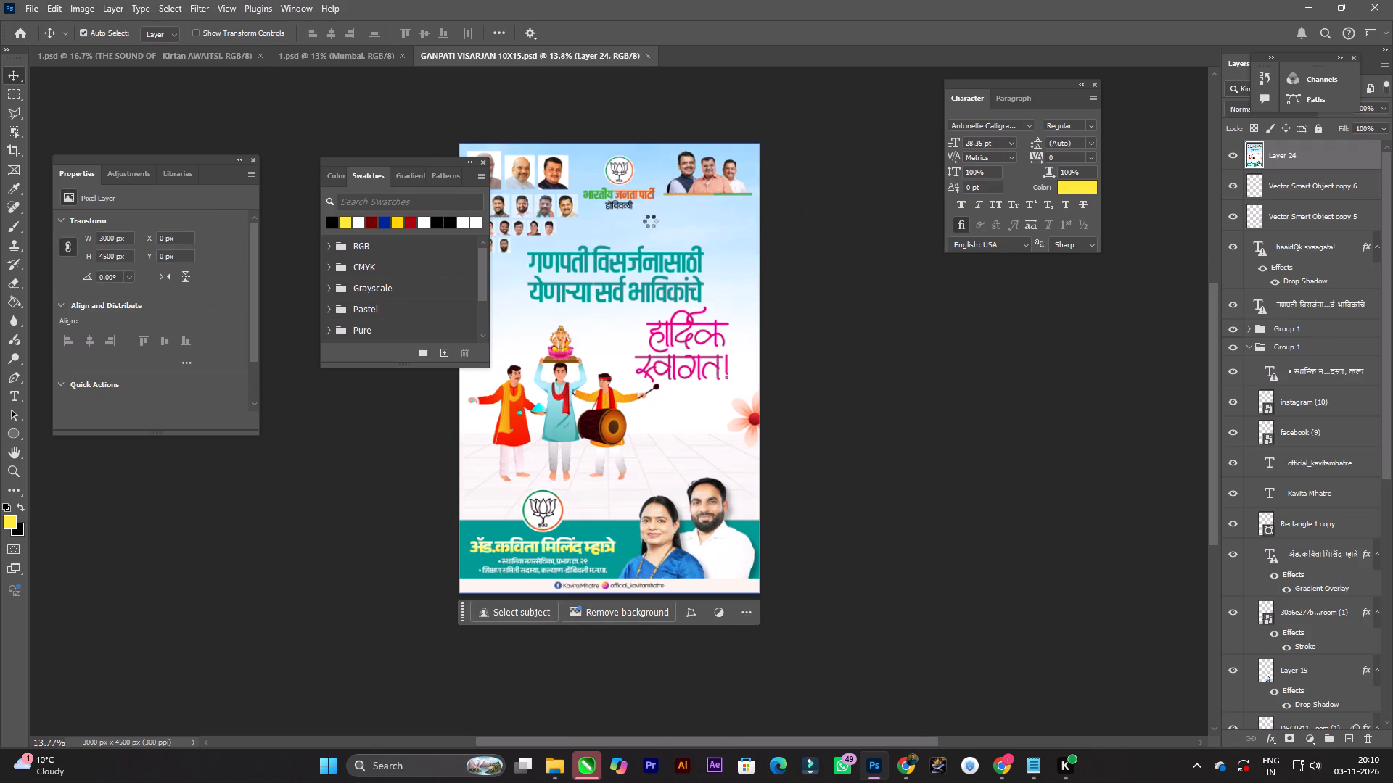
drag(650, 221, 711, 228)
key(space)
key(space)
key(space)
key(space)
key(space)
key(space)
key(space)
key(space)
key(space)
key(space)
key(space)
drag(722, 228, 701, 233)
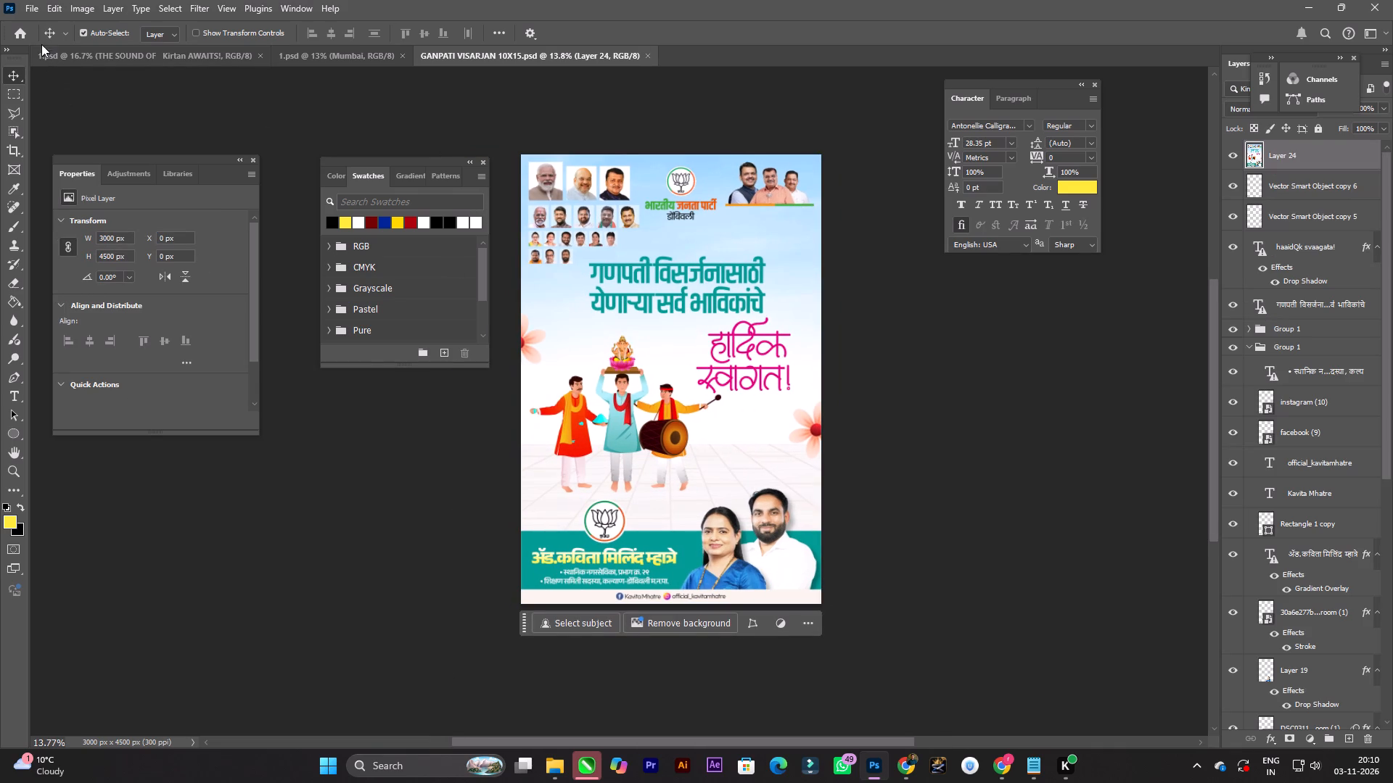
Open marathi rangbhumi din.psd from the recent files.
click(20, 33)
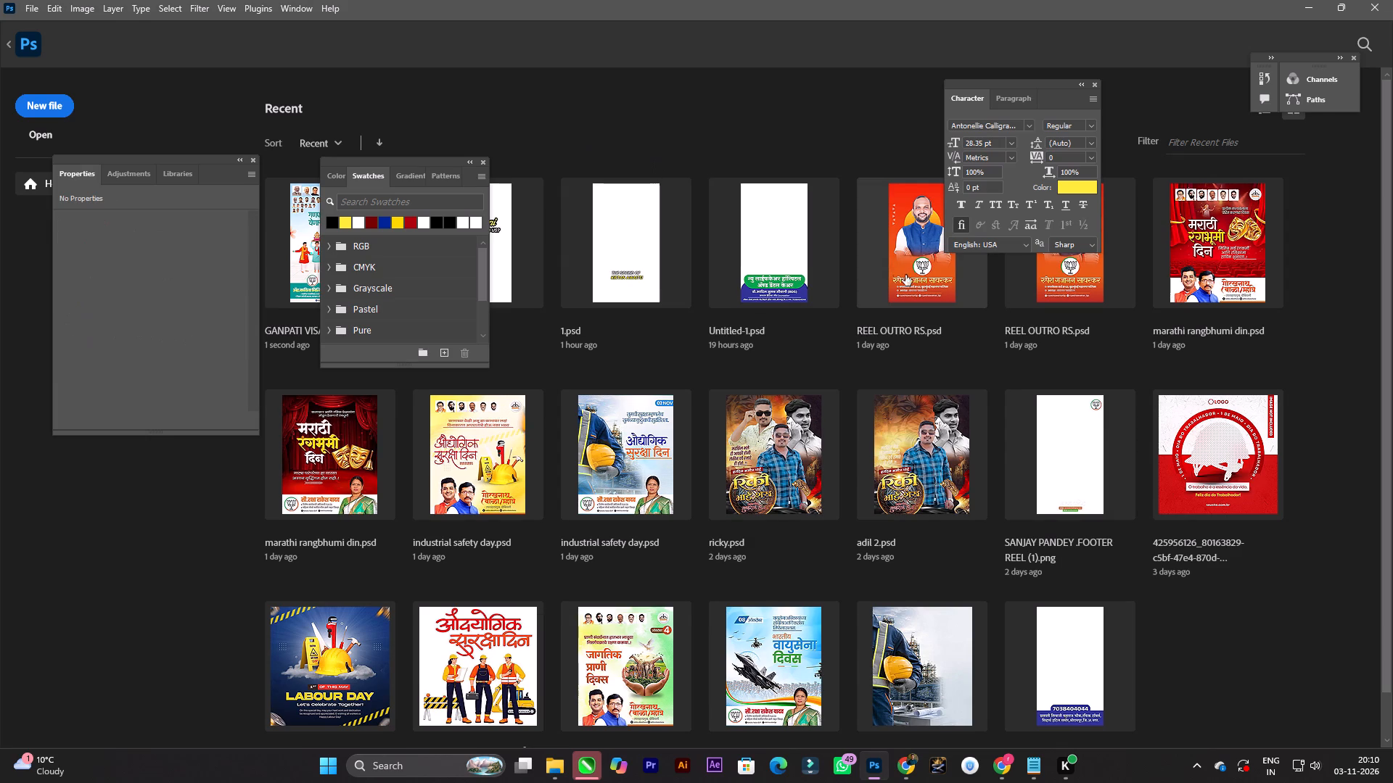
click(1231, 255)
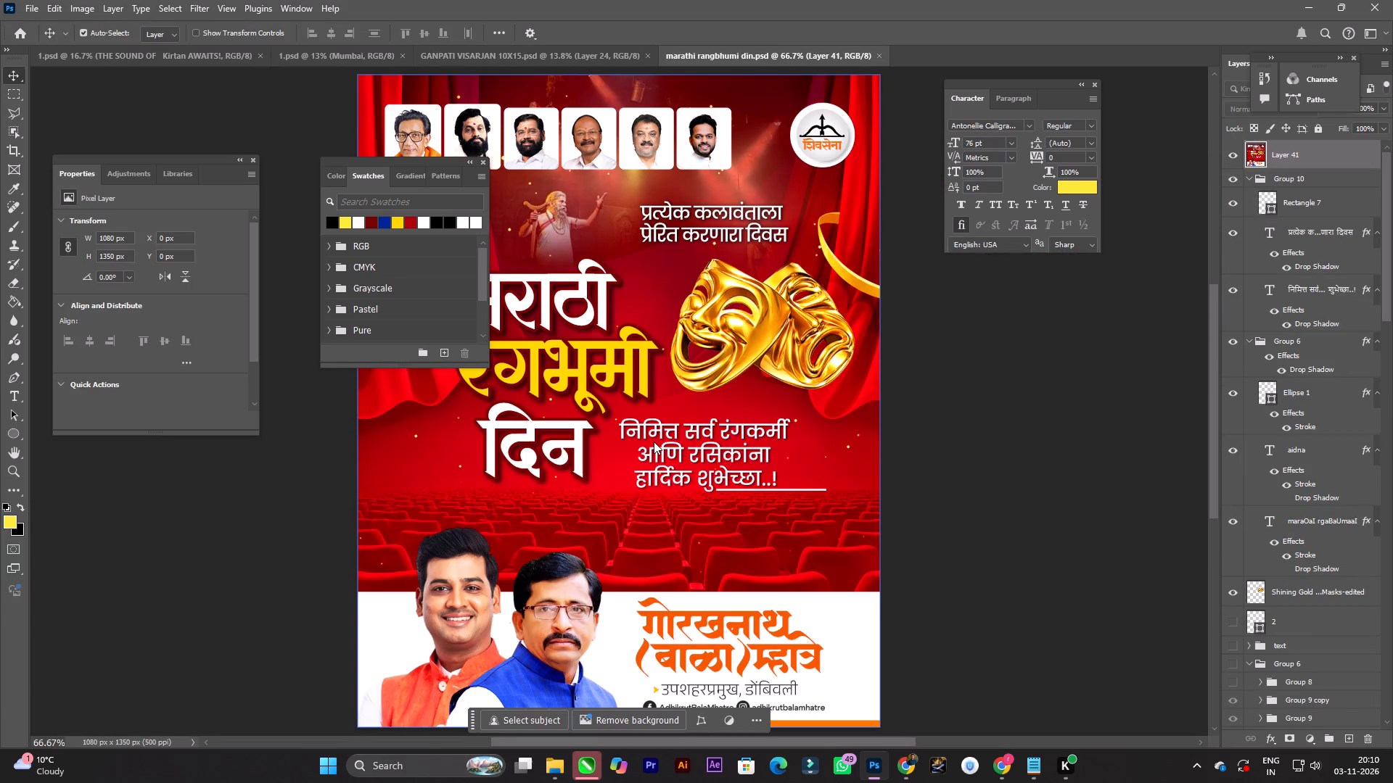
Move the floating Swatches panel off the poster and delete the flattened Layer 41 above the other layers.
alt+scroll(632, 389, down, 2)
key(space)
key(space)
key(space)
key(space)
drag(662, 379, 677, 381)
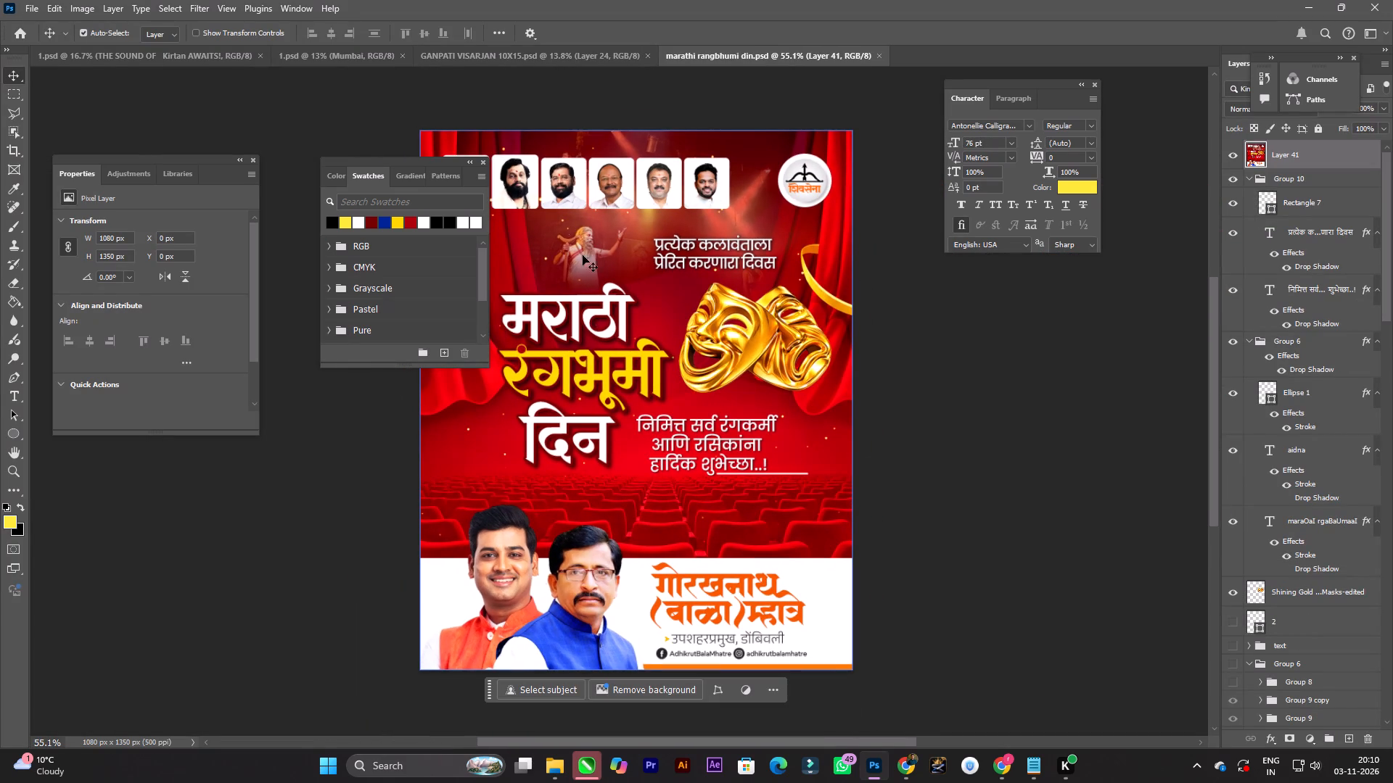
drag(438, 162, 267, 479)
click(539, 242)
right_click(539, 242)
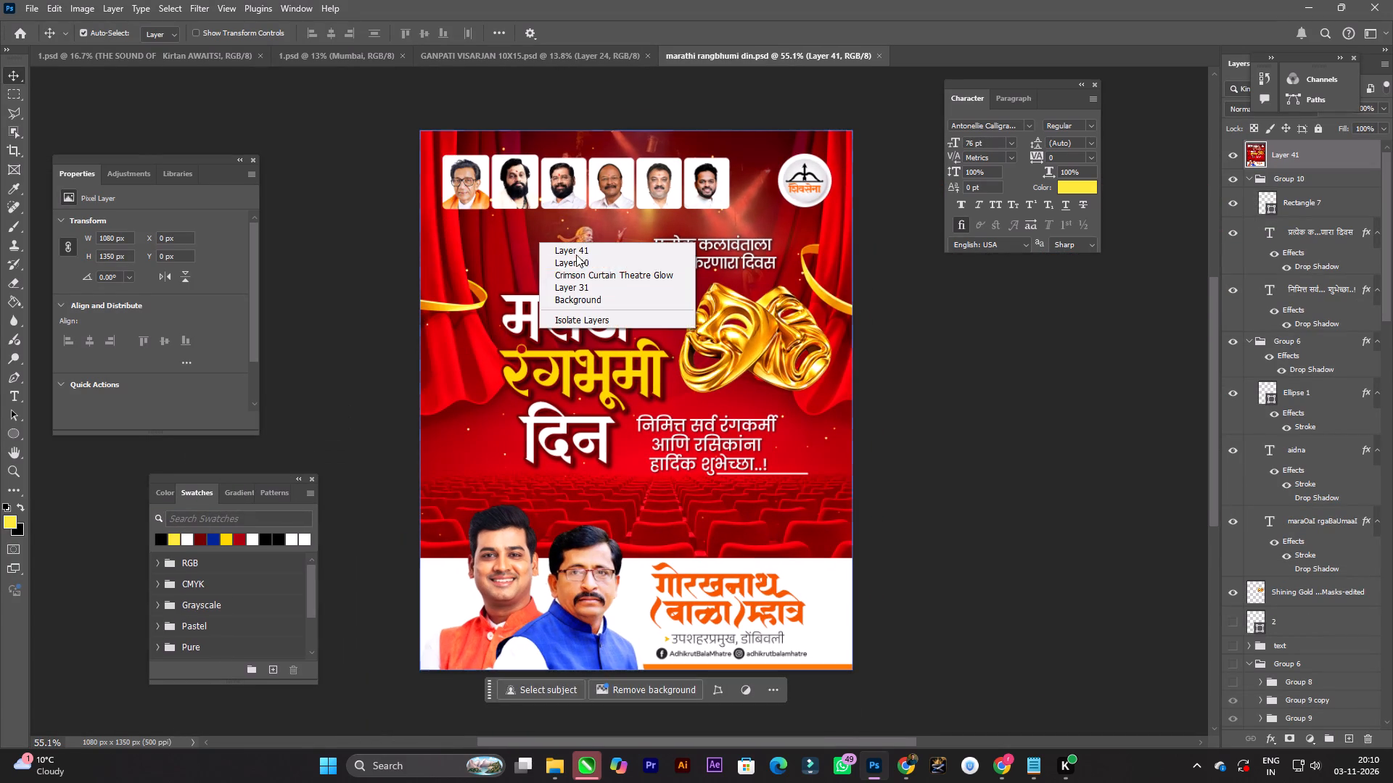
click(669, 217)
key(Delete)
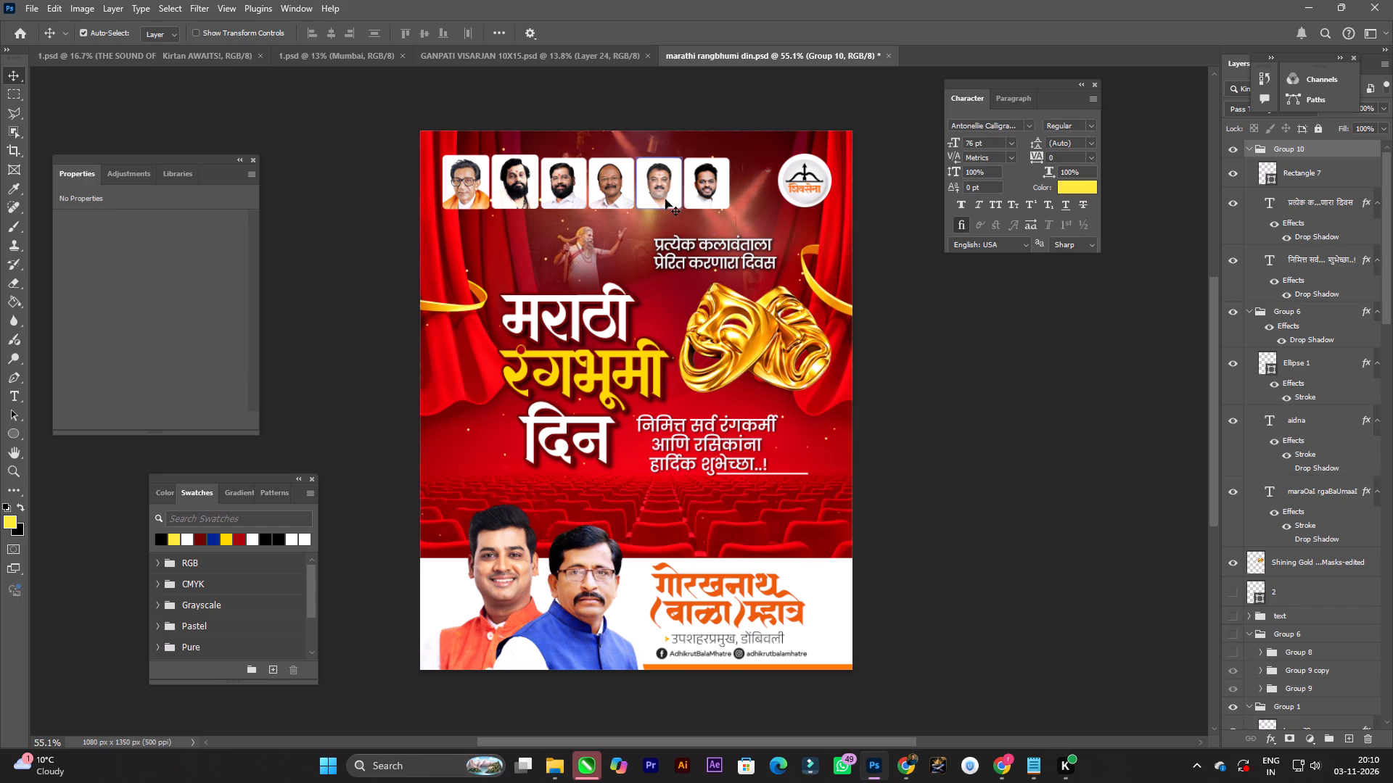
Delete the leader photos and footer artwork, the tagline and greeting texts, and the gold theatre masks from the poster.
right_click(665, 199)
click(701, 211)
key(Delete)
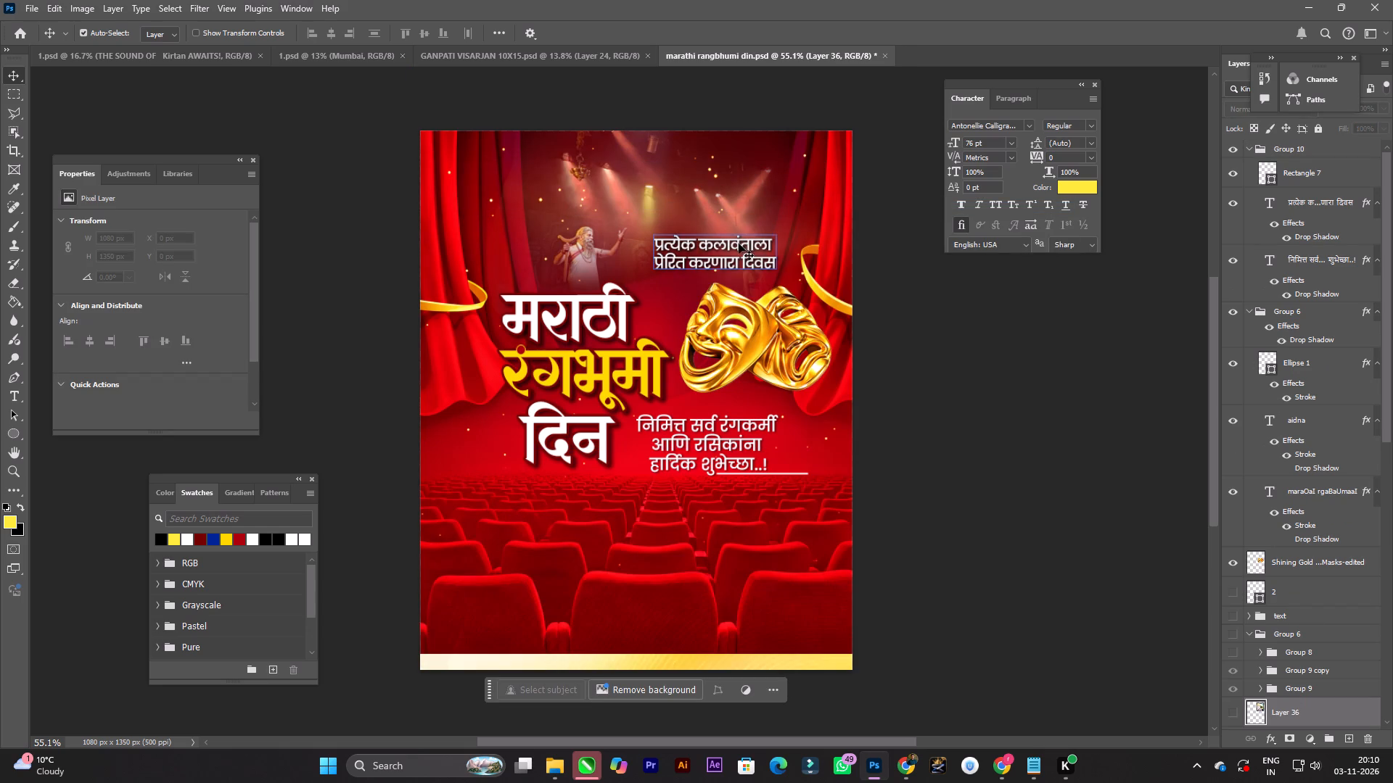
right_click(739, 244)
click(758, 249)
key(Delete)
right_click(789, 242)
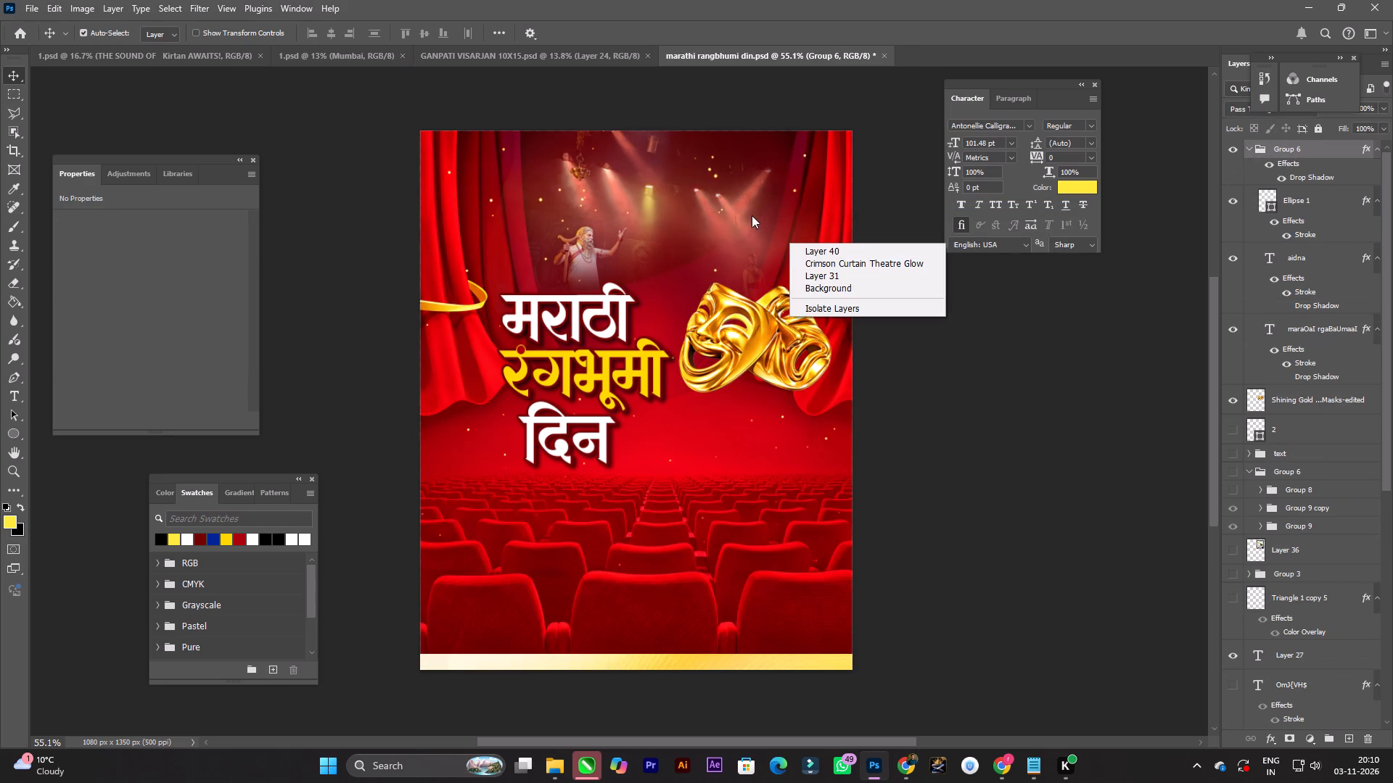
click(748, 215)
right_click(748, 319)
click(752, 323)
key(Delete)
Delete the Marathi title group, the performer and stage lights, and the red curtain background down to the yellow gradient.
right_click(603, 341)
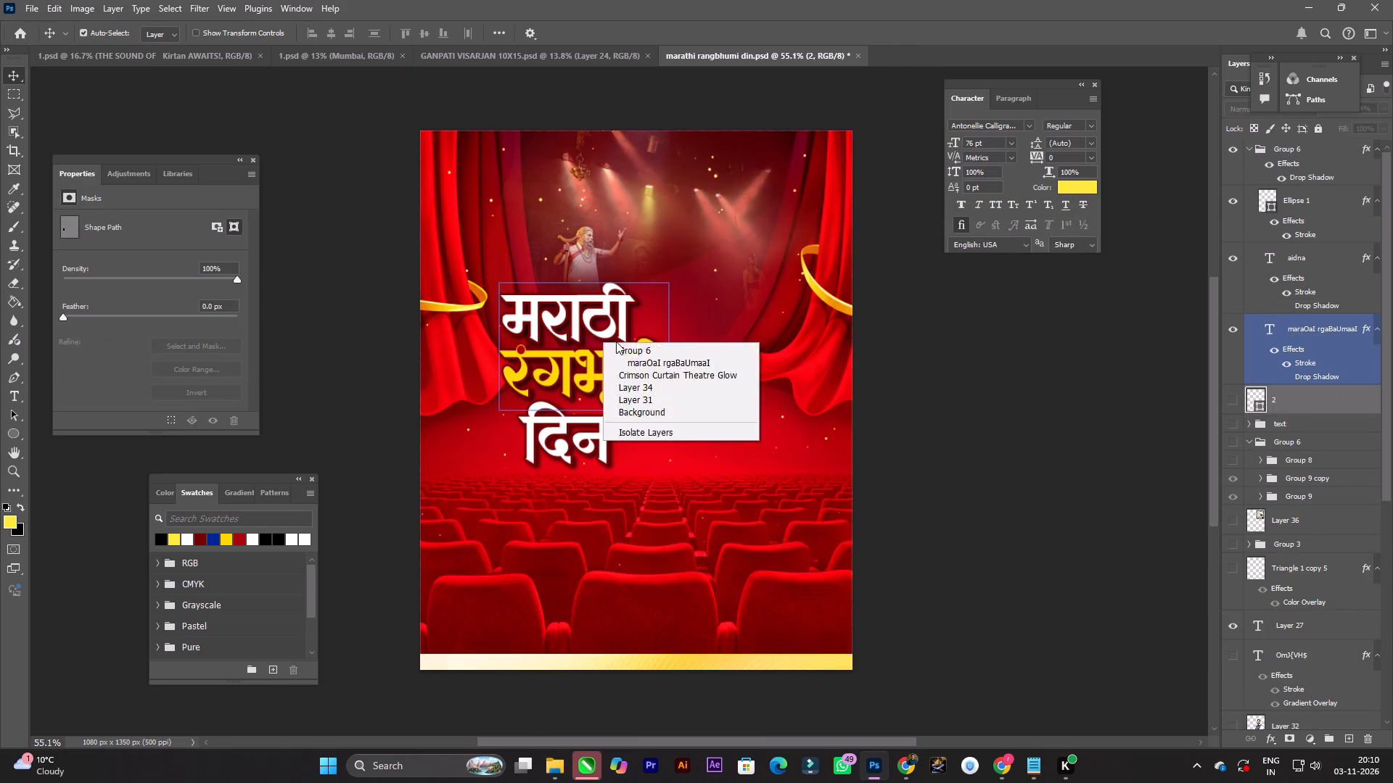
click(628, 346)
key(Delete)
click(634, 270)
key(Delete)
click(661, 247)
key(Delete)
click(781, 270)
key(Delete)
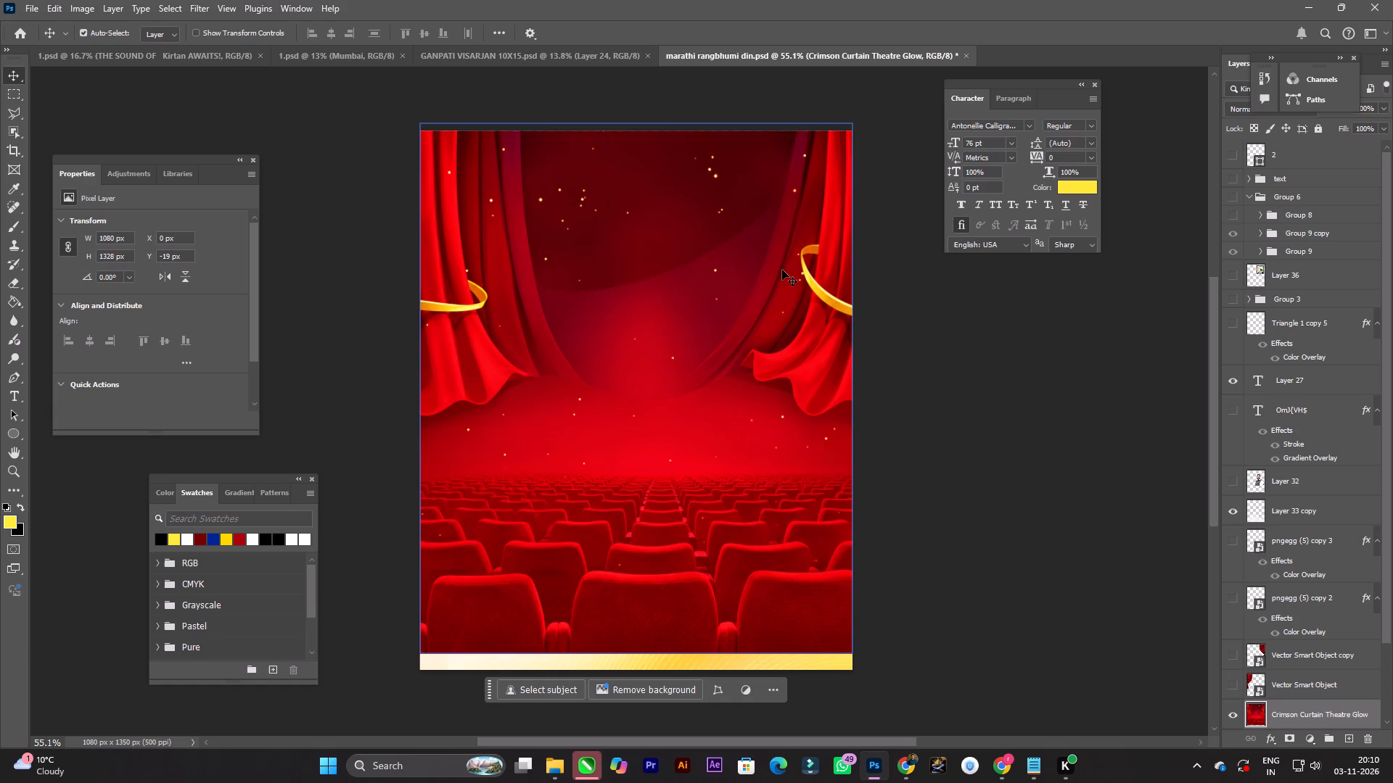
click(776, 279)
key(Delete)
Delete all leftover layers from layer 2 down to Layer 34, keeping only Layer 31 and the Background.
click(769, 272)
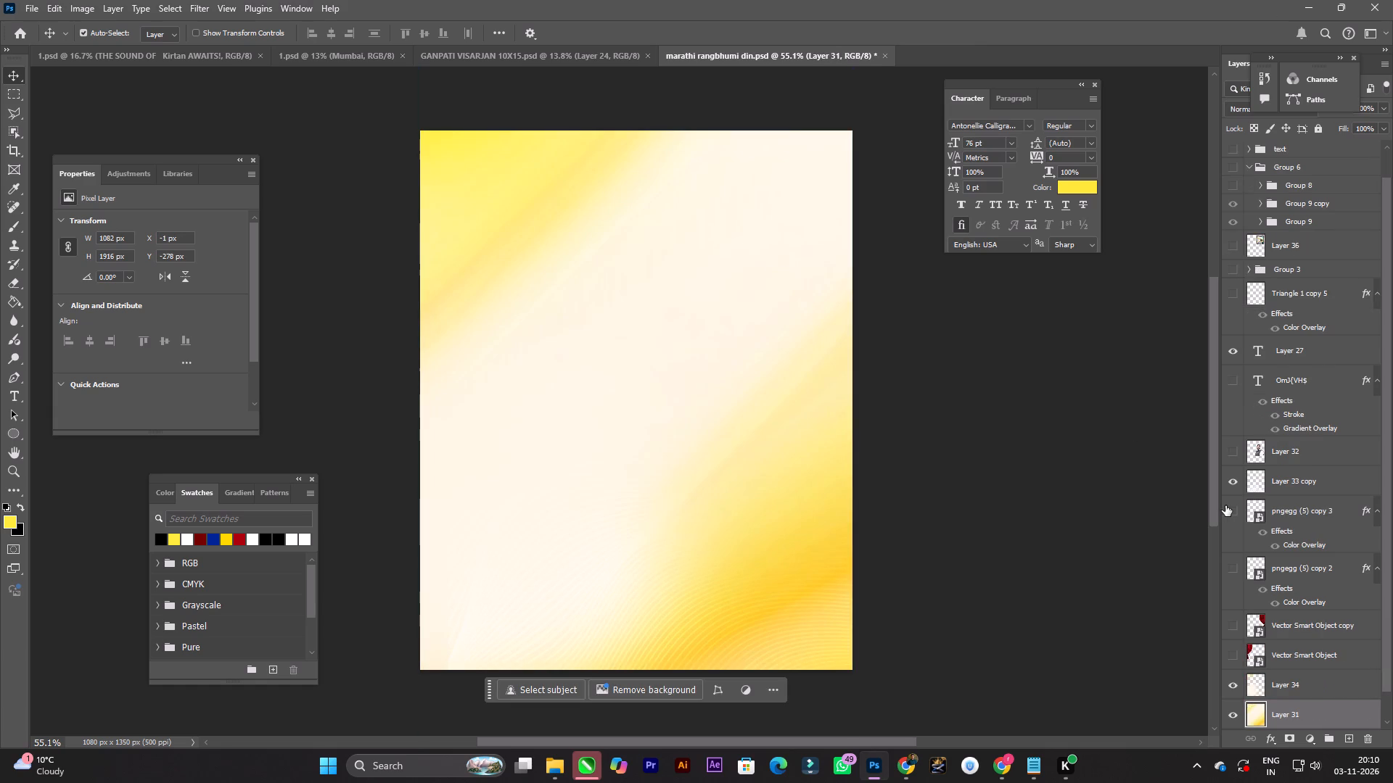
scroll(1252, 484, up, 9)
click(1285, 160)
scroll(1317, 411, up, 1)
scroll(1330, 543, down, 9)
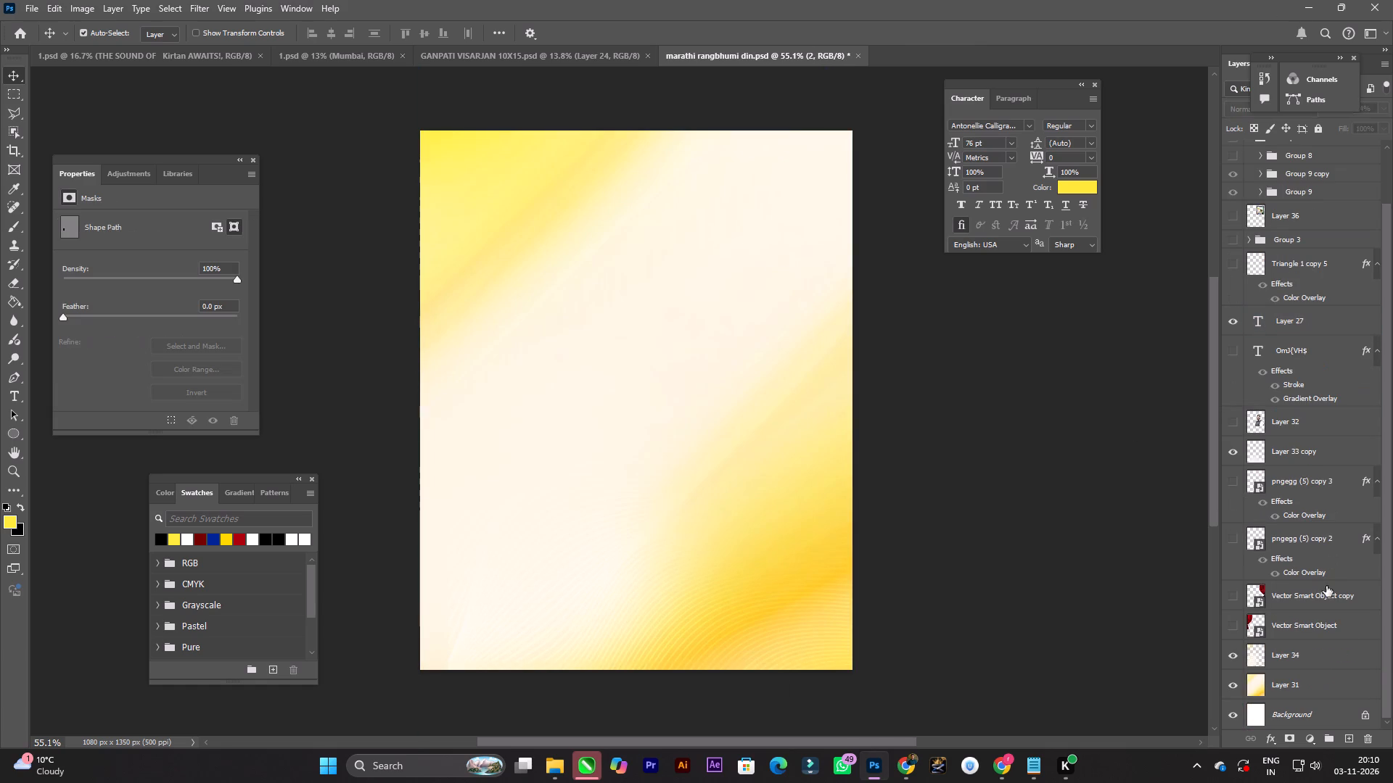
scroll(1326, 586, down, 9)
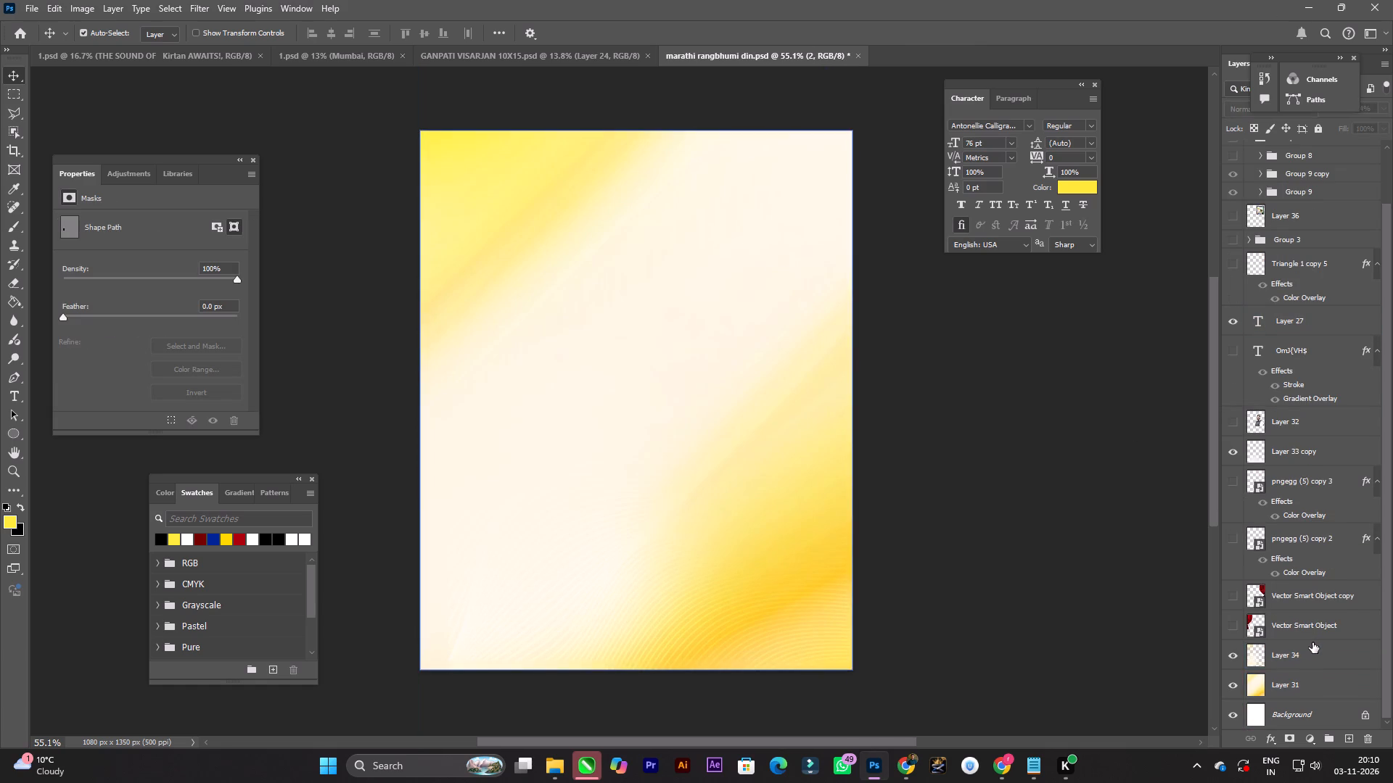
shift+click(1315, 625)
shift+click(1313, 647)
key(Delete)
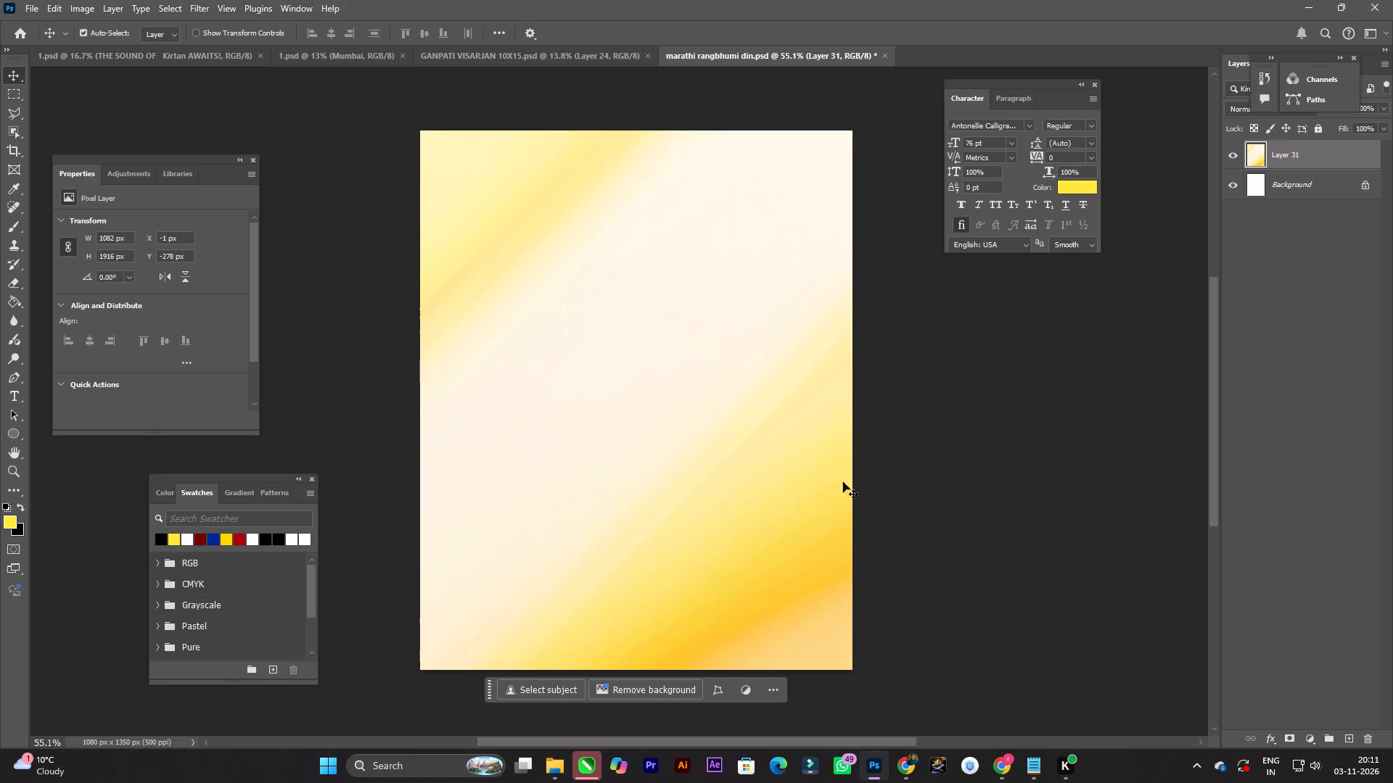
In GANPATI VISARJAN 10X15.psd, delete the flattened Layer 24 and select the footer group with the portraits and name.
alt+scroll(709, 346, down, 3)
click(472, 54)
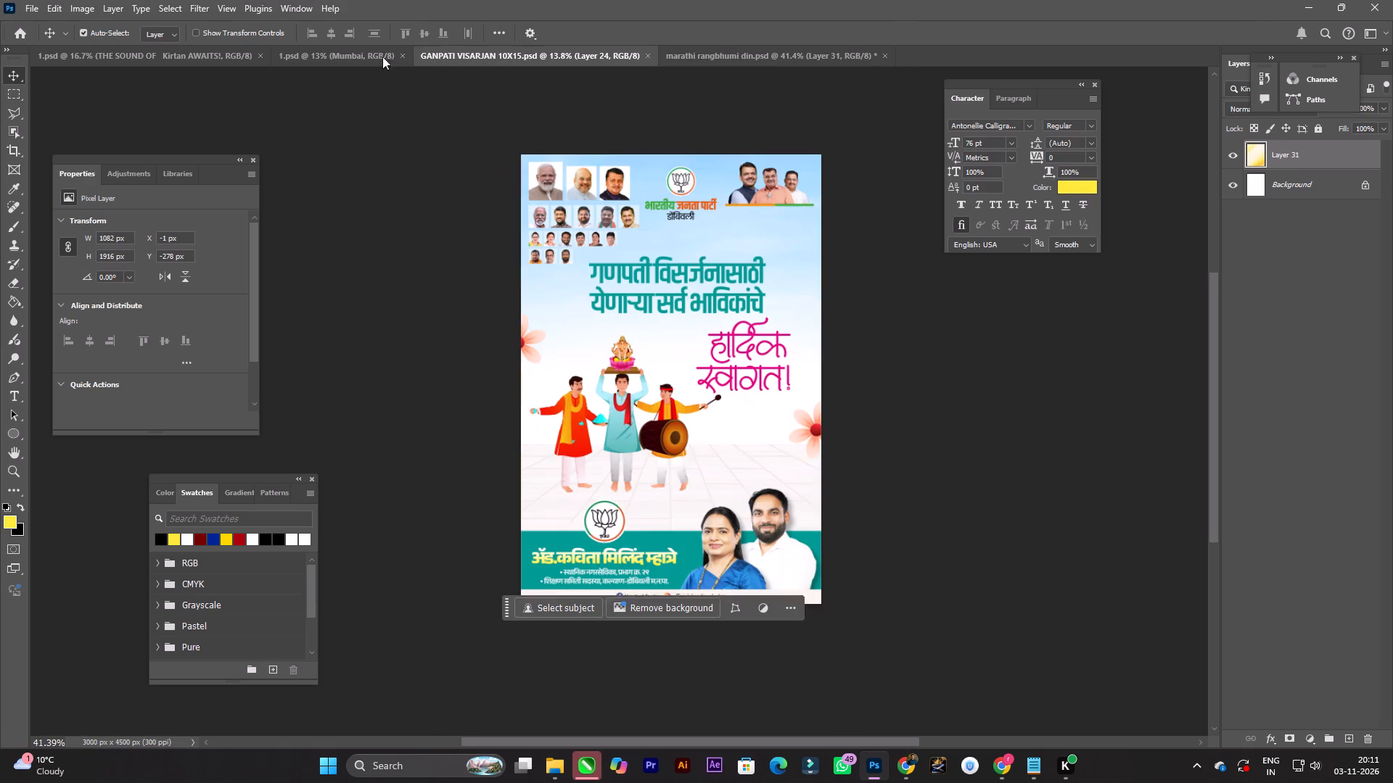
alt+scroll(632, 444, up, 2)
alt+scroll(737, 568, down, 4)
right_click(738, 567)
click(758, 572)
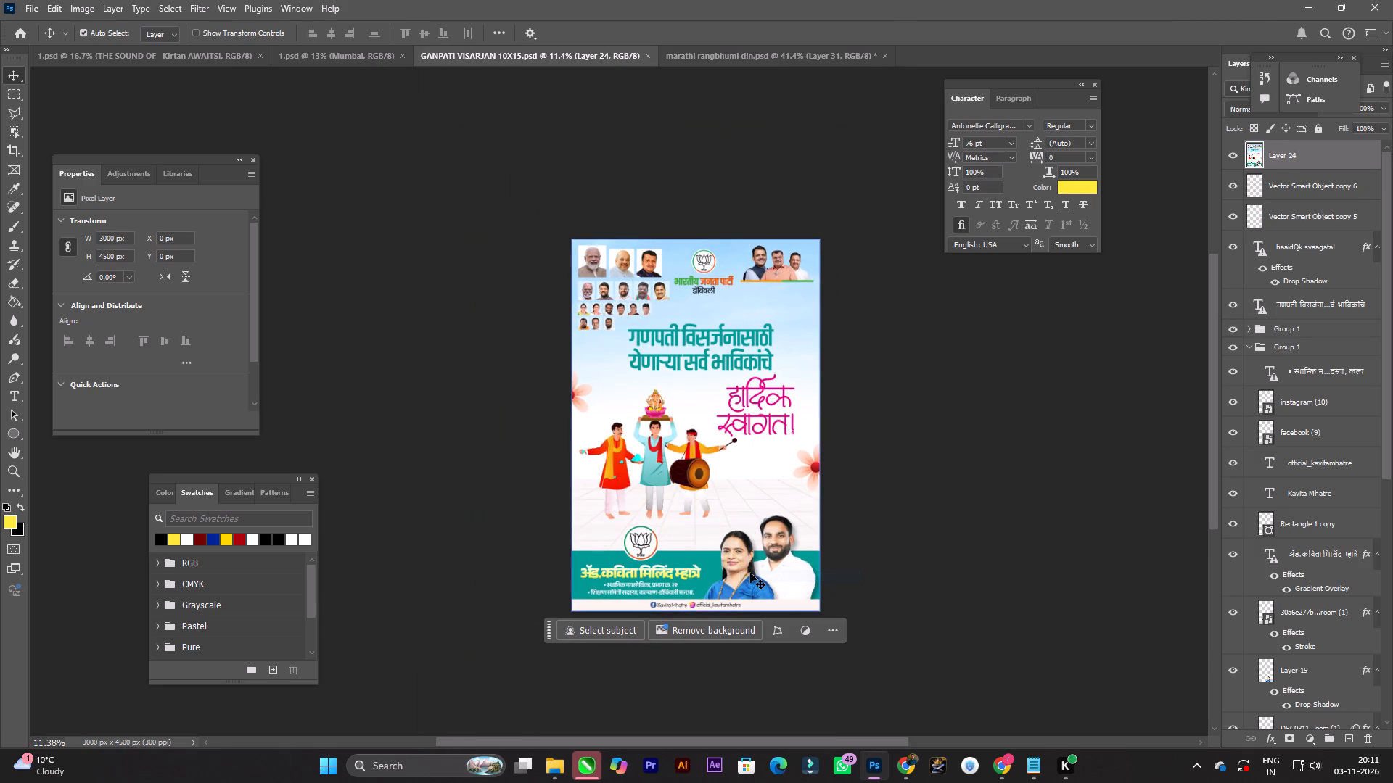
key(Delete)
right_click(738, 571)
click(757, 577)
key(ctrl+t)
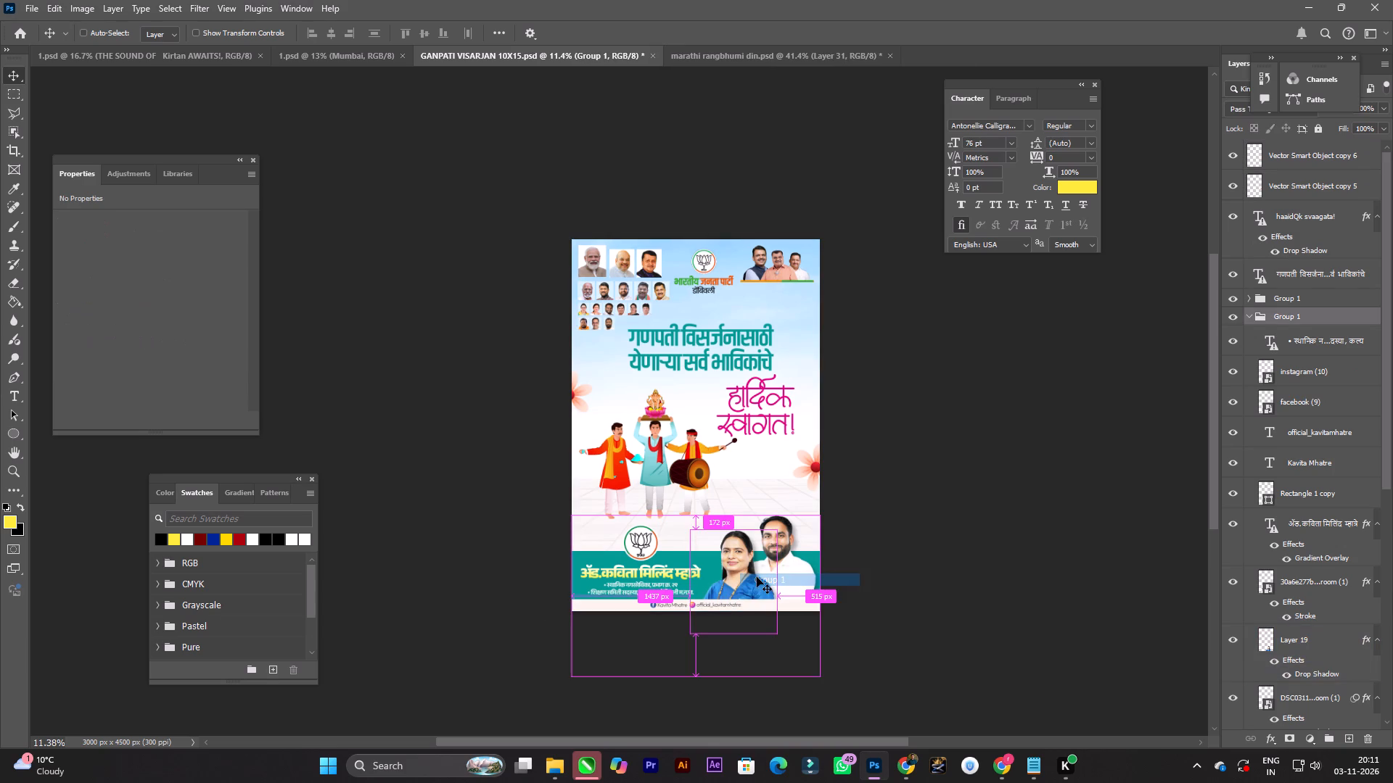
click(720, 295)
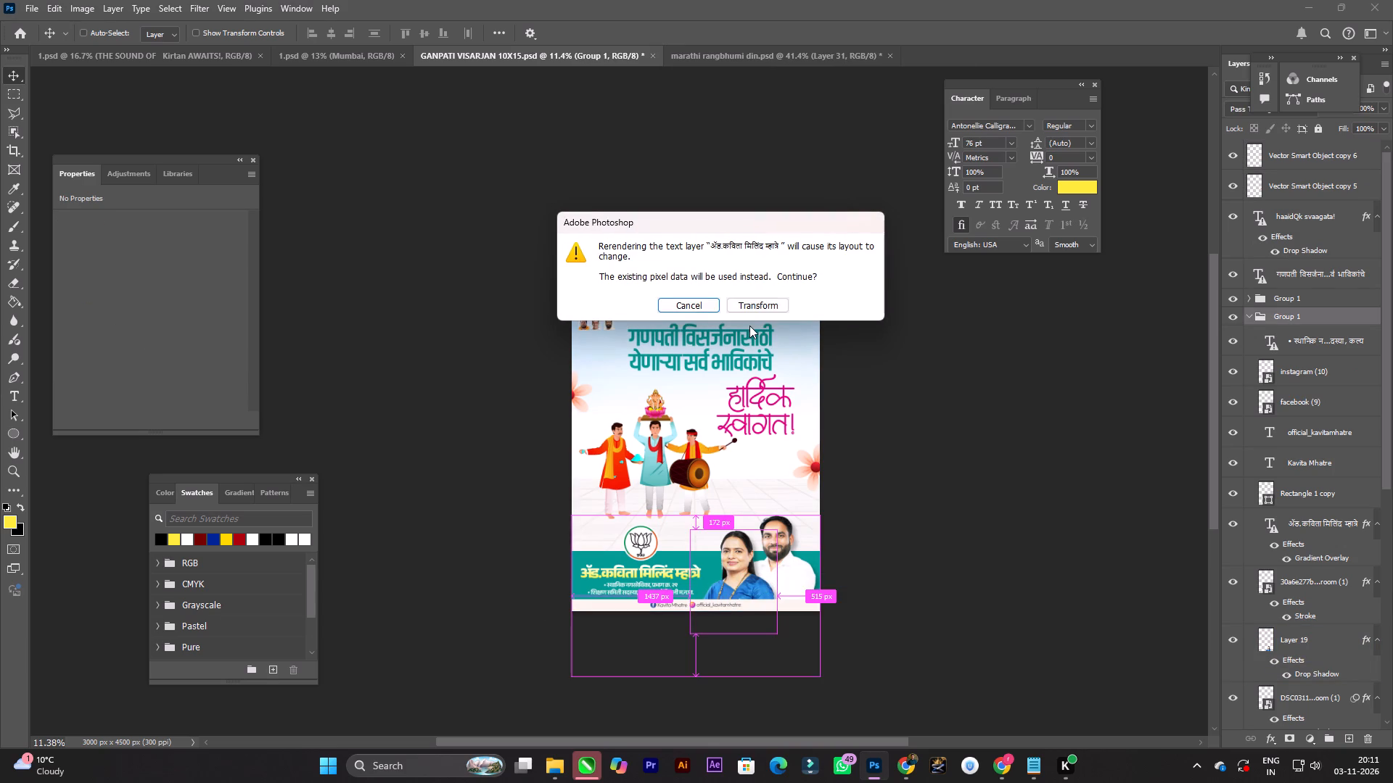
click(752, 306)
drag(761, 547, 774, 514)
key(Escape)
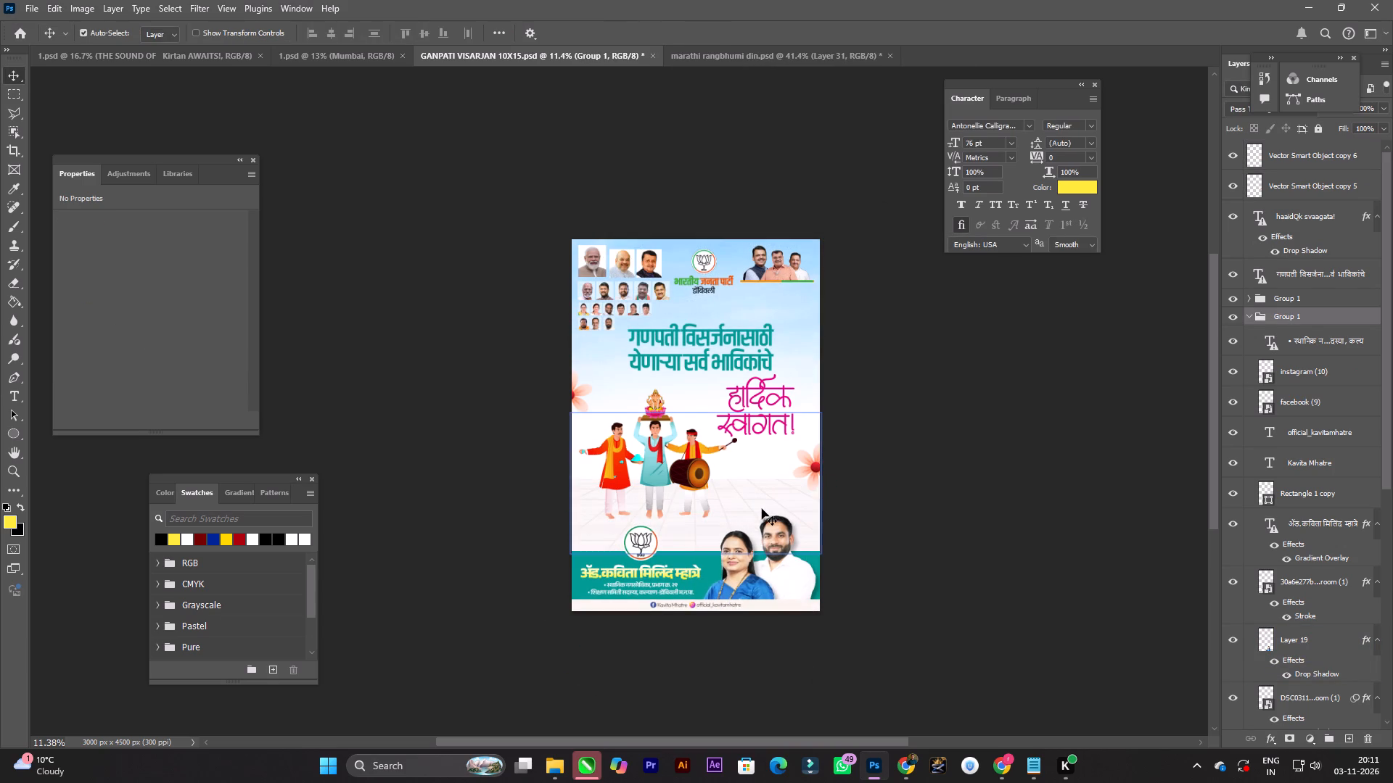
Copy the selected footer group into marathi rangbhumi din.psd.
key(ctrl+c)
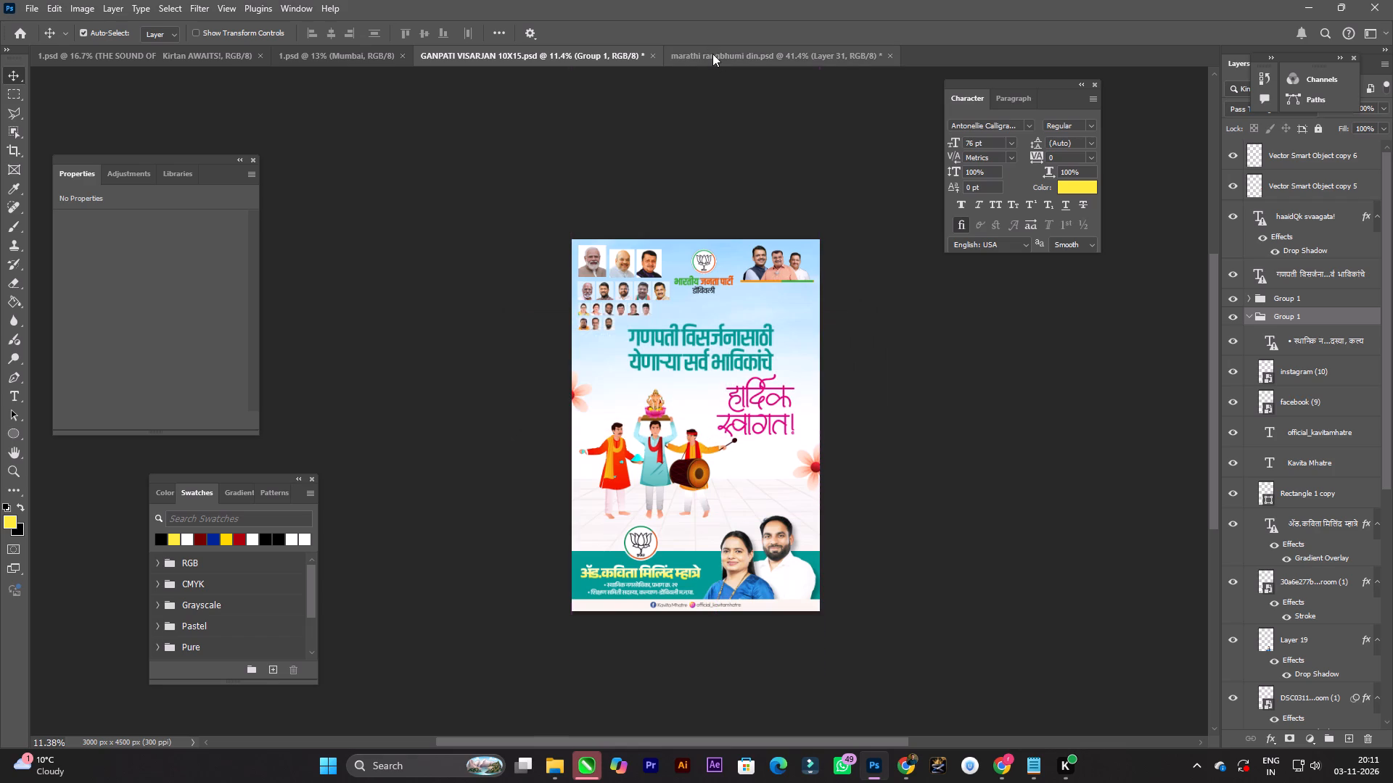
click(712, 54)
key(ctrl+v)
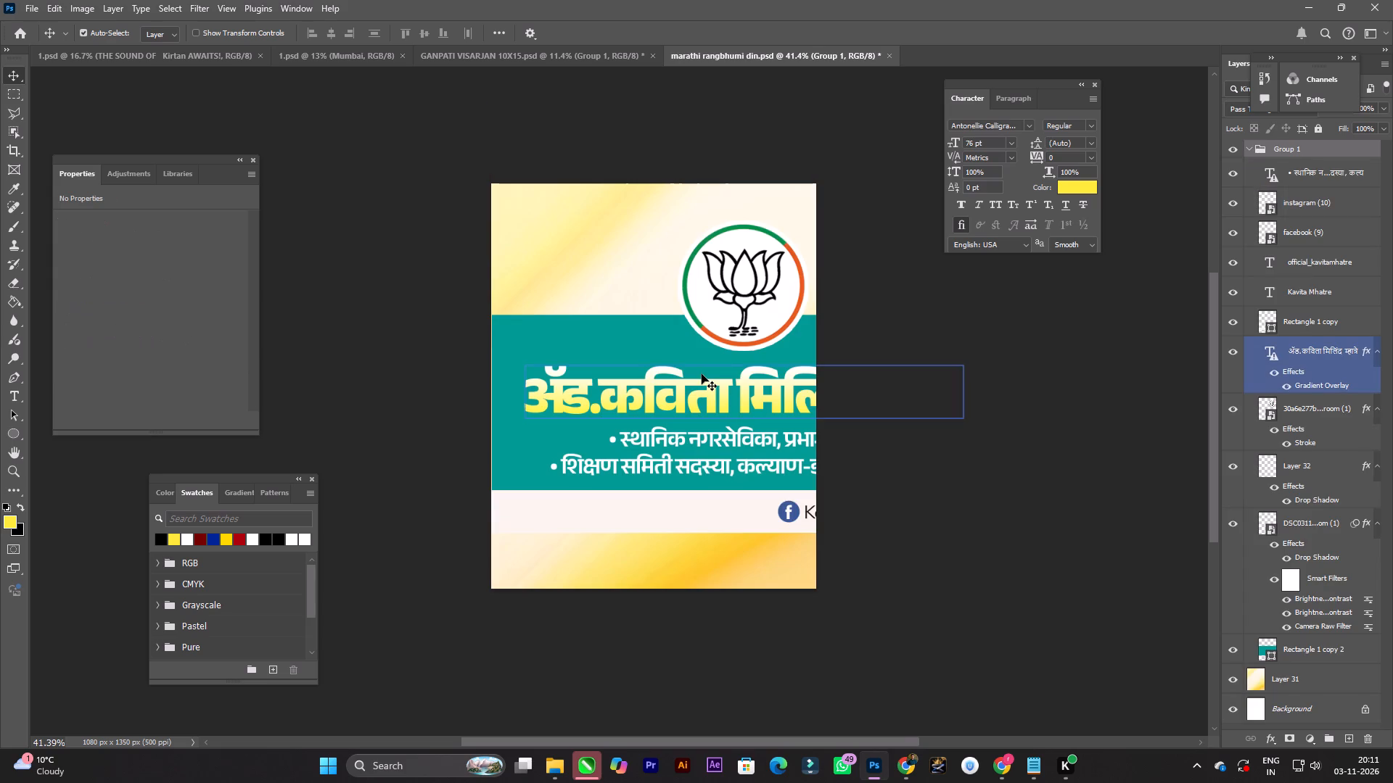
Scale the pasted footer group to about 36% so it spans the canvas width, and place it along the bottom edge.
key(ctrl+t)
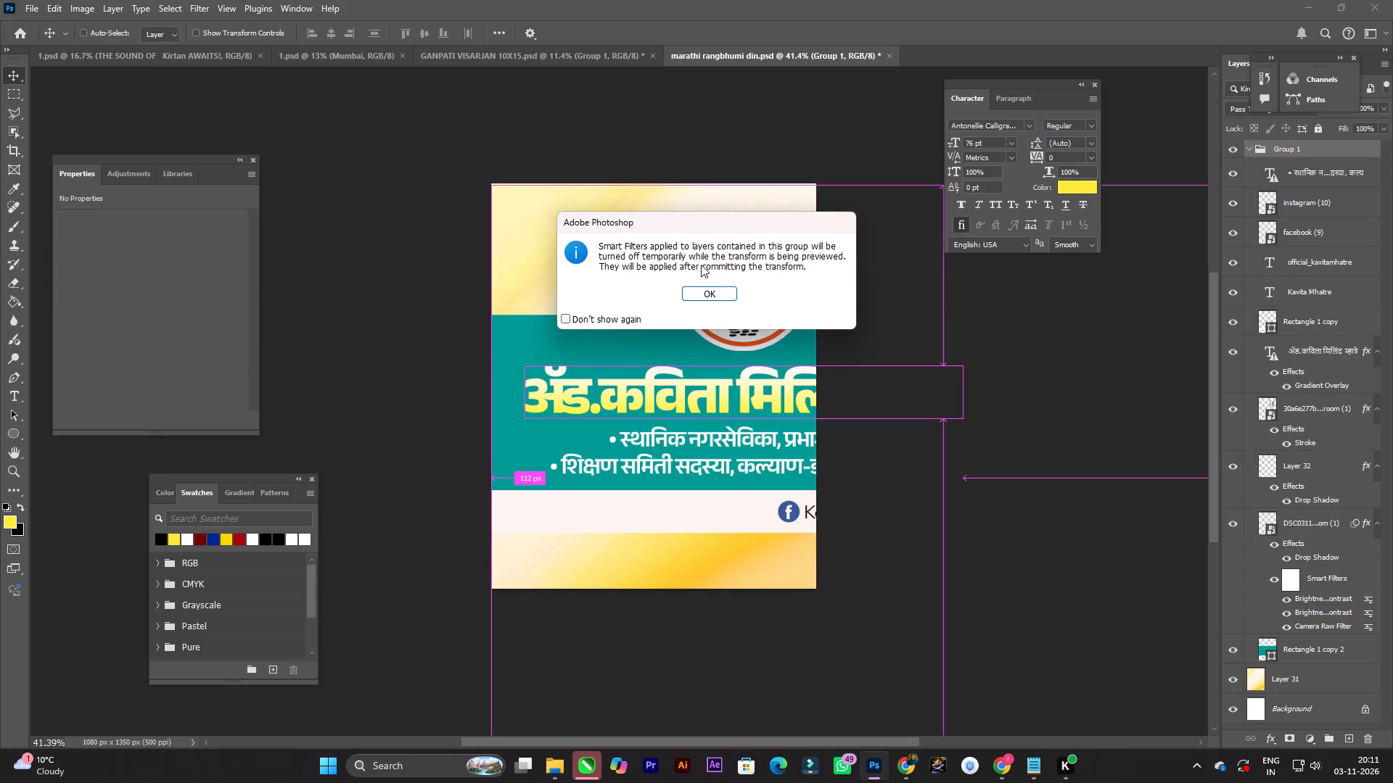
click(706, 291)
click(756, 308)
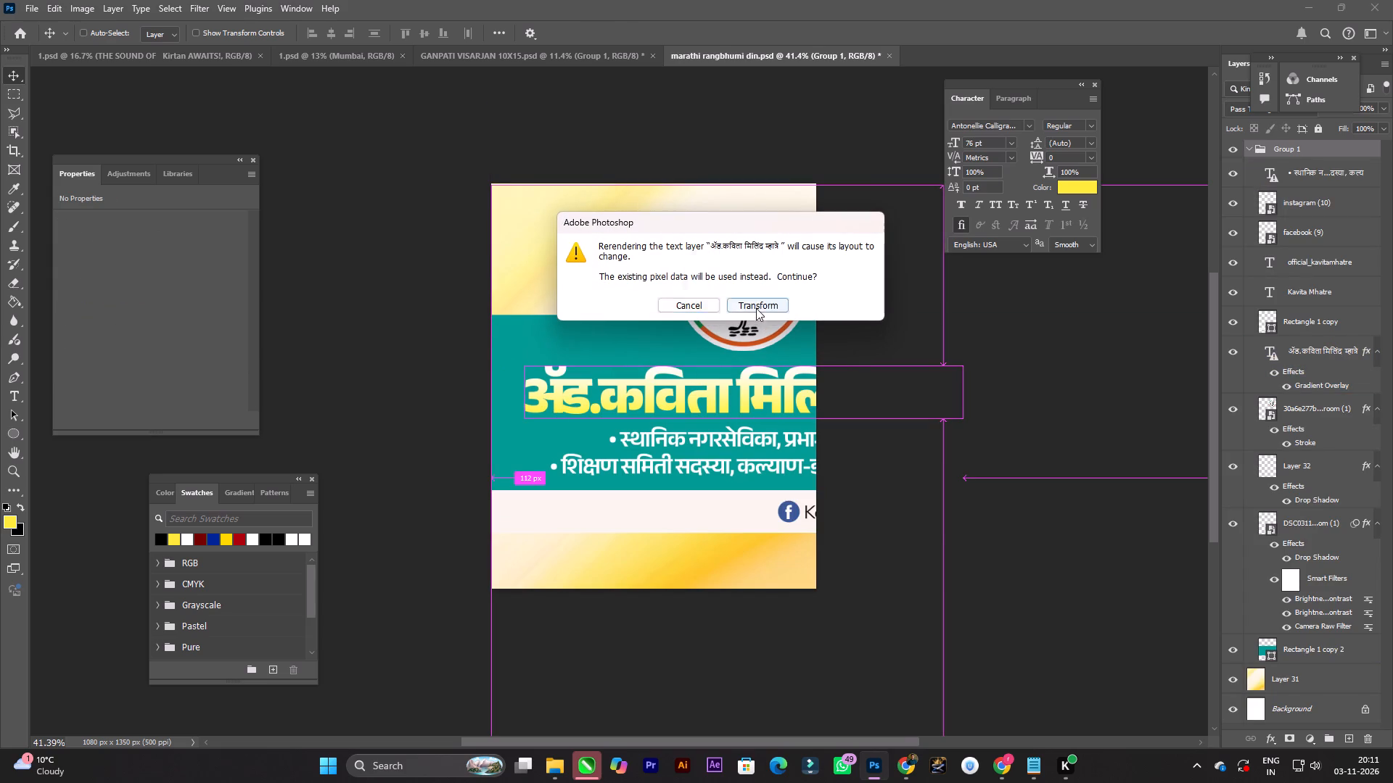
alt+drag(489, 188, 824, 331)
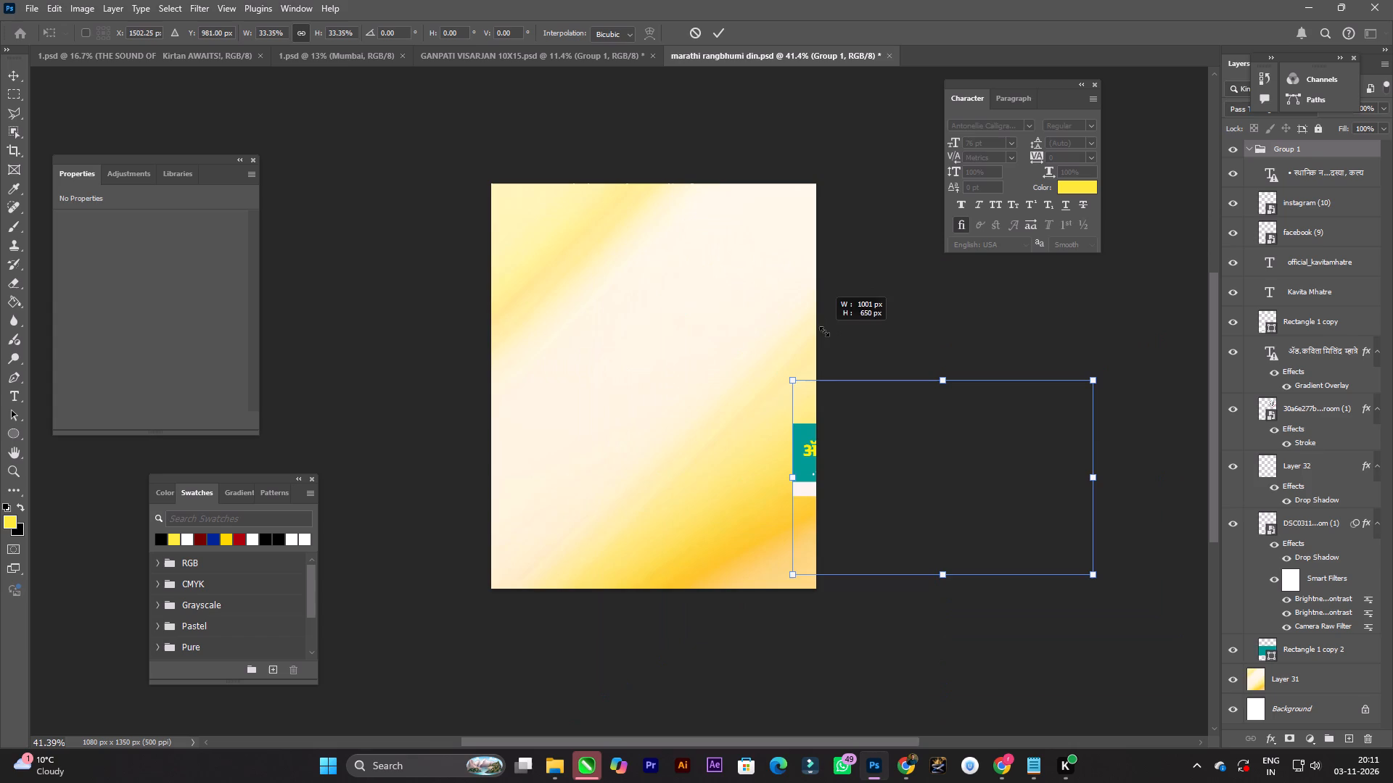
alt+drag(824, 331, 825, 331)
drag(901, 453, 599, 539)
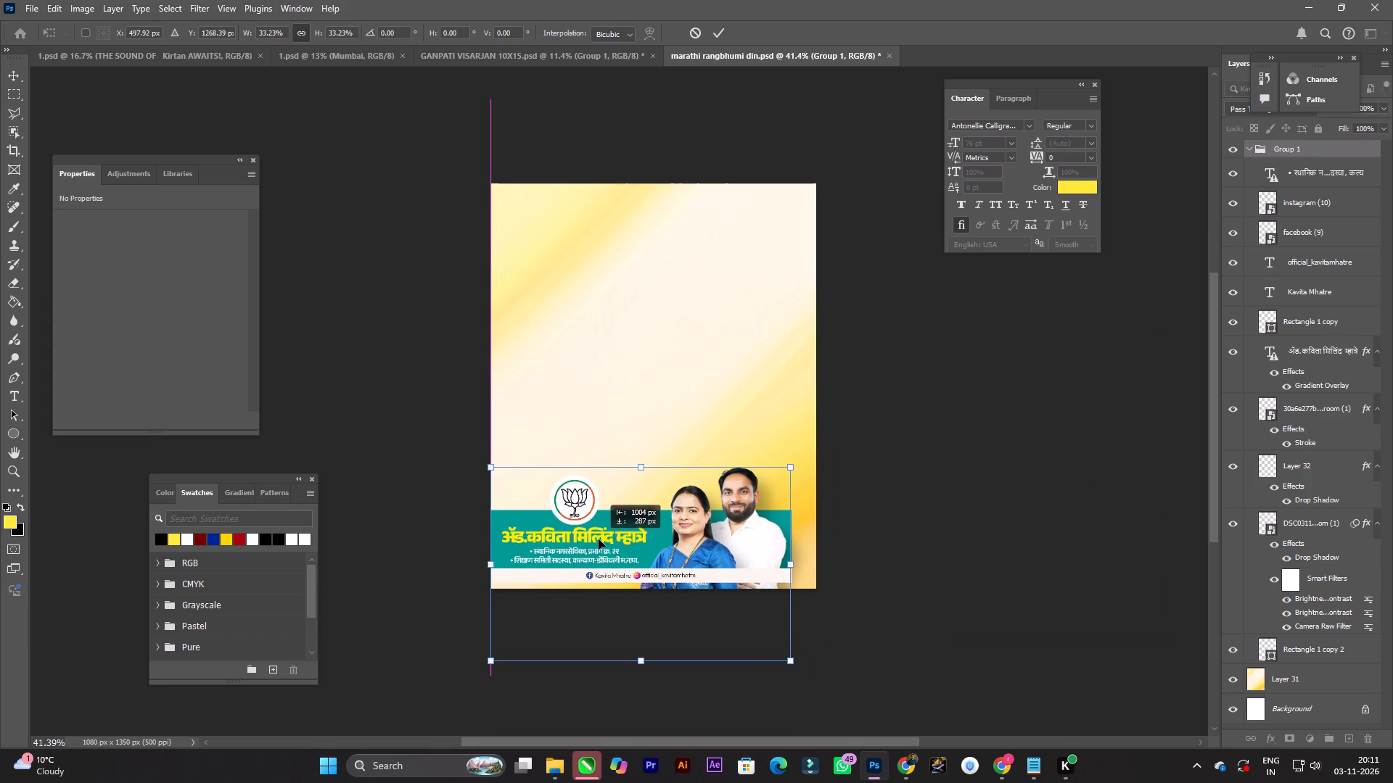
drag(599, 539, 599, 539)
drag(793, 467, 826, 467)
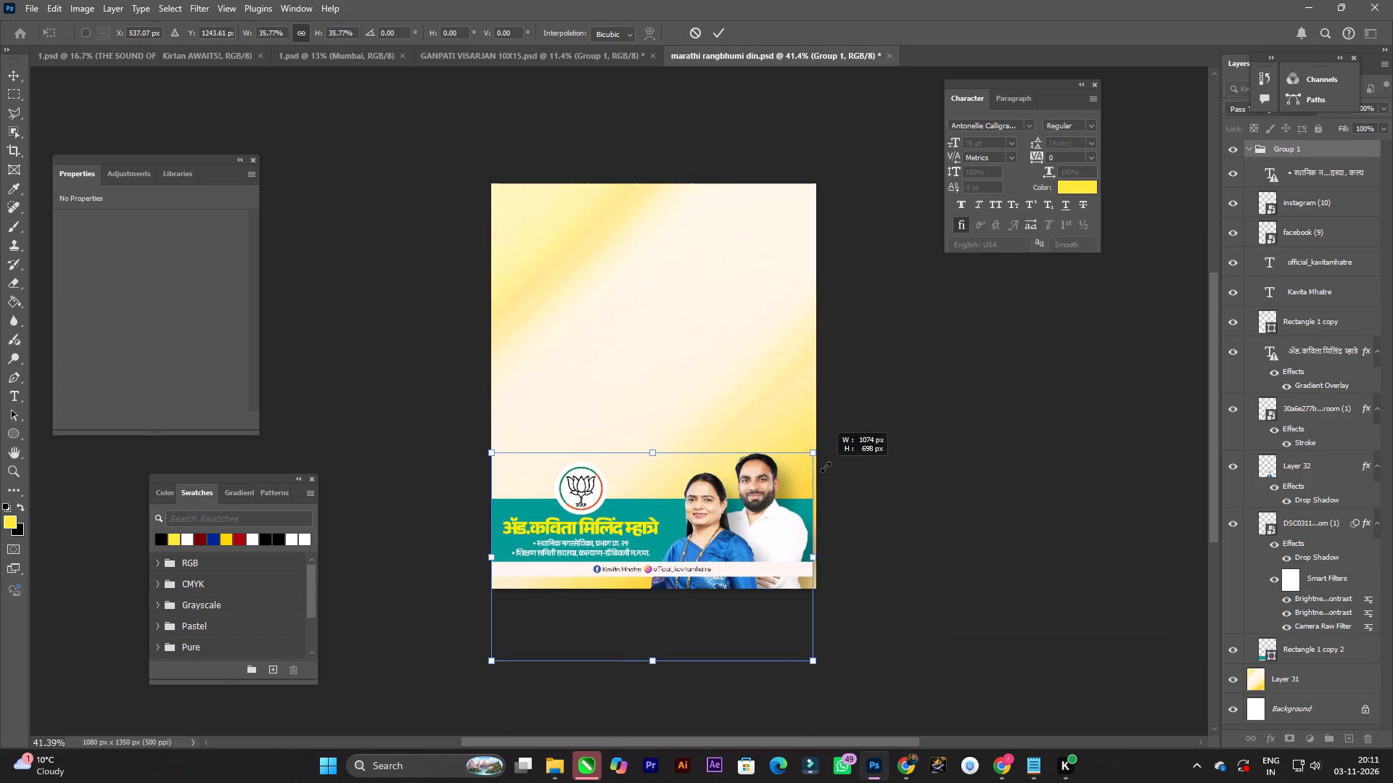
drag(826, 467, 829, 467)
drag(602, 511, 607, 532)
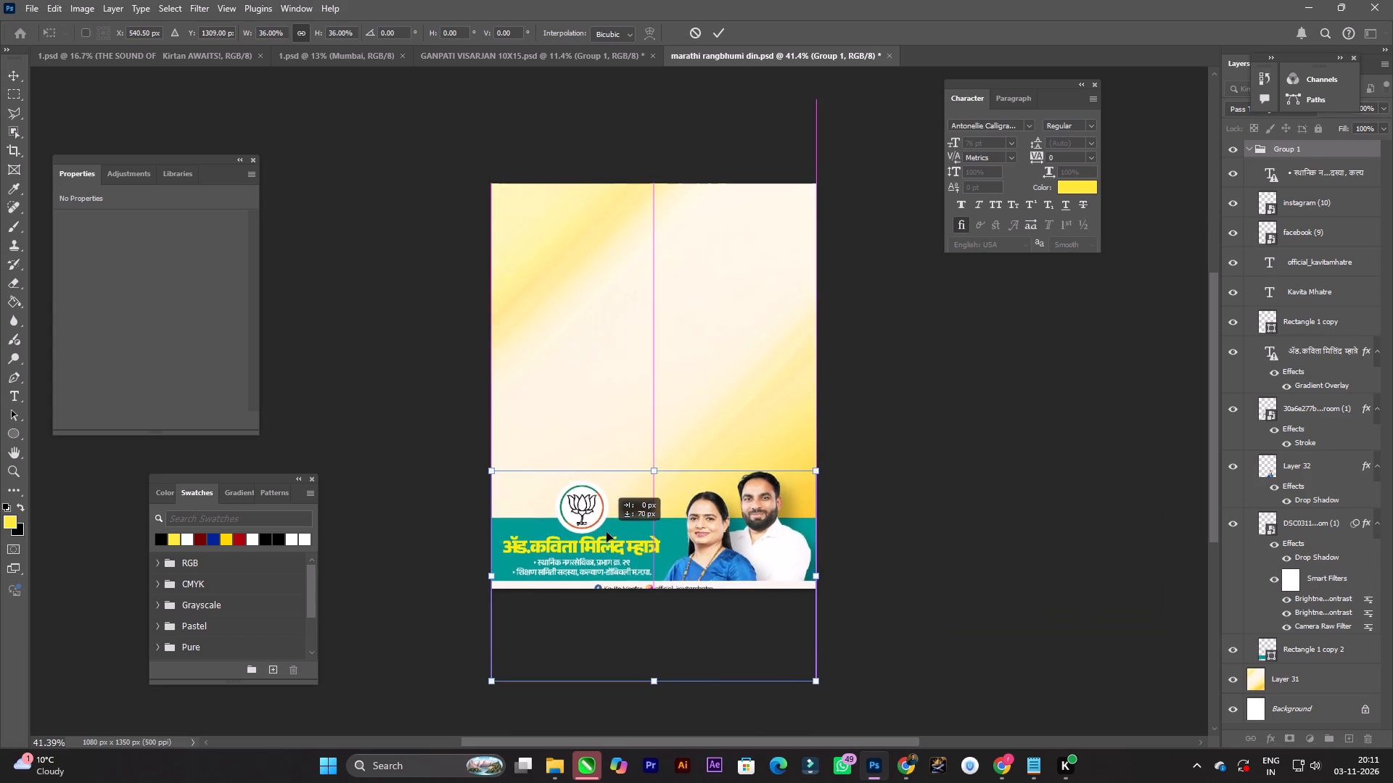
drag(607, 532, 606, 526)
key(Return)
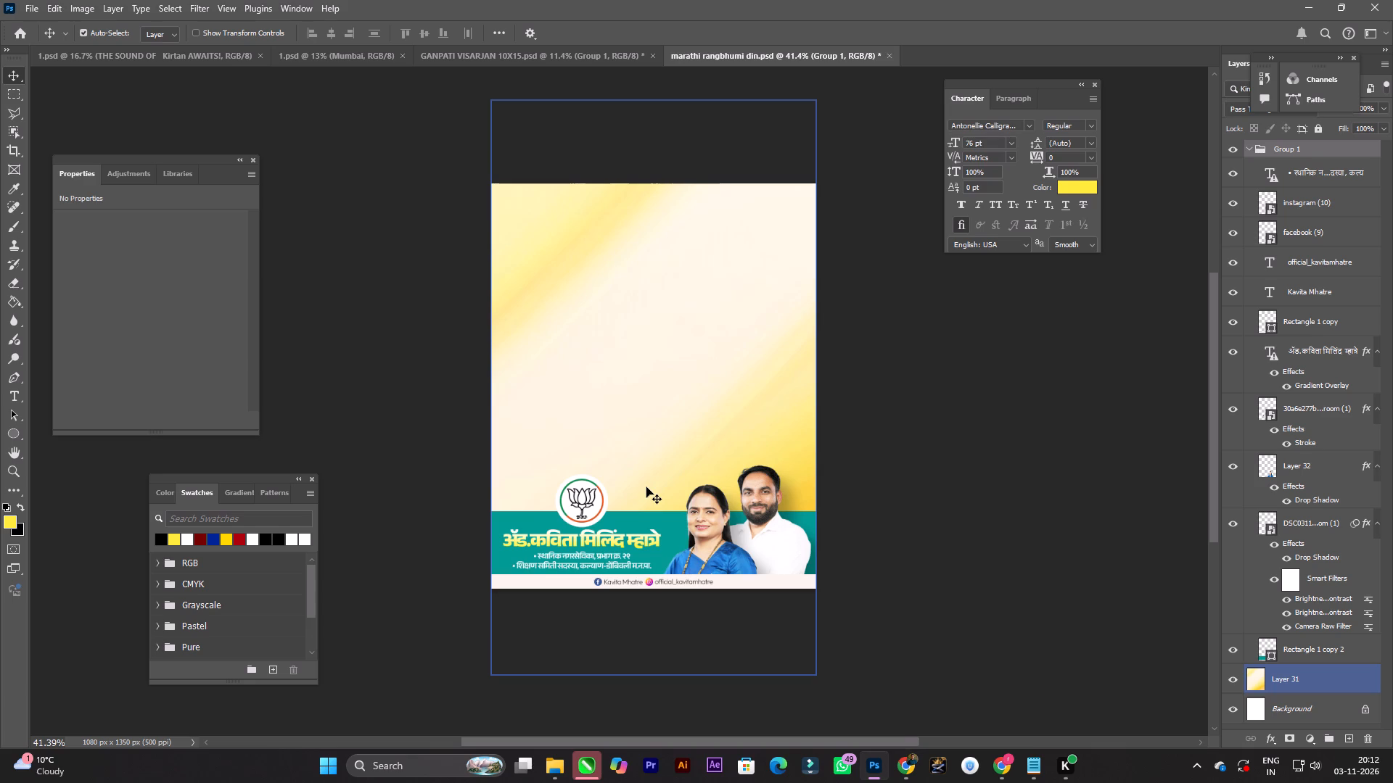
key(Escape)
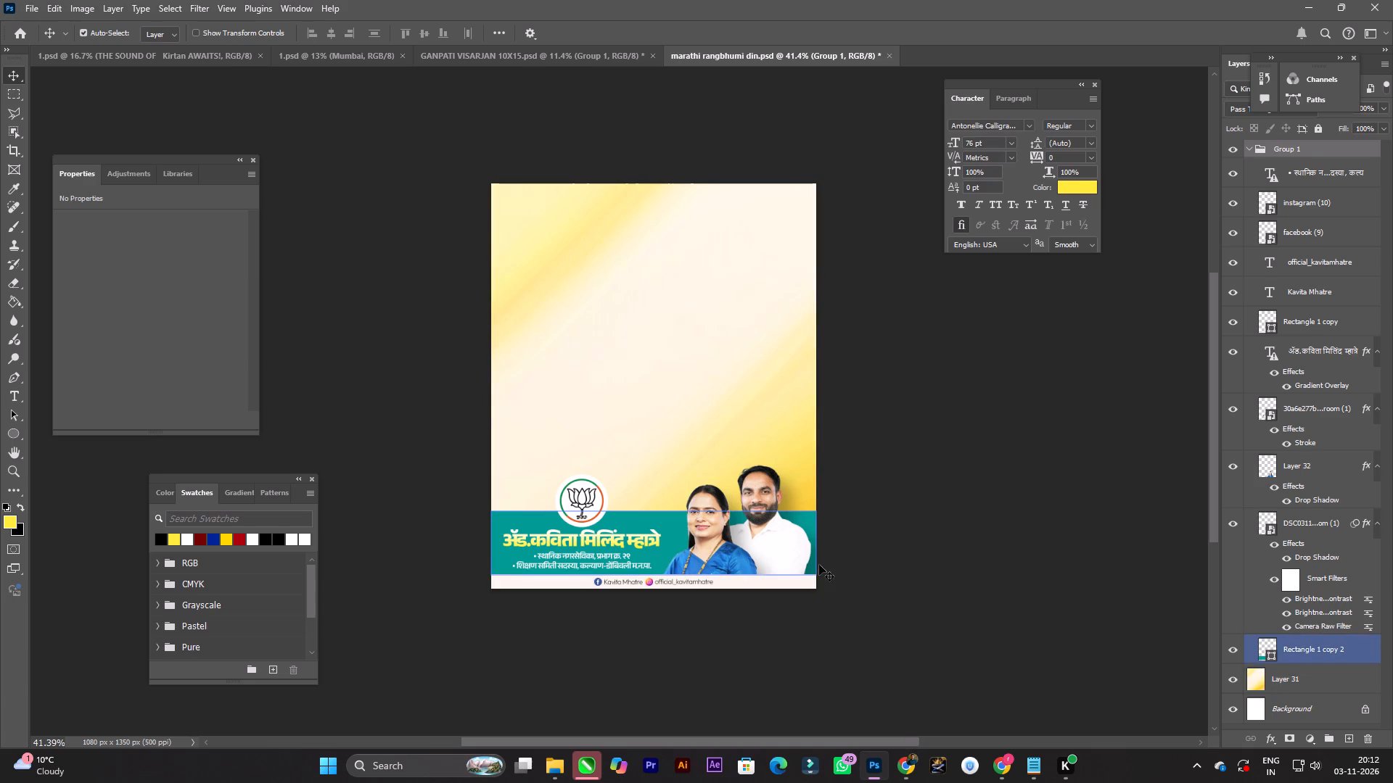
Collapse Group 1 and nudge the footer slightly down against the canvas's bottom edge.
click(1248, 146)
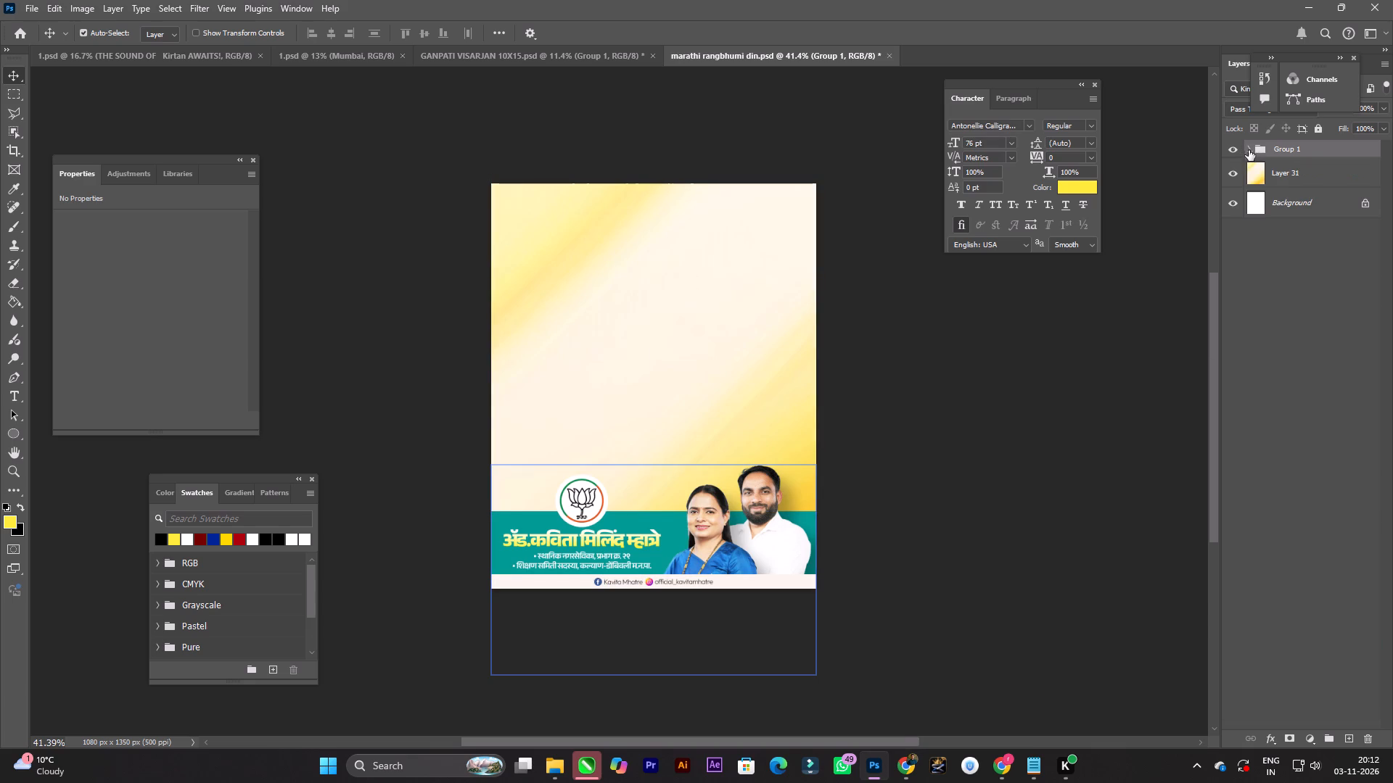
key(Down)
key(Down)
key(Down)
key(Down)
key(Down)
key(Down)
key(Up)
key(Up)
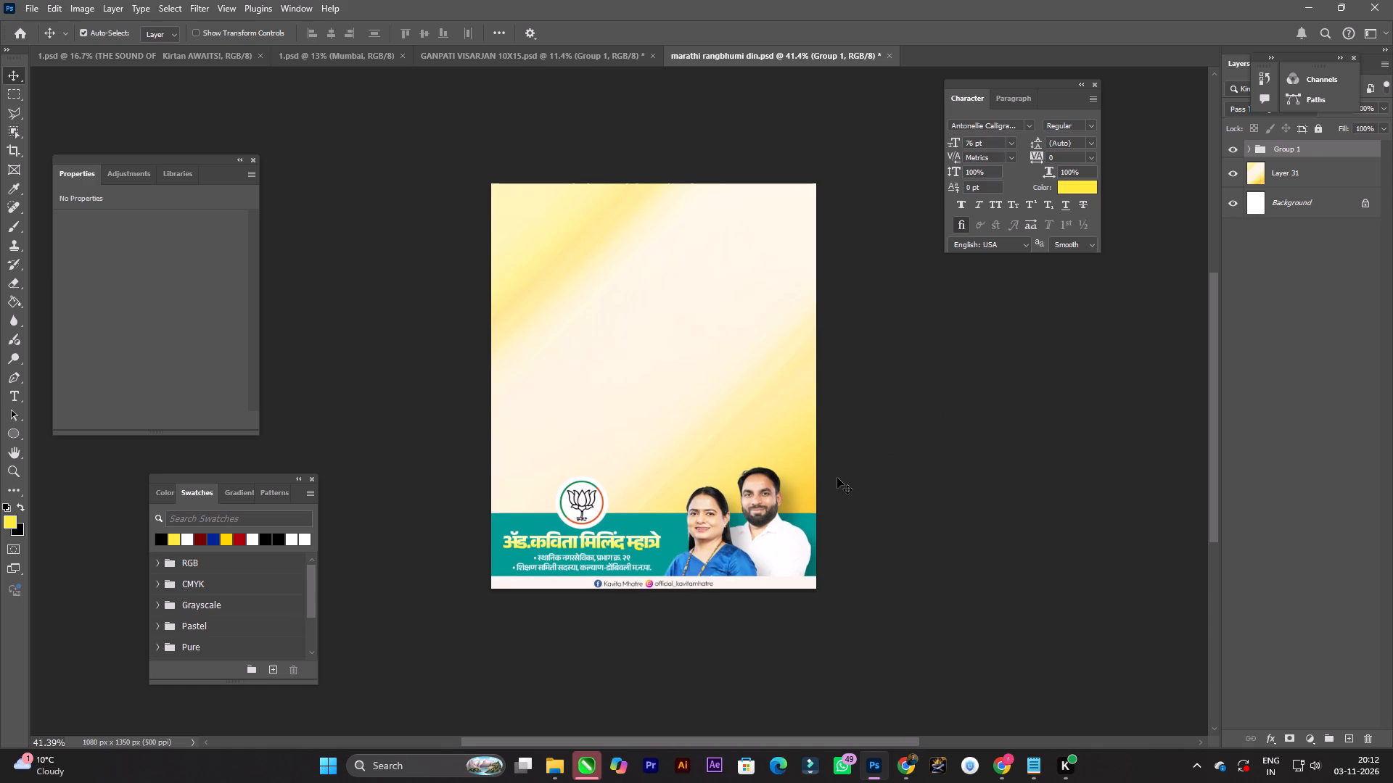
key(Up)
key(Down)
Return to GANPATI VISARJAN 10X15.psd for a last look and close it.
key(space)
drag(737, 275, 747, 281)
alt+scroll(710, 229, up, 2)
alt+scroll(667, 131, down, 3)
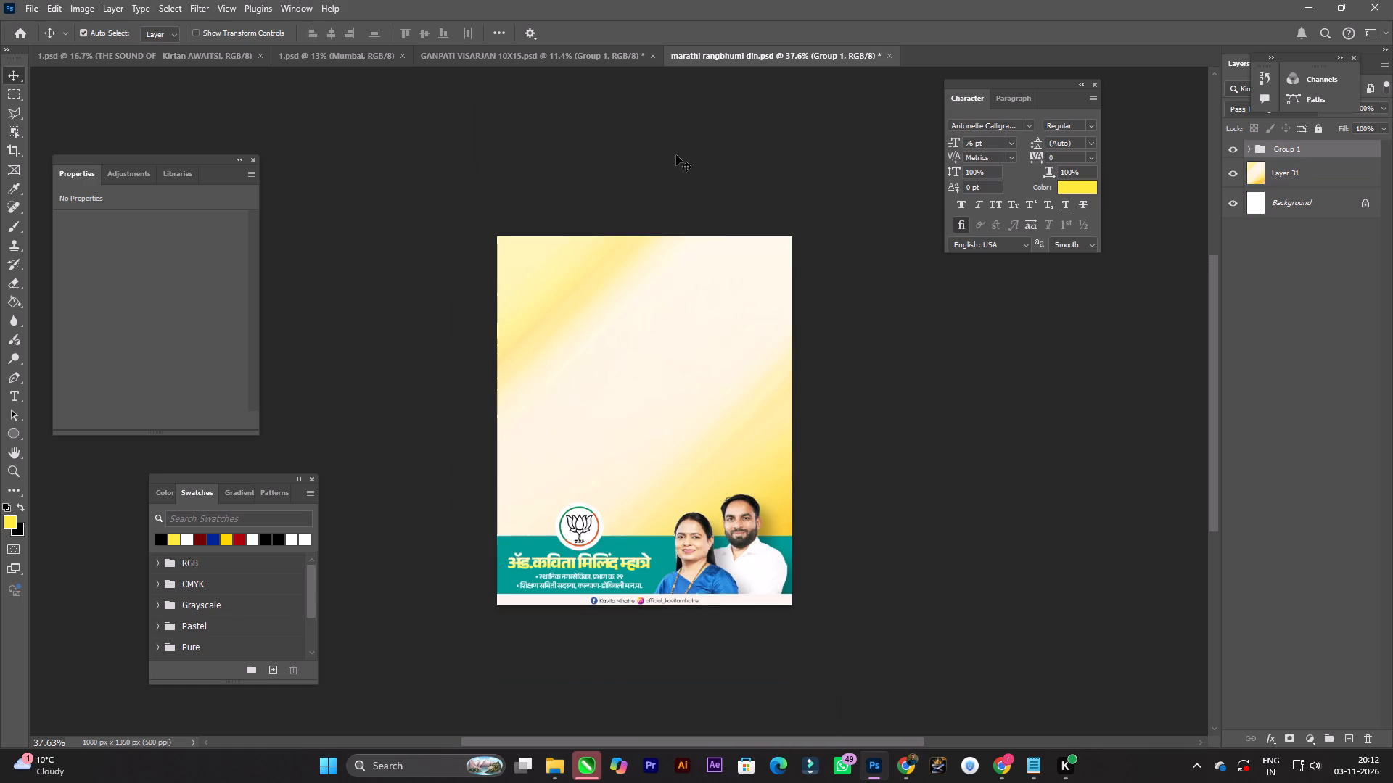
click(556, 59)
alt+scroll(726, 195, down, 4)
key(space)
click(771, 194)
alt+scroll(702, 298, up, 3)
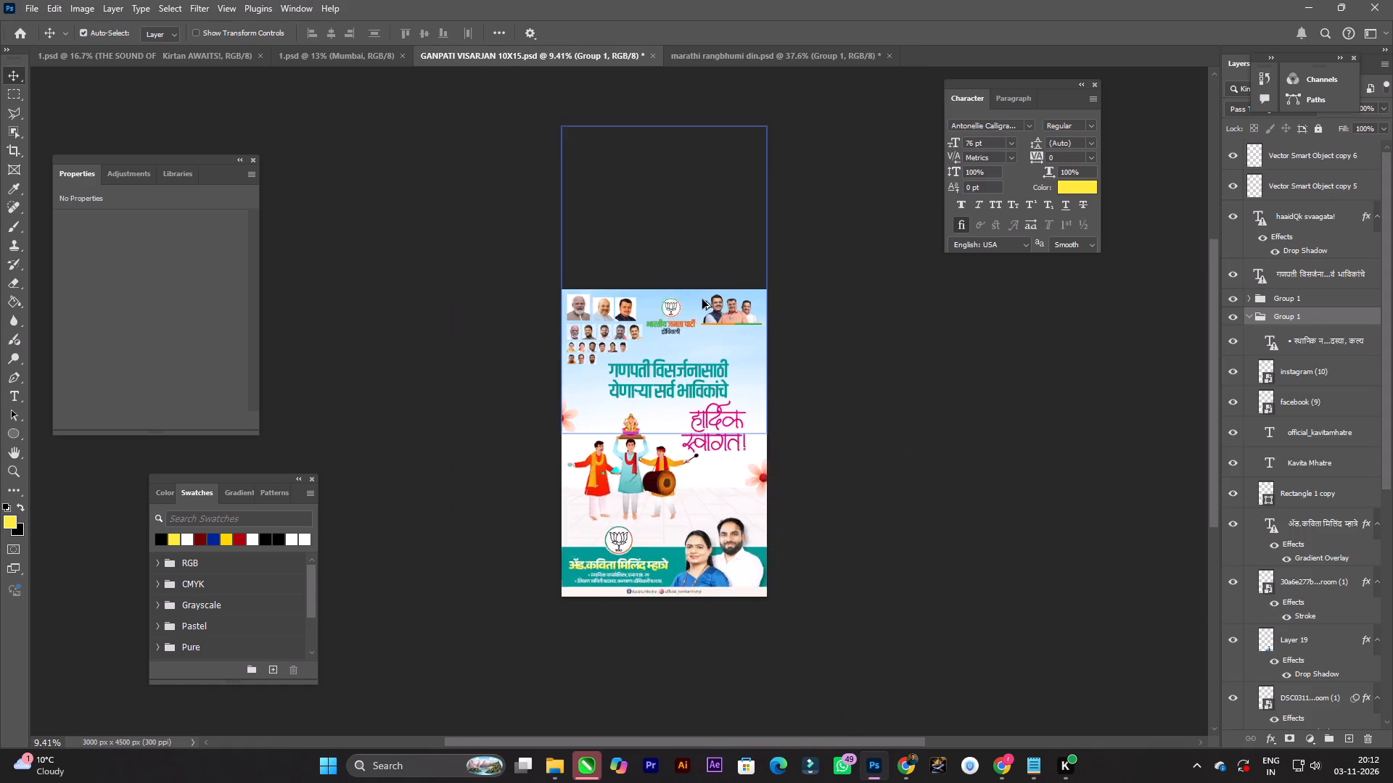
alt+scroll(702, 299, up, 1)
key(ctrl+w)
click(684, 297)
click(688, 291)
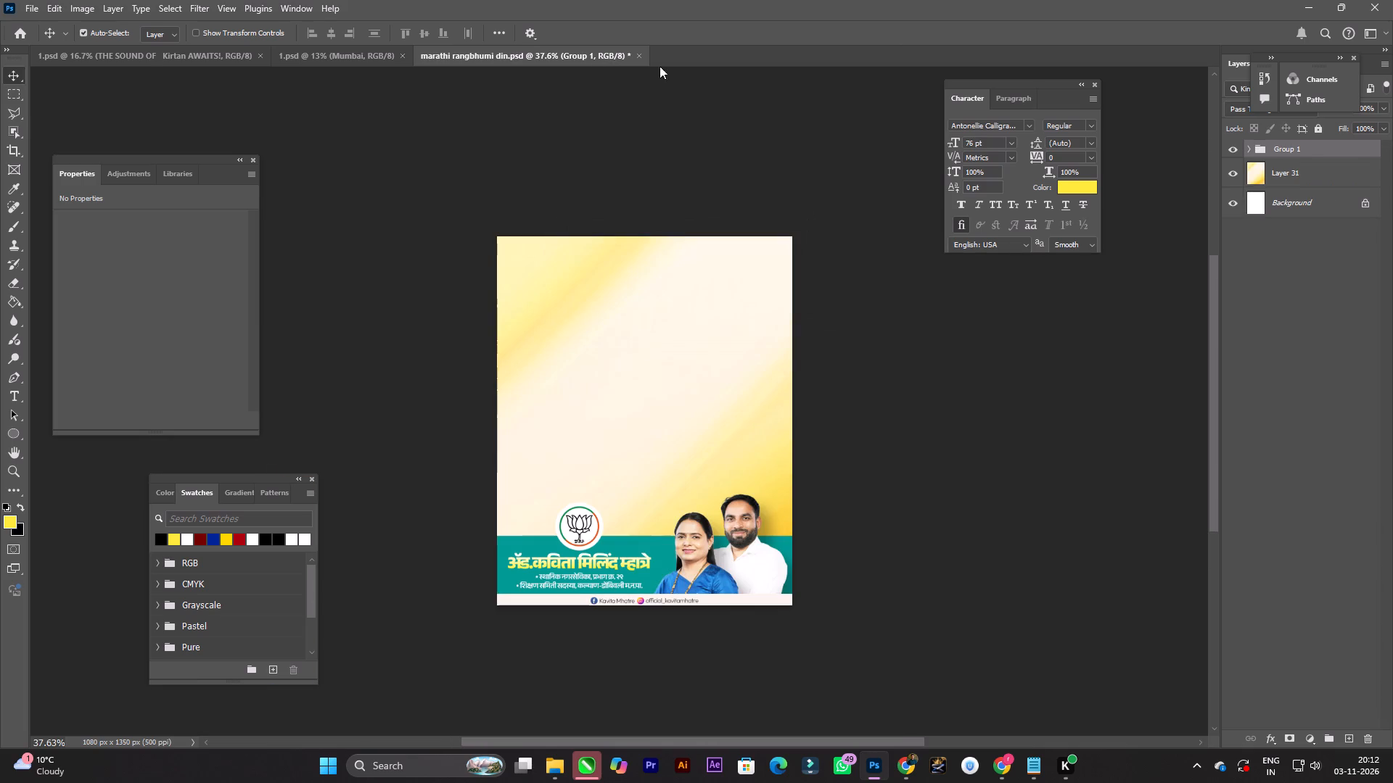
Select the yellow gradient background layer, Layer 31, in marathi rangbhumi din.psd.
alt+scroll(640, 254, up, 3)
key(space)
drag(664, 291, 660, 279)
alt+scroll(665, 321, down, 3)
scroll(664, 349, up, 4)
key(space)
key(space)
drag(681, 357, 686, 328)
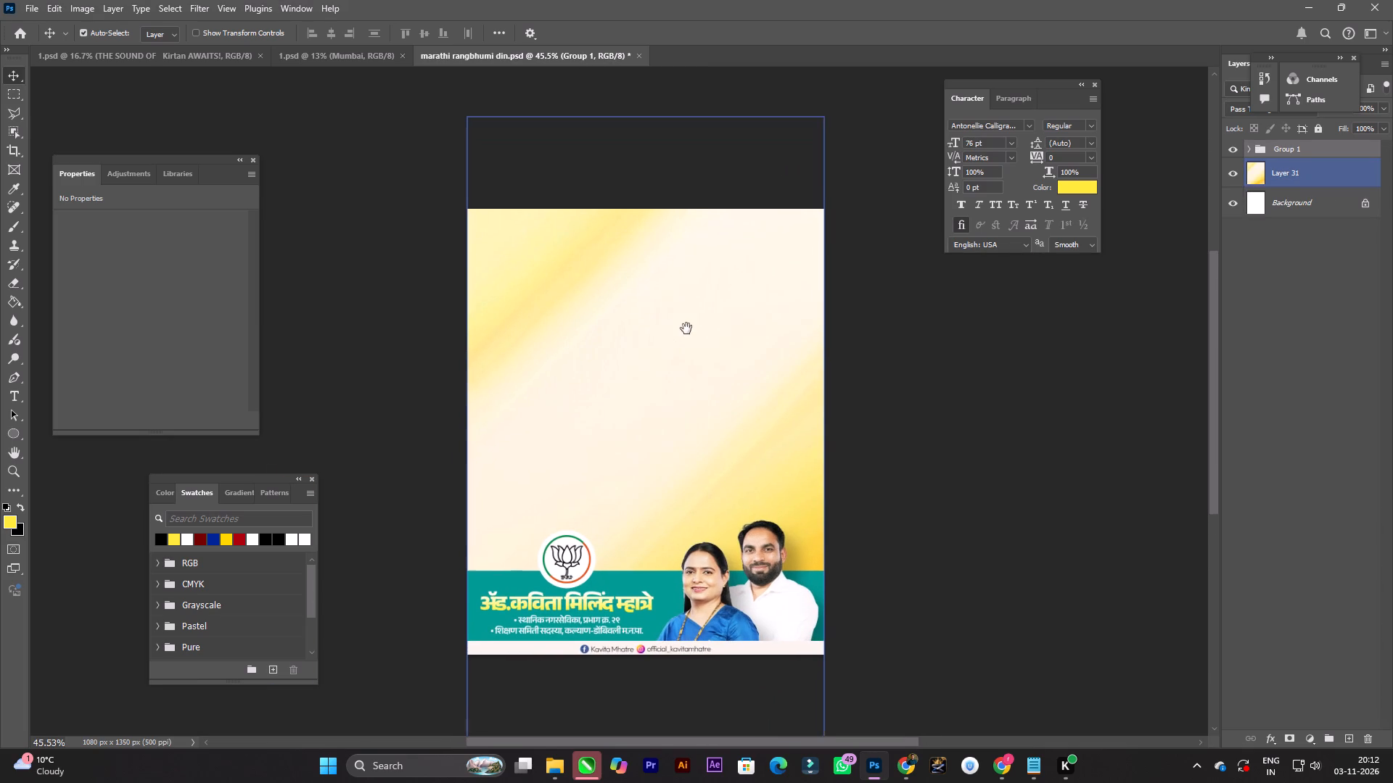
drag(686, 328, 687, 328)
click(686, 328)
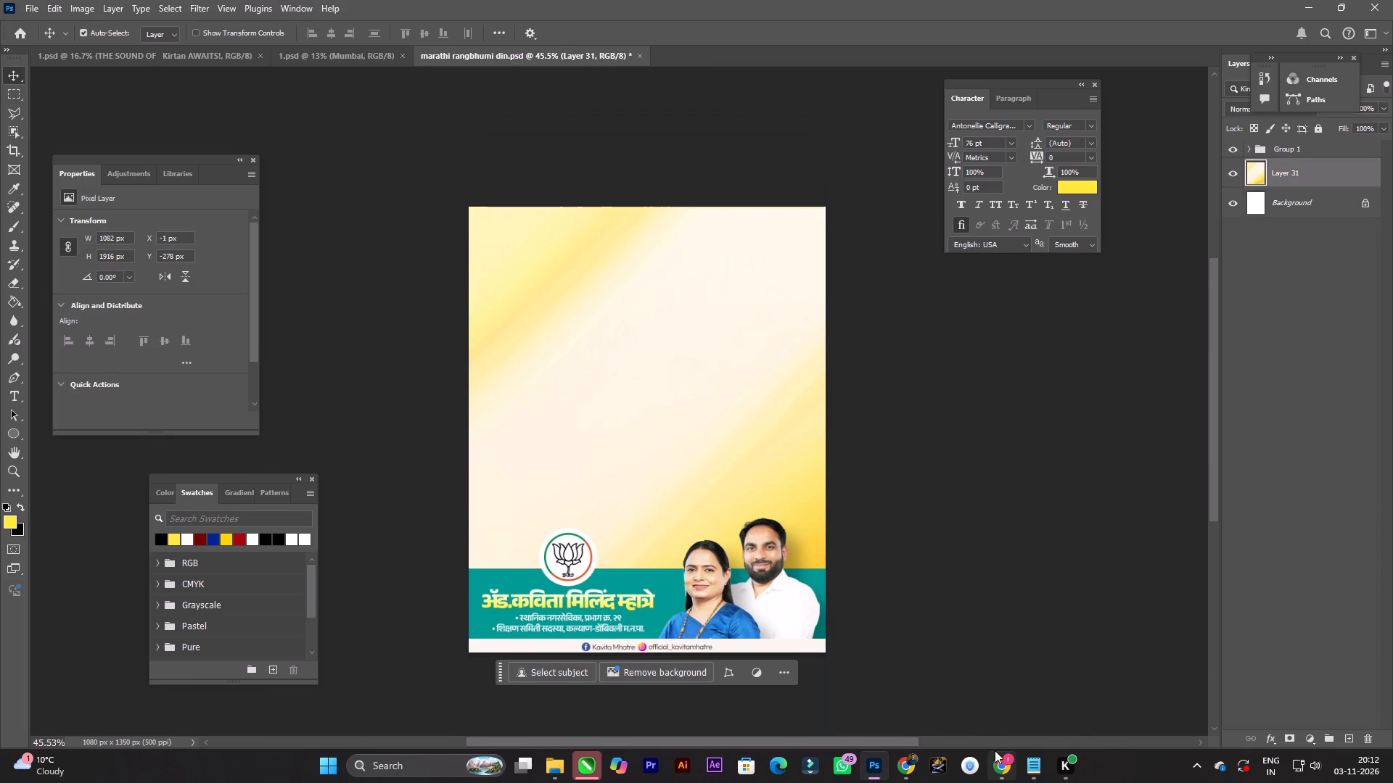
Switch to Chrome, copy the "World-Class Sports Goods!" image from the Google Lens result, and close Lens.
click(909, 760)
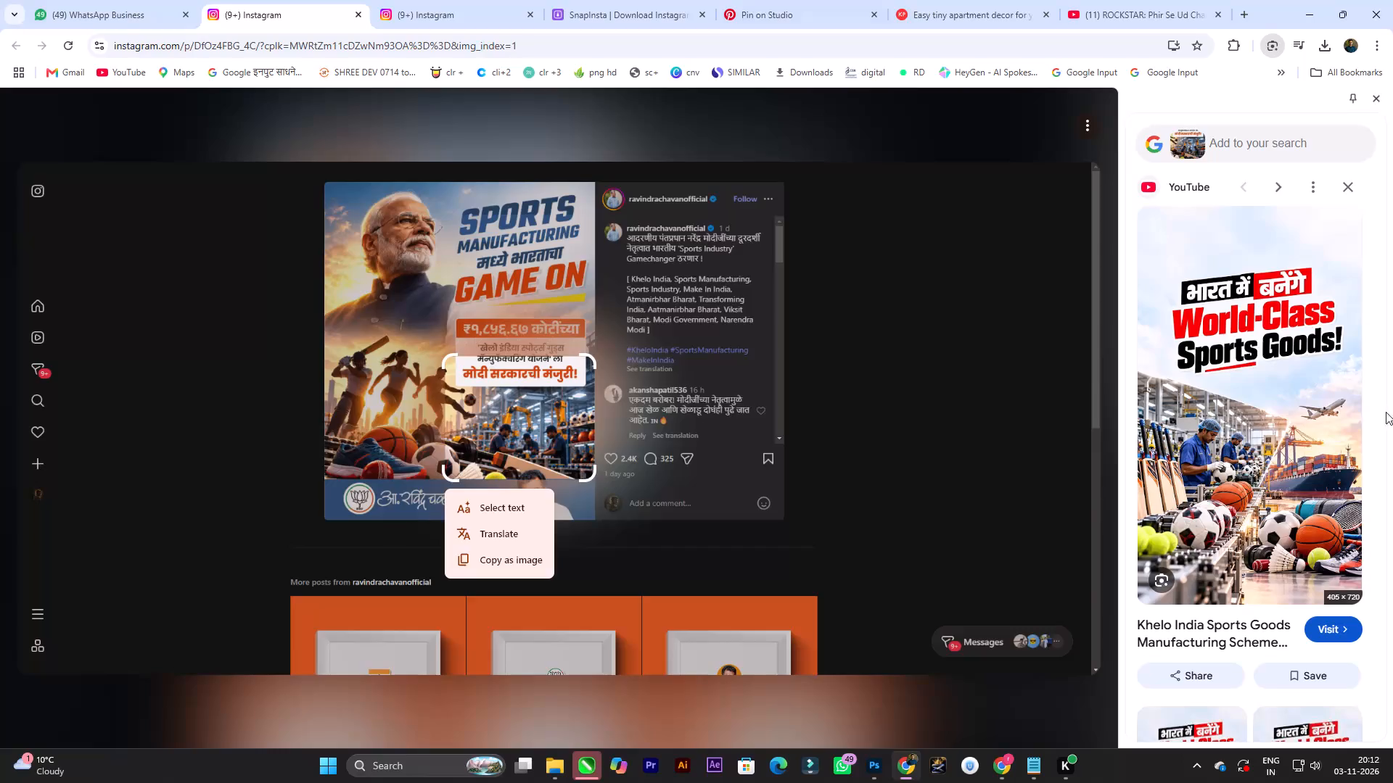
scroll(1270, 438, down, 1)
right_click(1270, 438)
click(1160, 650)
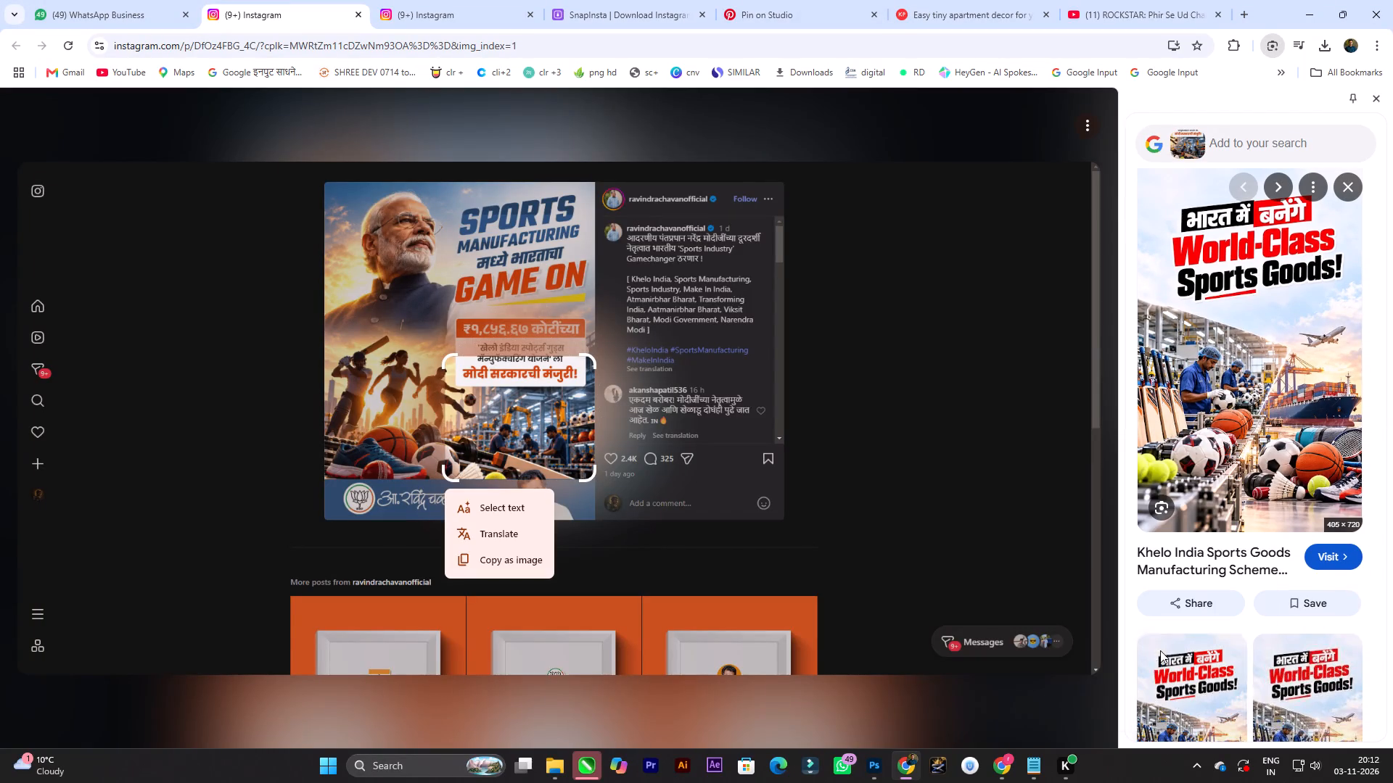
key(Escape)
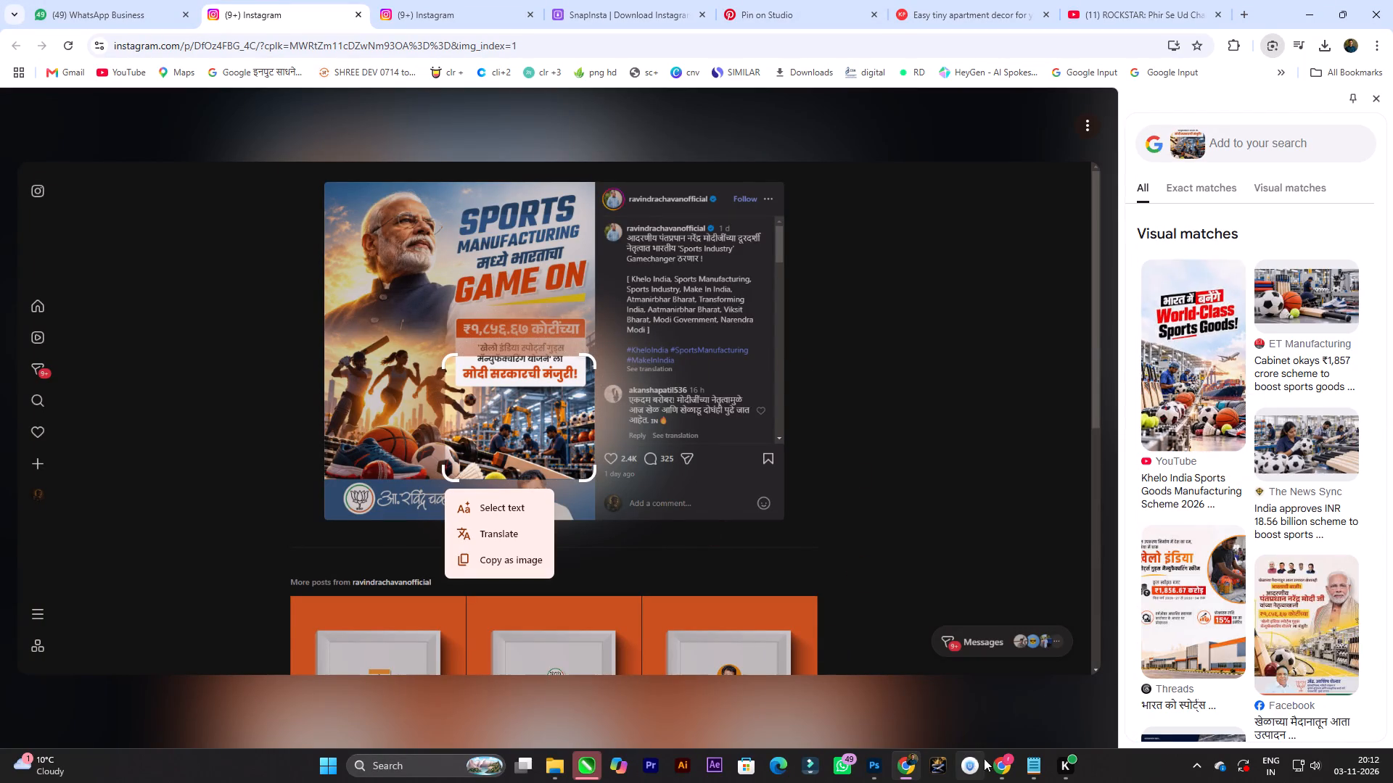
key(Escape)
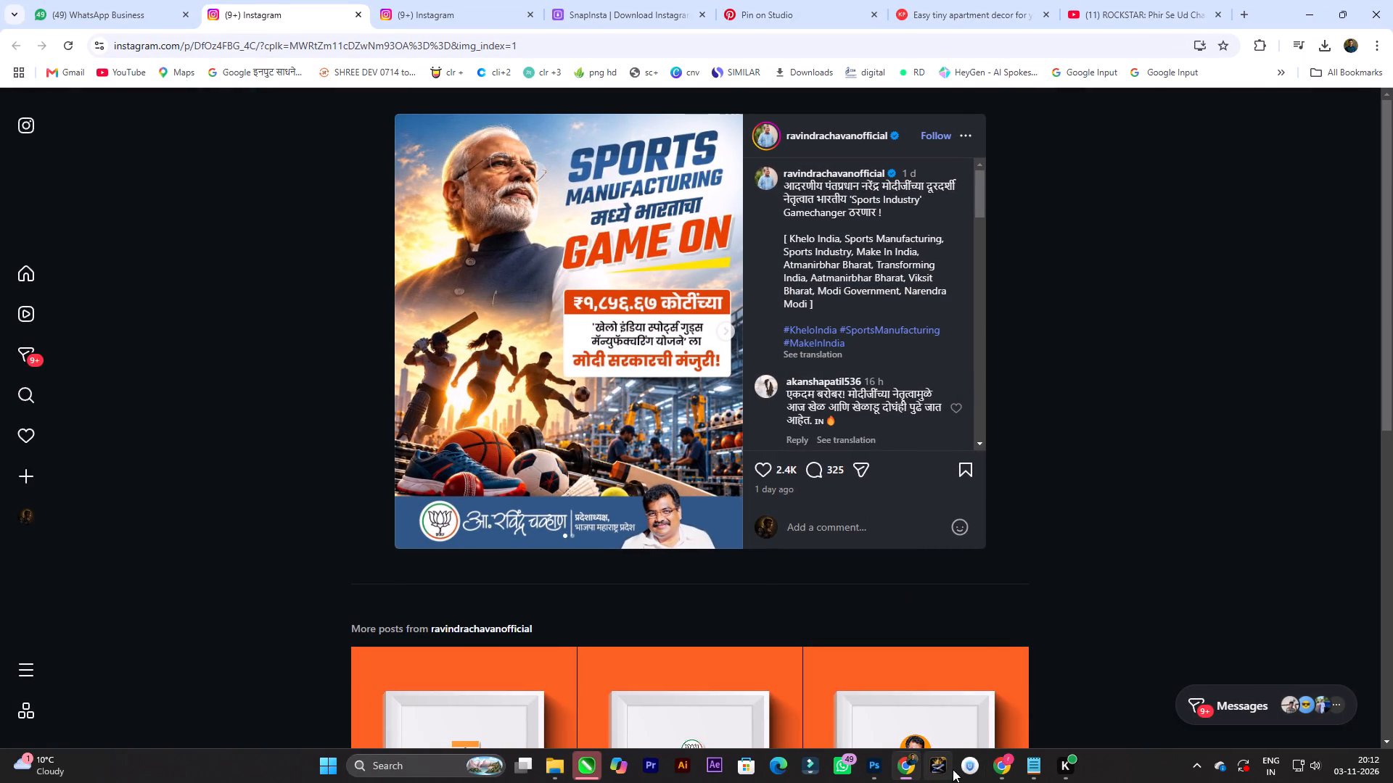
Paste the sports goods image into marathi rangbhumi din.psd above Layer 31 and place it at about X 517, Y 268 px.
click(879, 766)
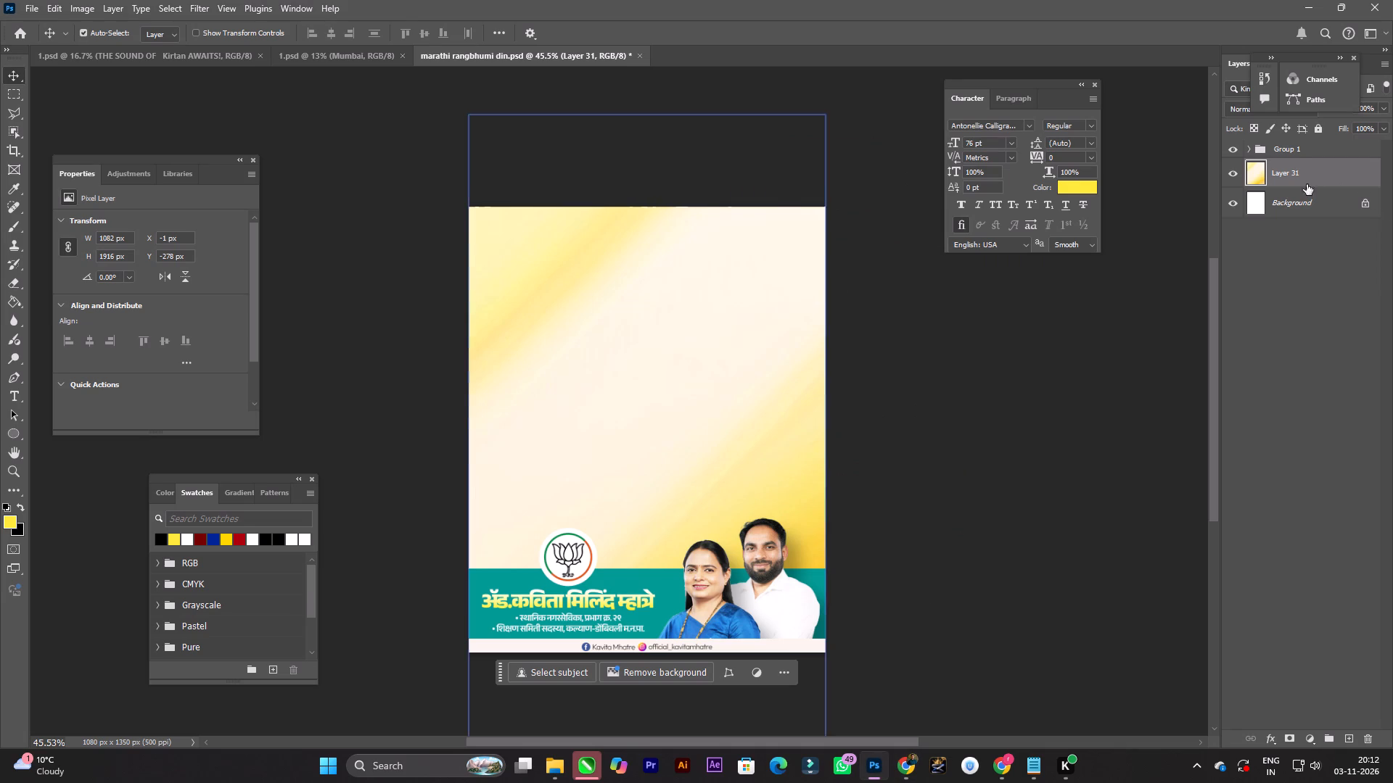
key(ctrl+v)
key(ctrl+t)
drag(679, 435, 802, 448)
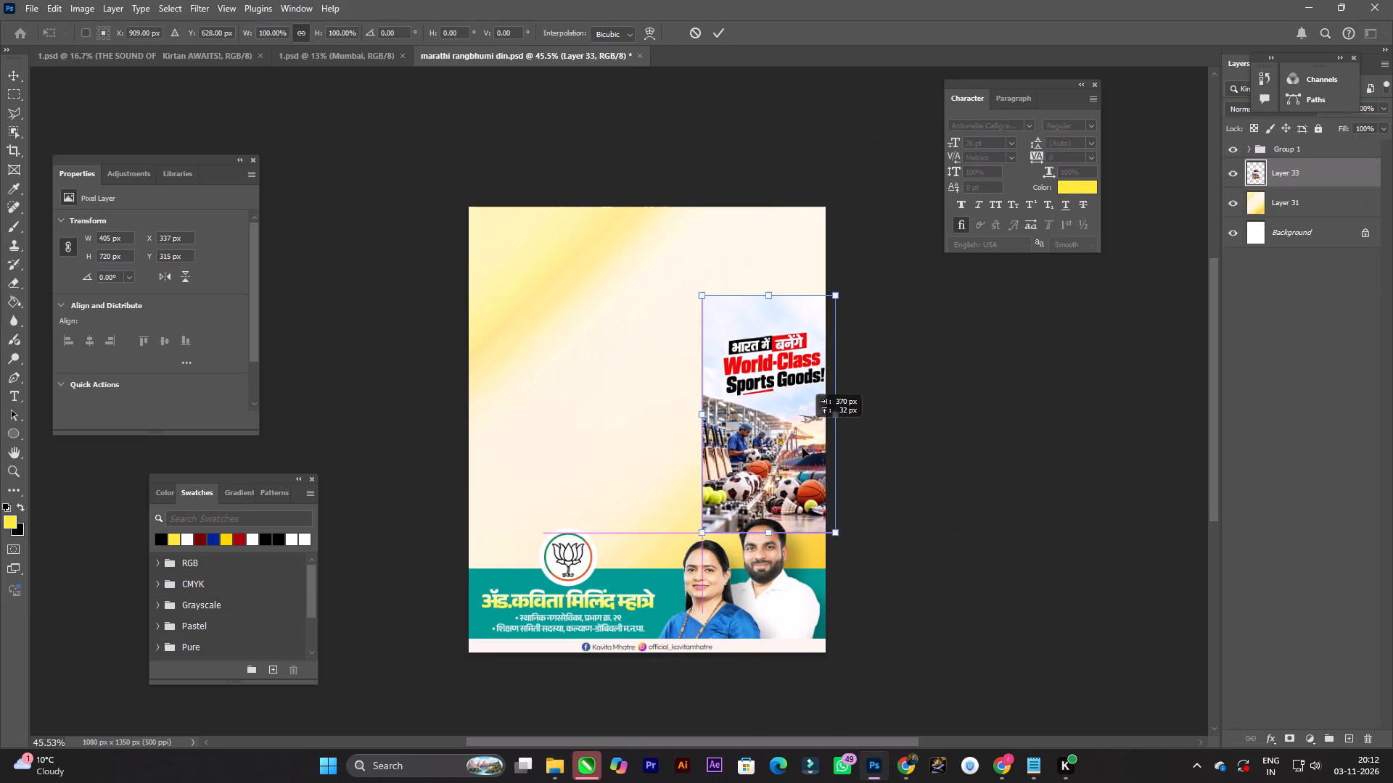
drag(802, 448, 778, 460)
drag(763, 436, 723, 396)
double_click(723, 396)
Duplicate the pasted sports goods layer and hide the original, Layer 33.
alt+scroll(722, 394, up, 4)
scroll(722, 394, up, 3)
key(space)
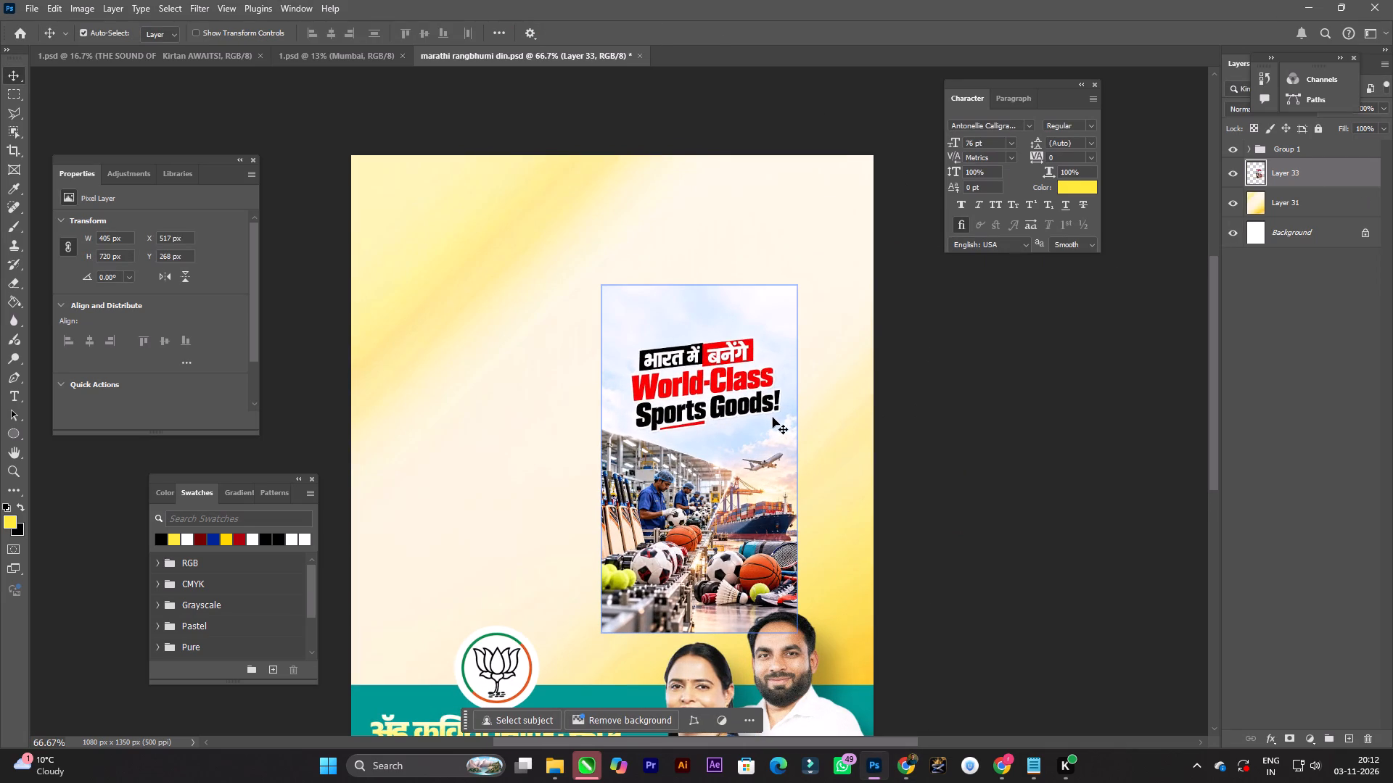
key(ctrl+j)
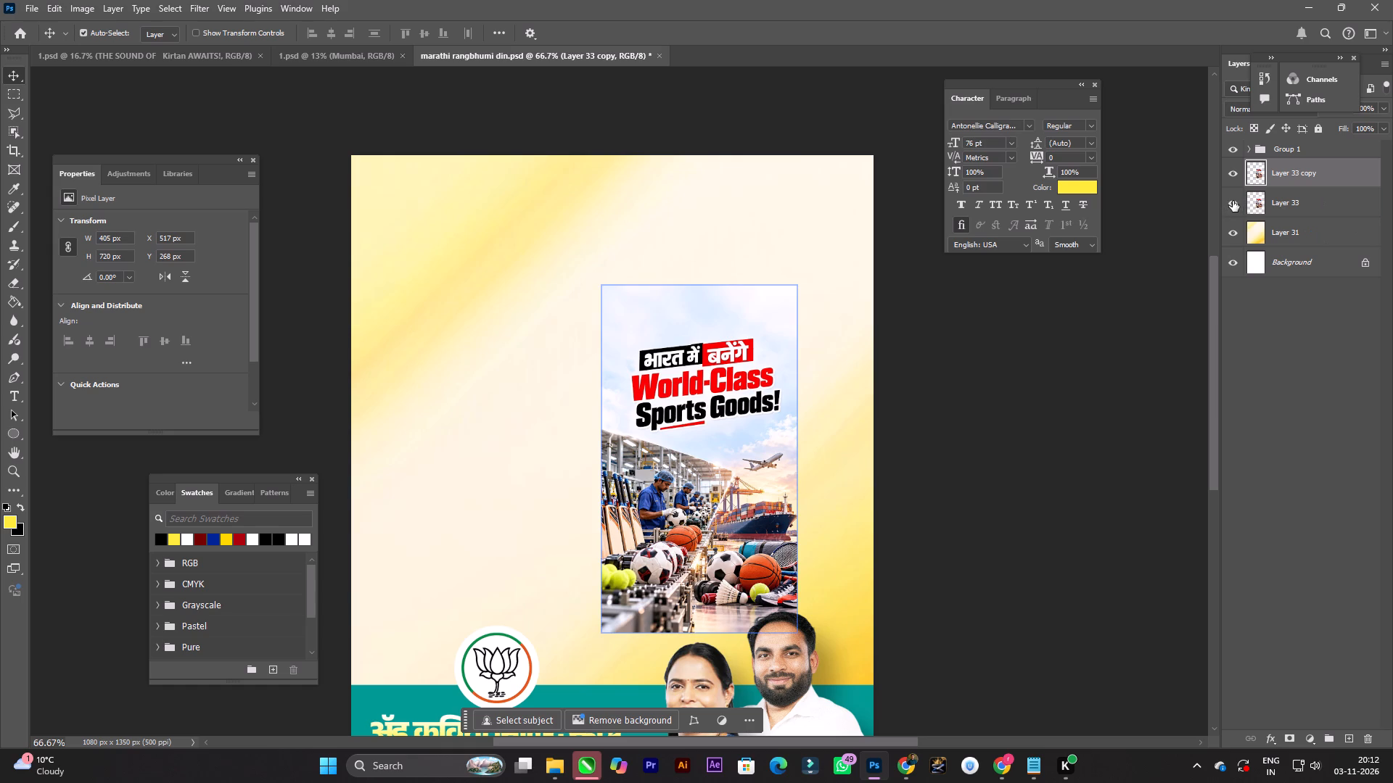
click(1233, 201)
Lasso the headline and sky area of Layer 33 copy, delete it, and deselect, keeping only the factory and sports goods scene.
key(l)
drag(855, 327, 855, 342)
drag(855, 431, 848, 441)
click(807, 461)
drag(777, 436, 765, 436)
click(698, 439)
click(660, 441)
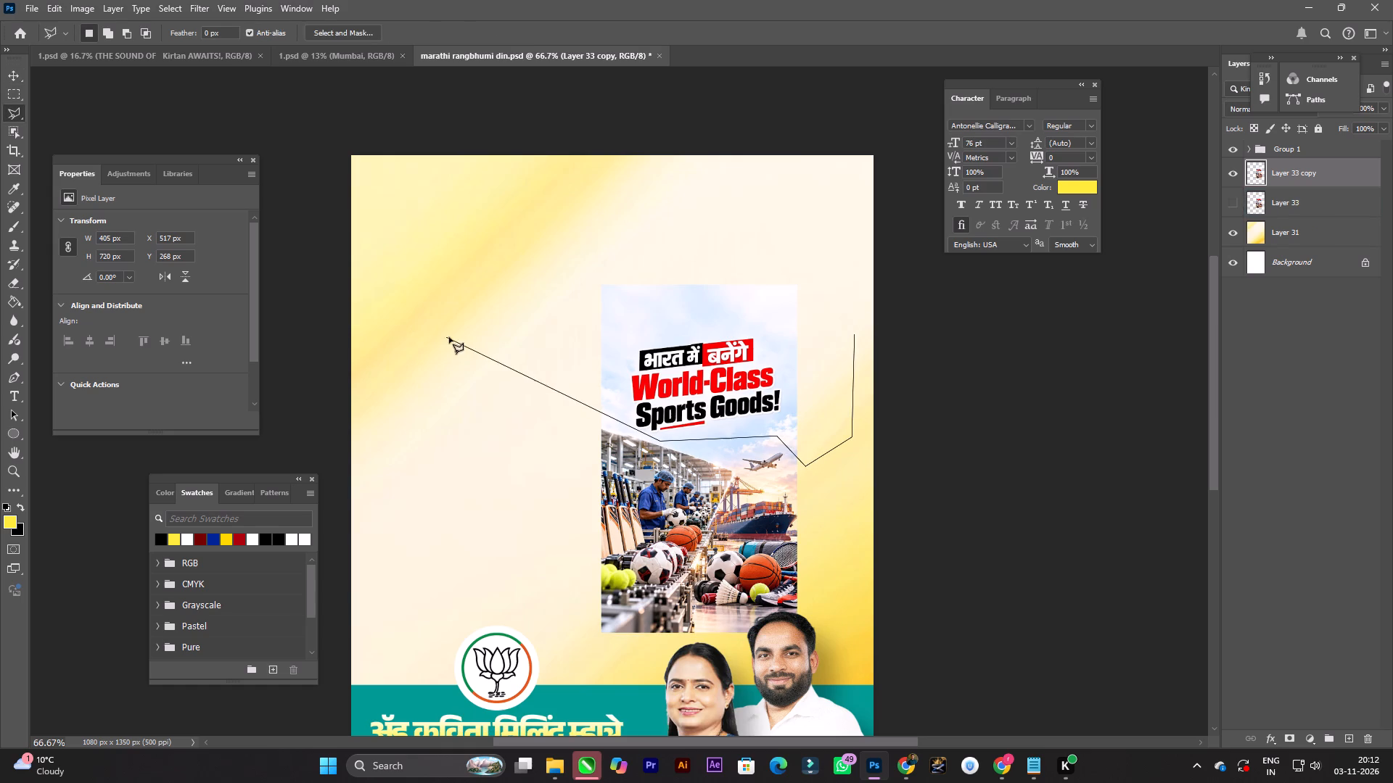
drag(461, 363, 474, 352)
drag(556, 247, 627, 223)
triple_click(826, 236)
key(BackSpace)
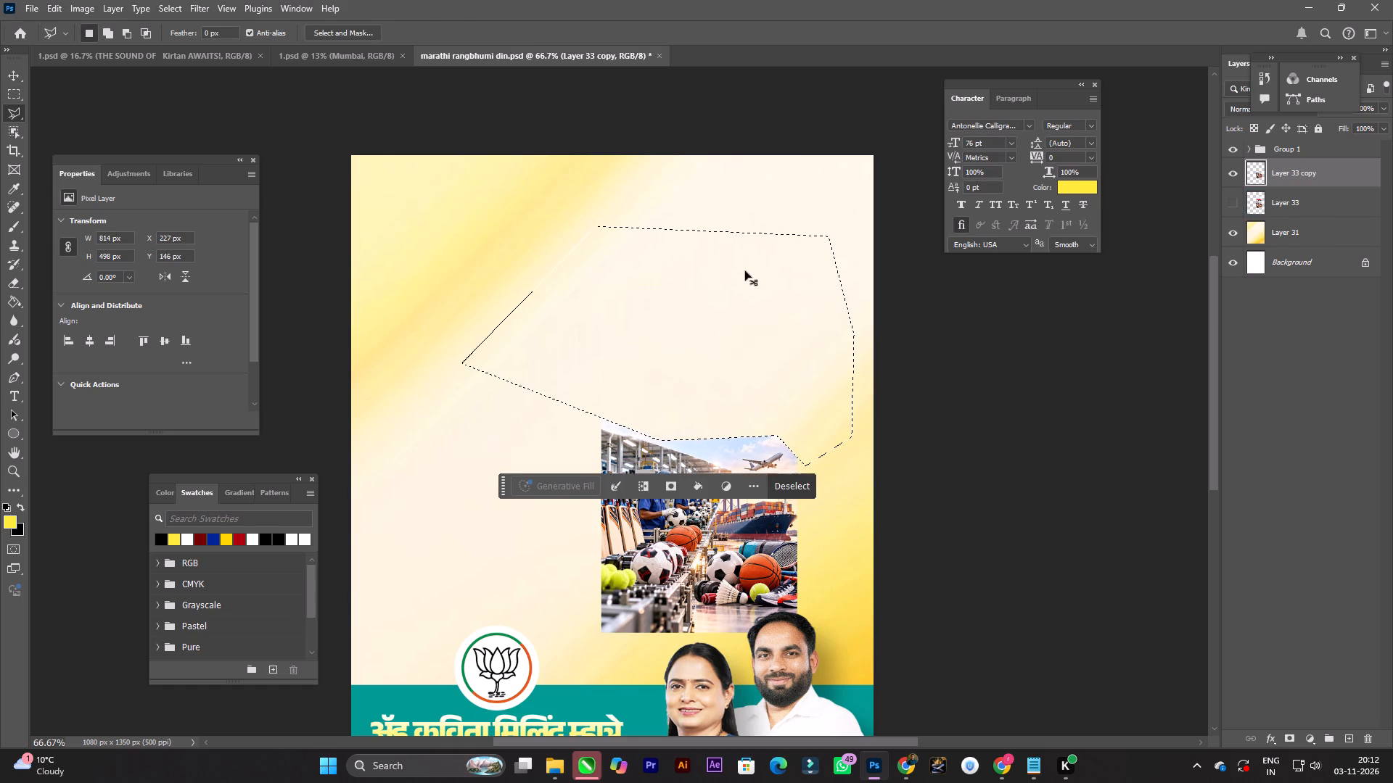
key(ctrl+d)
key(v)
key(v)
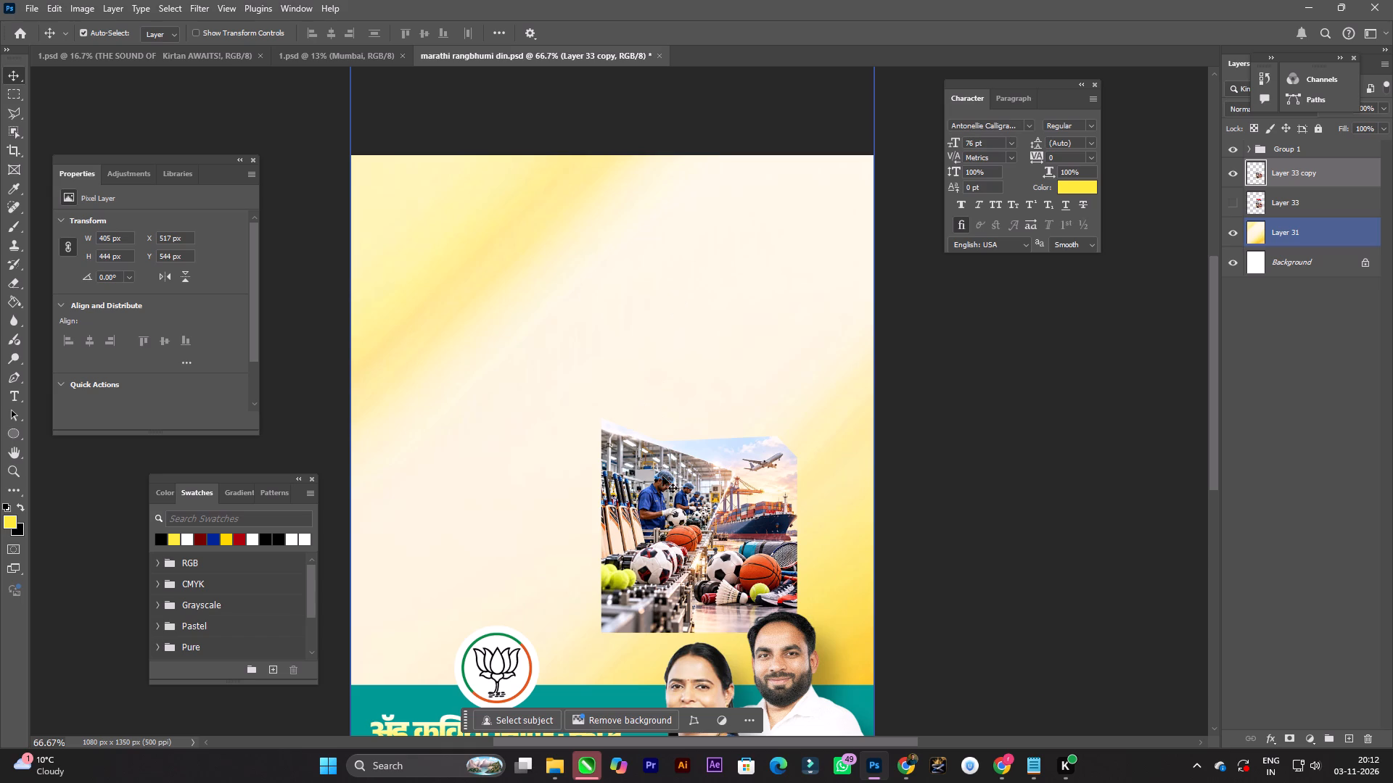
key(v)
click(700, 500)
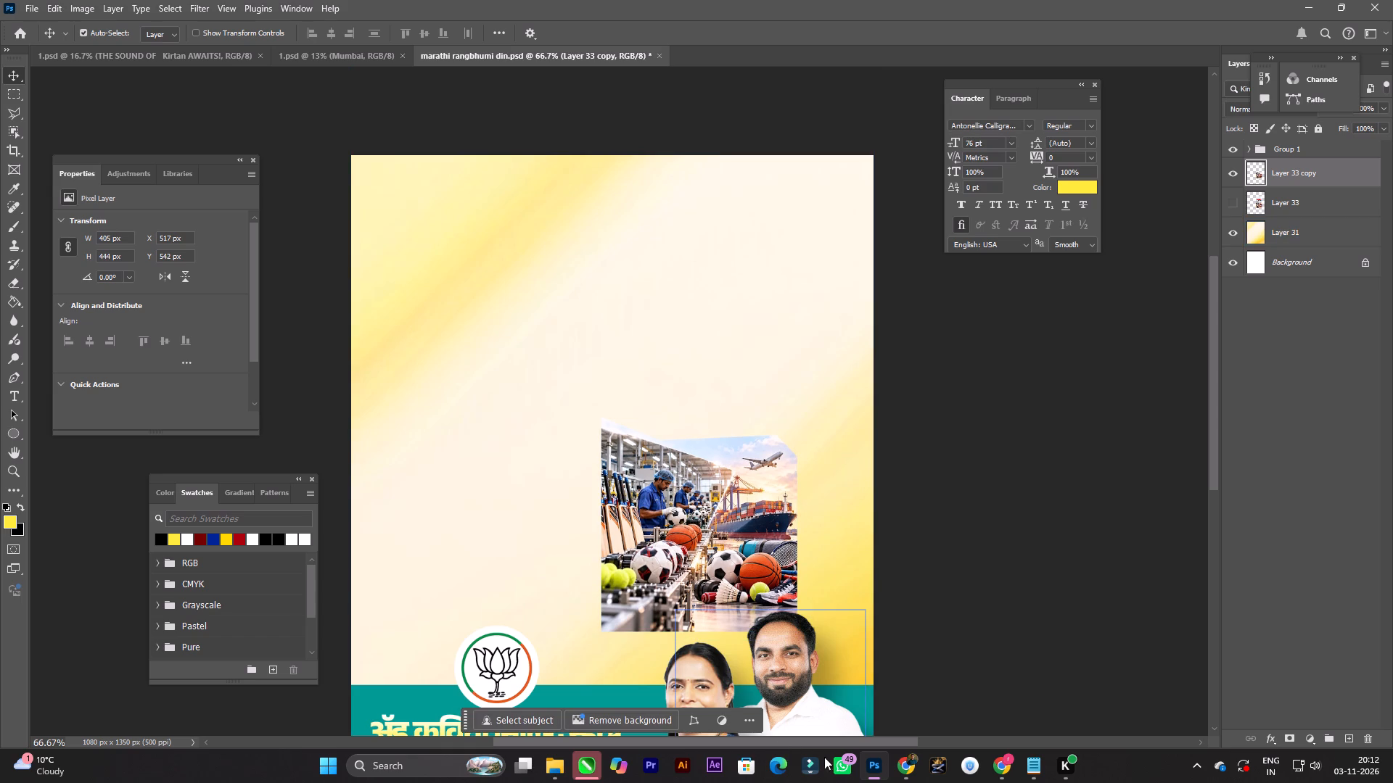
Switch to Chrome and capture a screenshot of the Instagram "Sports Manufacturing Game On" poster.
click(899, 759)
right_click(649, 263)
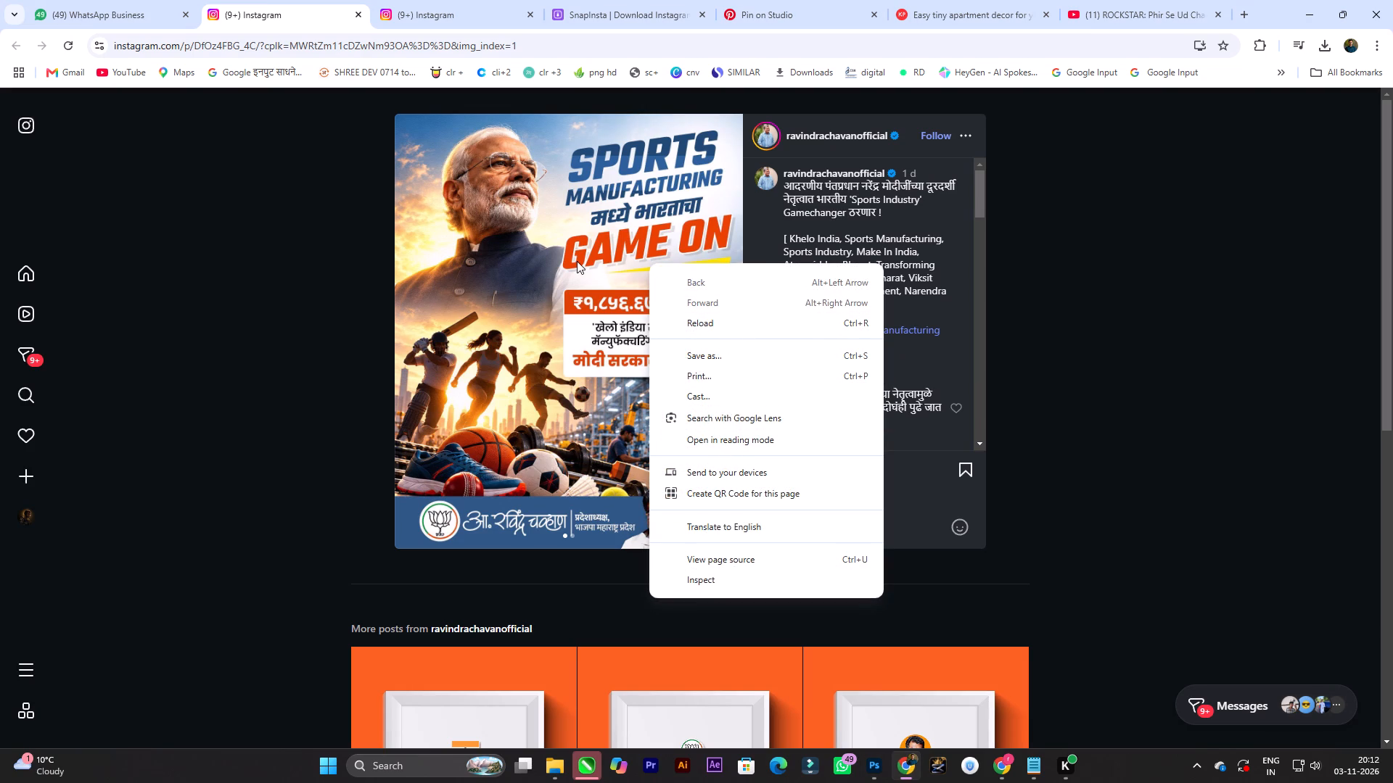
click(1197, 376)
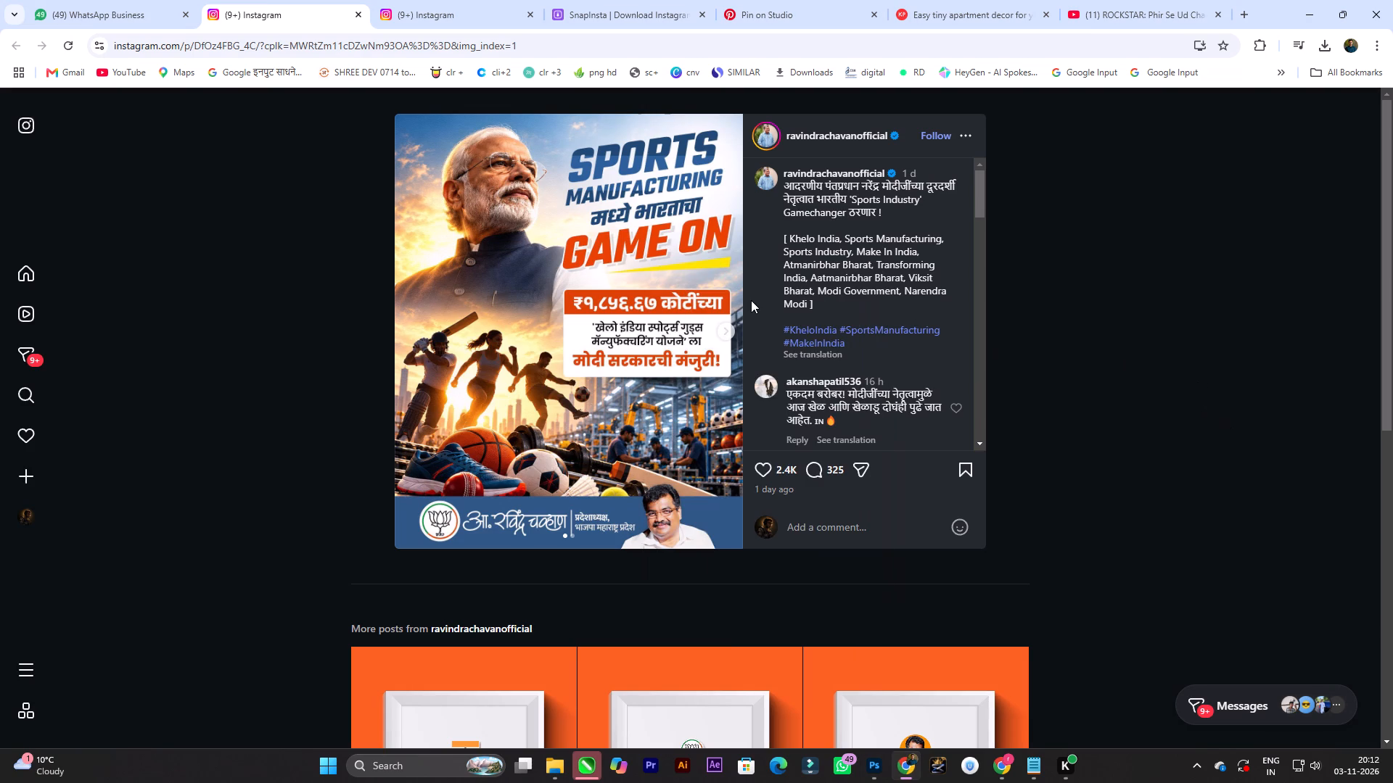
key(Print)
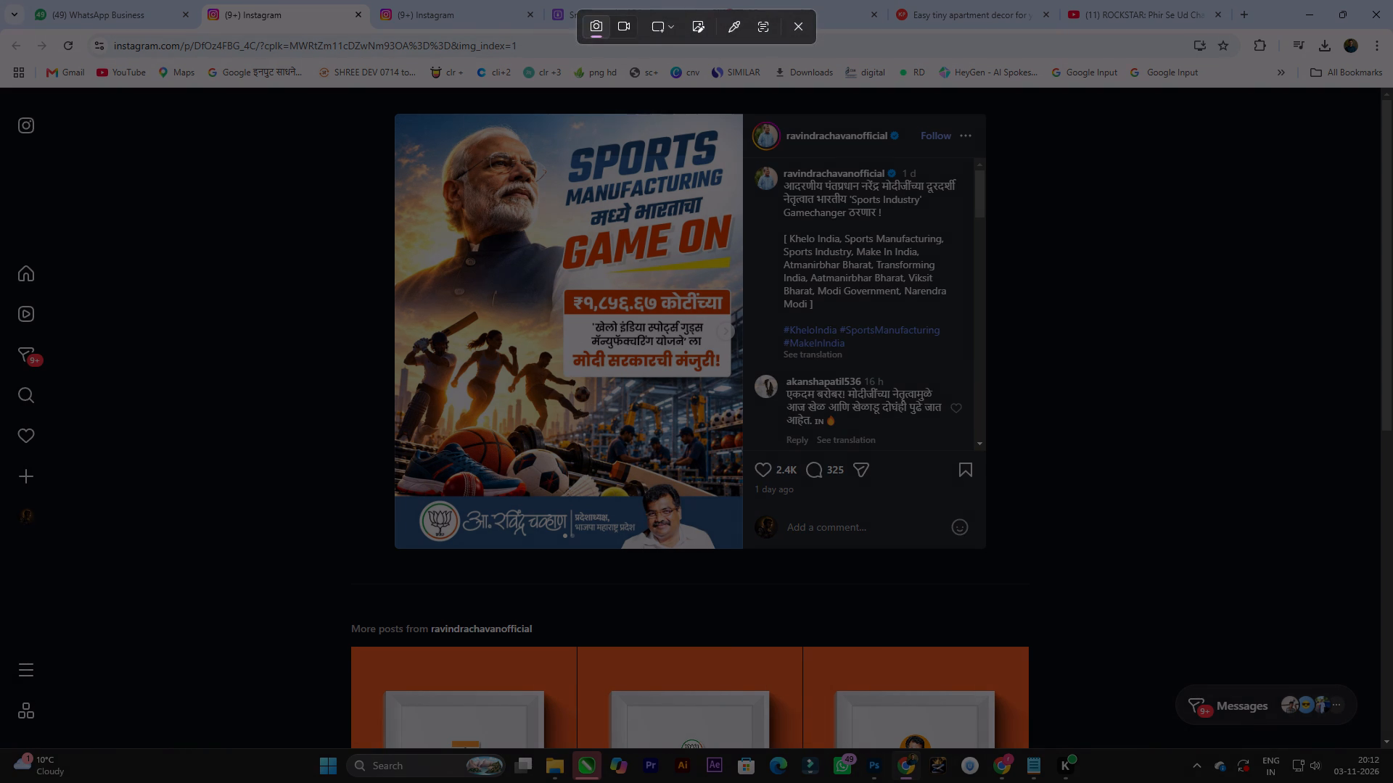
drag(387, 104, 750, 561)
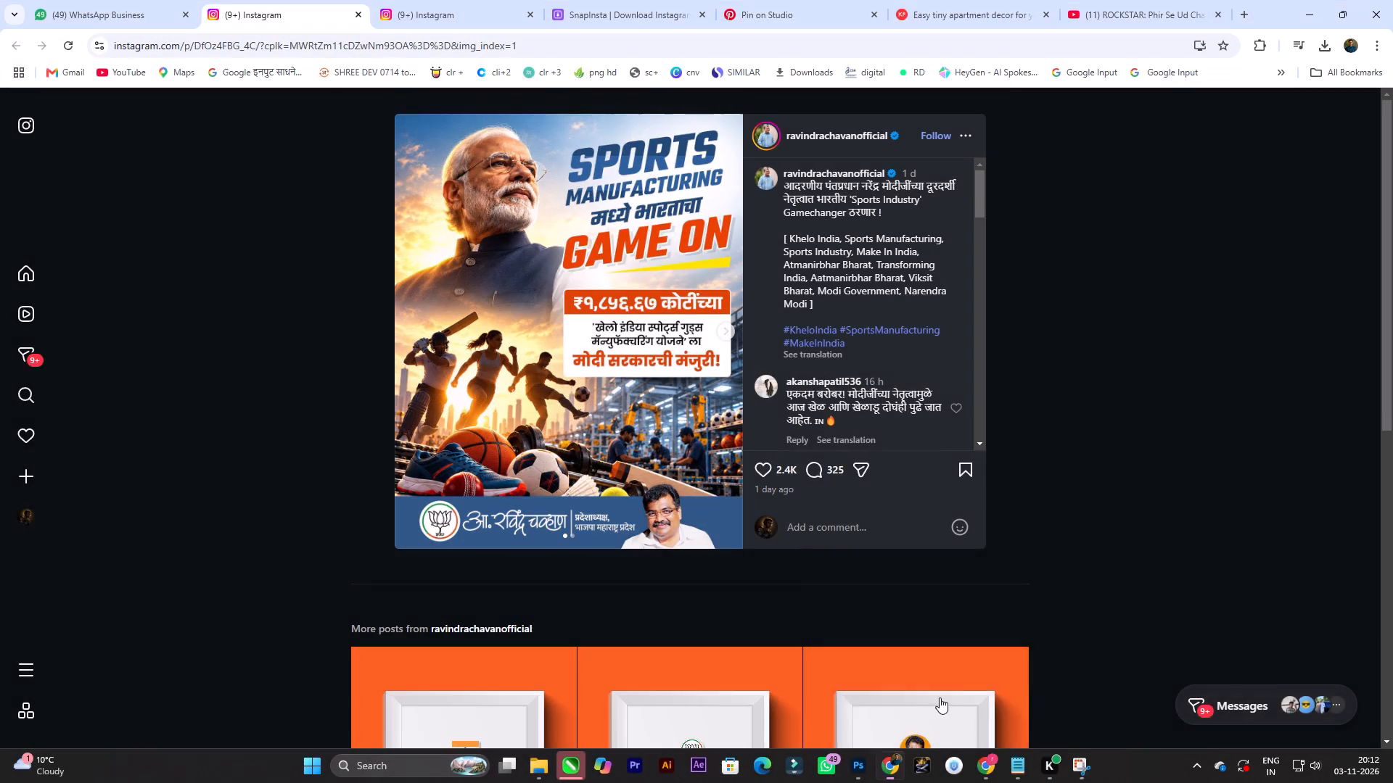
Paste the poster screenshot into marathi rangbhumi din.psd as a reference layer and hide it.
click(875, 763)
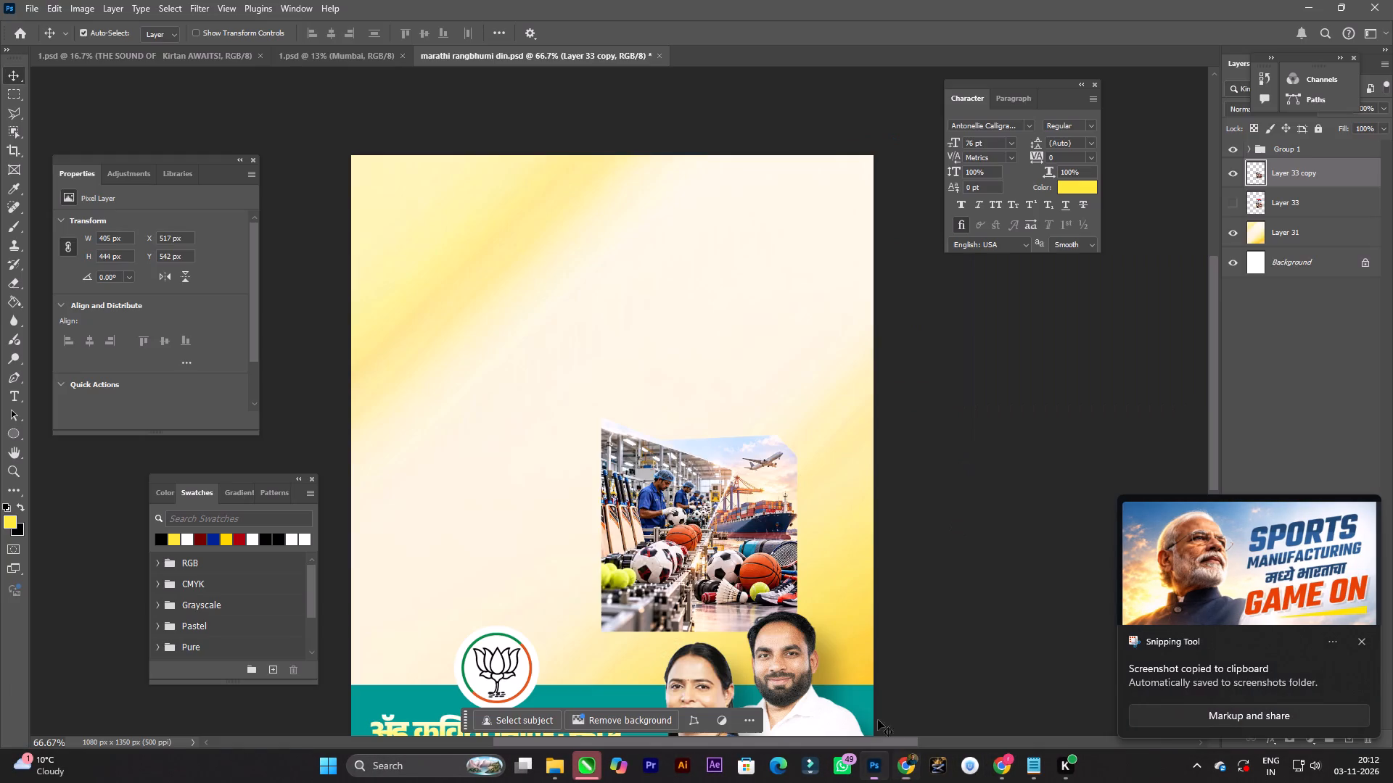
key(ctrl+v)
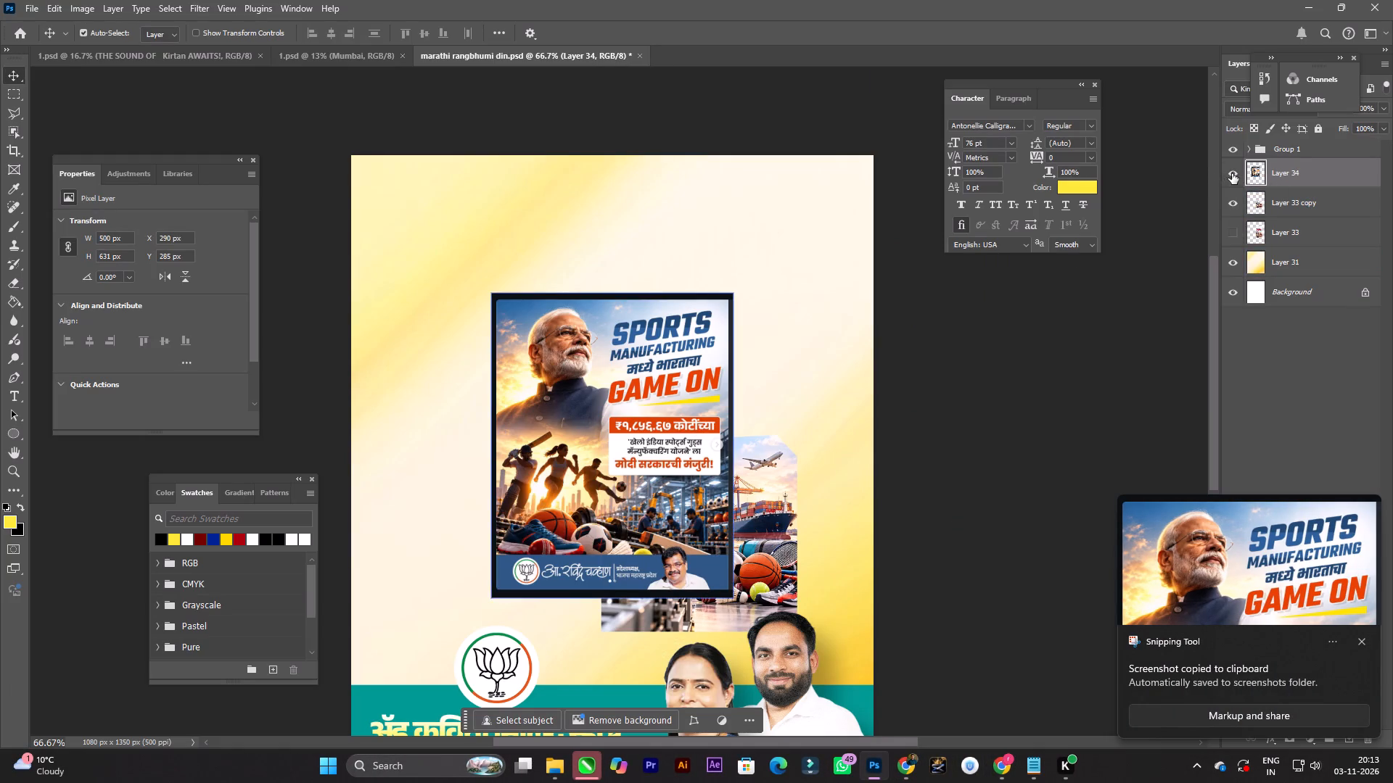
click(1232, 173)
Enlarge the cropped sports goods image, Layer 33 copy, about its centre to about 619 × 678 px.
click(719, 576)
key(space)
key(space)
drag(788, 578, 768, 500)
click(743, 483)
key(ctrl+t)
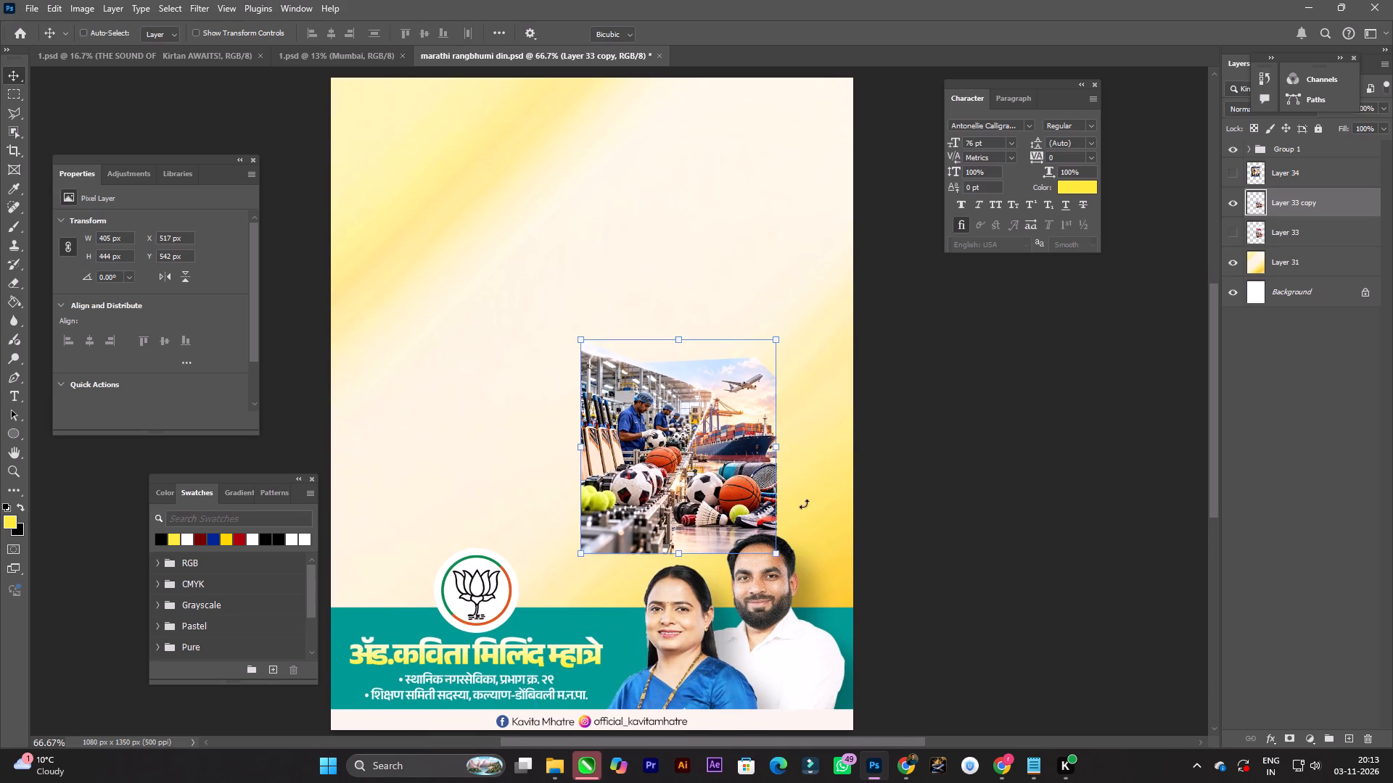
alt+drag(776, 557, 848, 595)
double_click(786, 501)
alt+scroll(784, 534, up, 9)
alt+scroll(763, 565, down, 6)
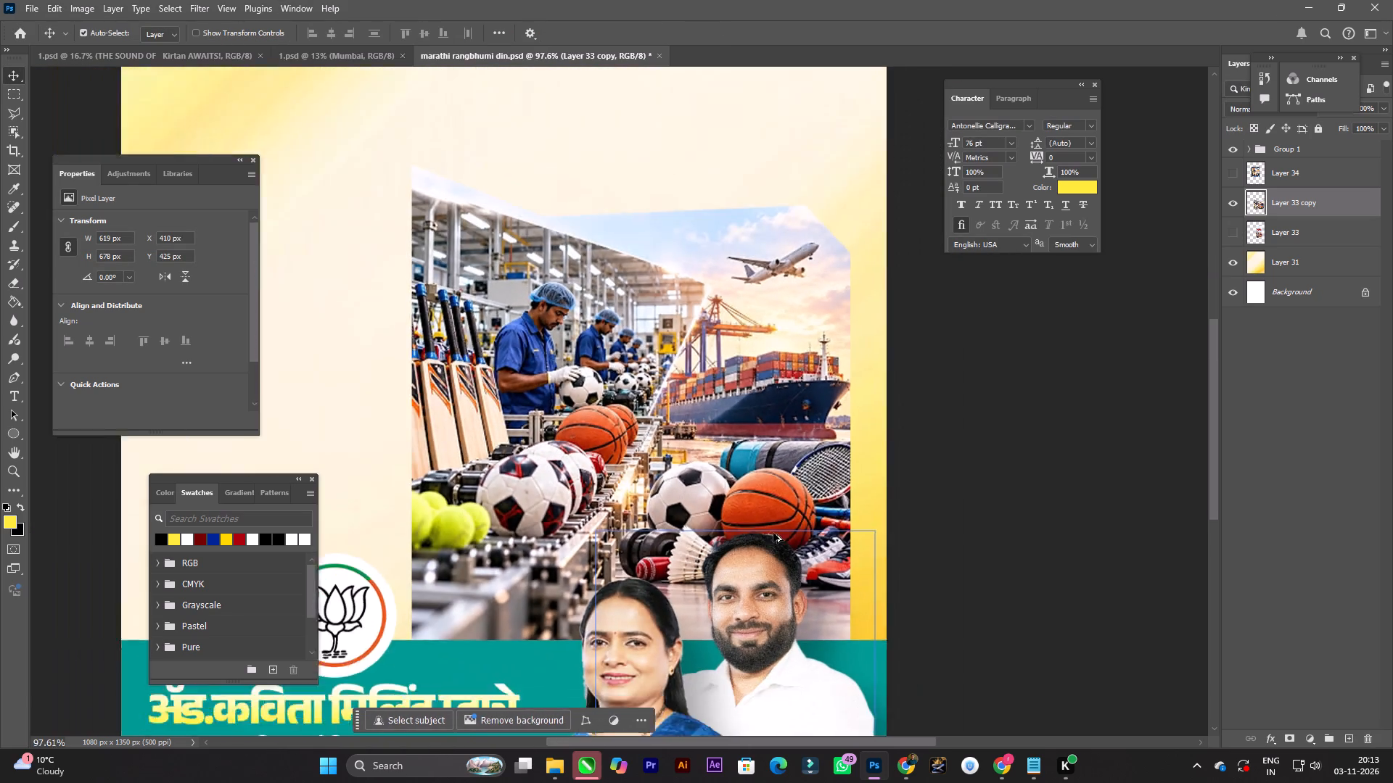
Compare the man's portrait in the footer with and without its layer effects over the sports factory image.
alt+scroll(773, 533, down, 2)
key(space)
key(space)
key(space)
key(space)
drag(797, 521, 786, 434)
scroll(740, 479, up, 3)
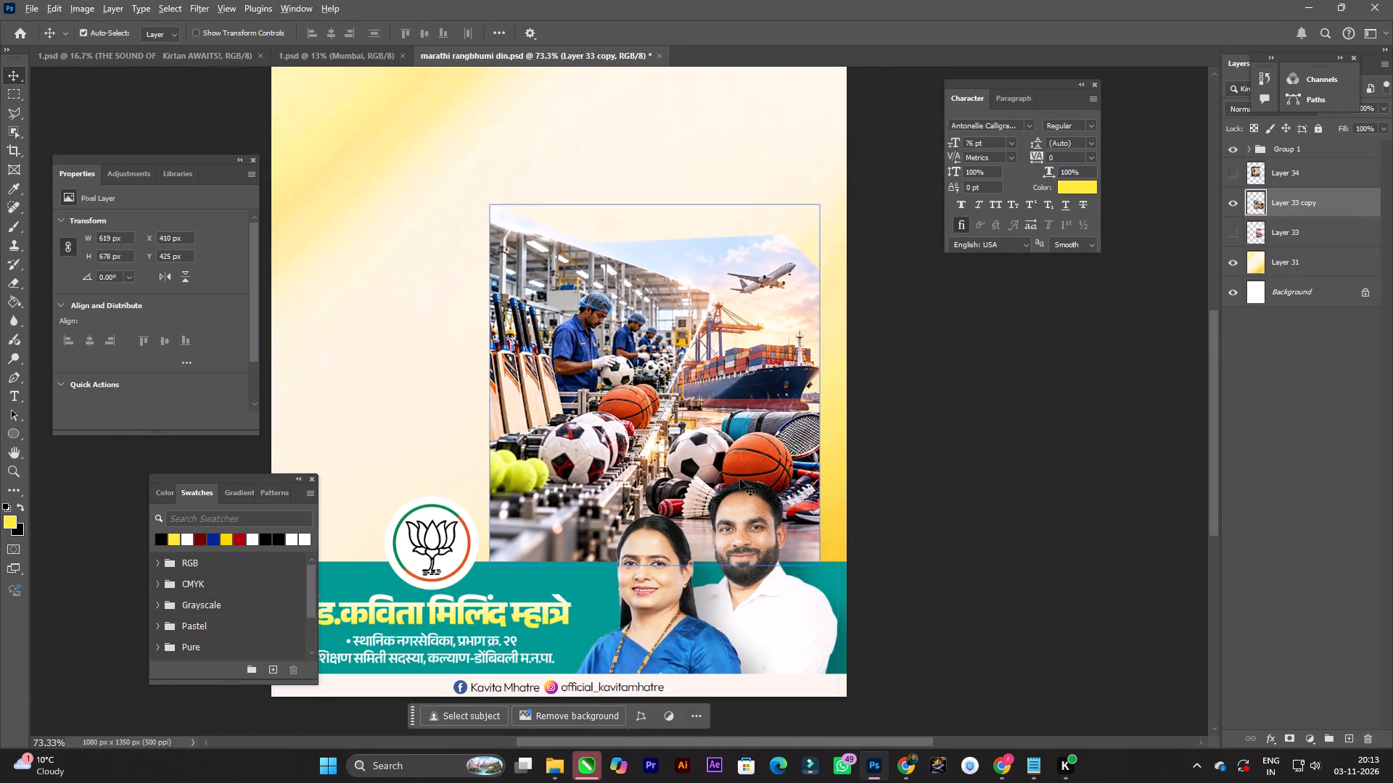
scroll(740, 479, up, 4)
alt+scroll(739, 502, down, 6)
click(742, 502)
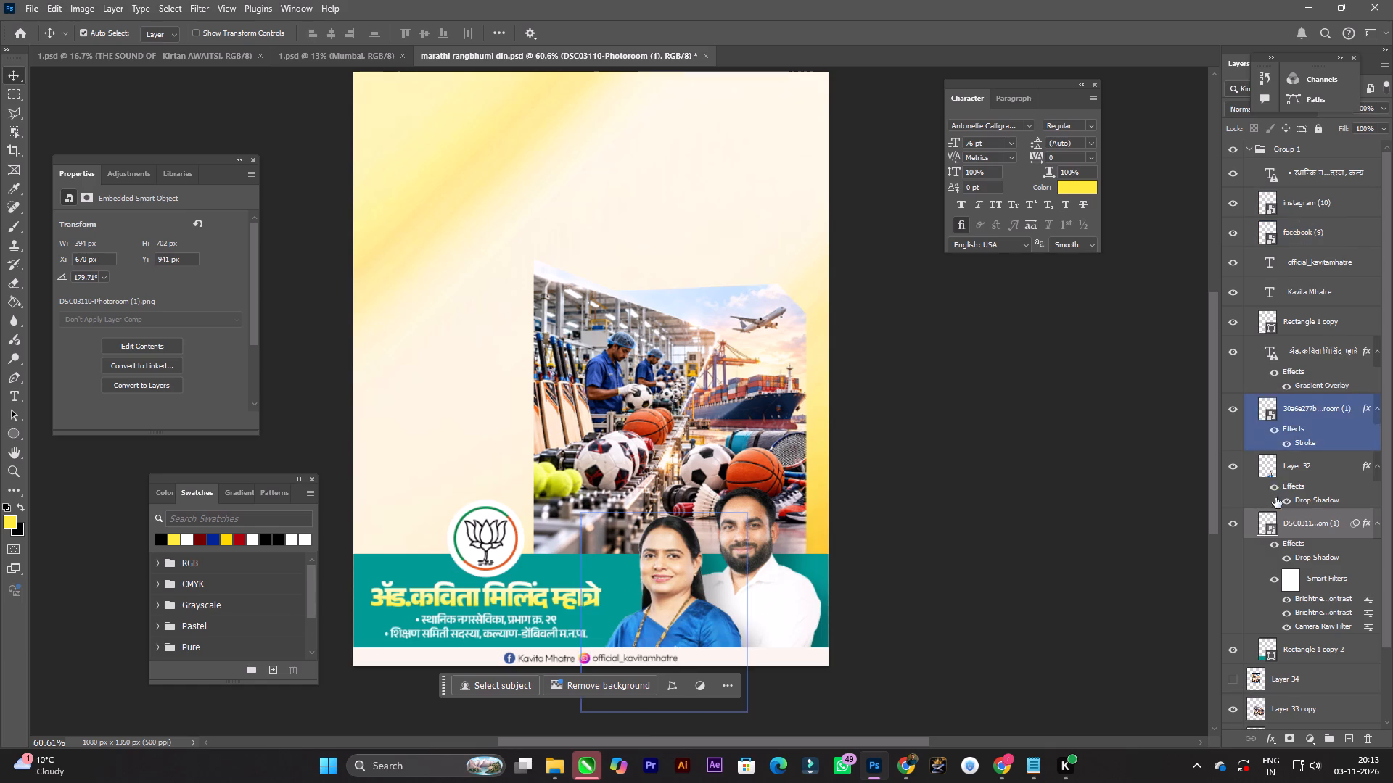
click(1270, 545)
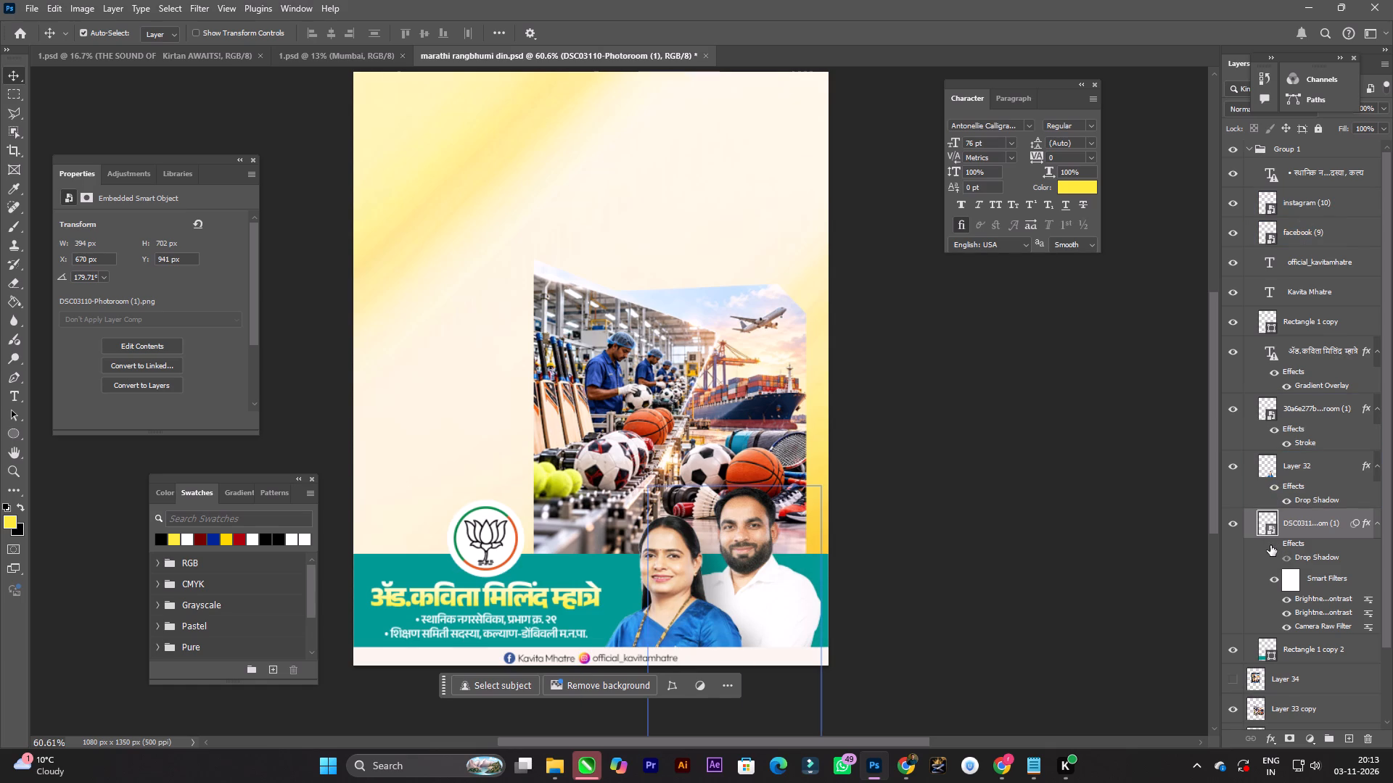
click(1270, 545)
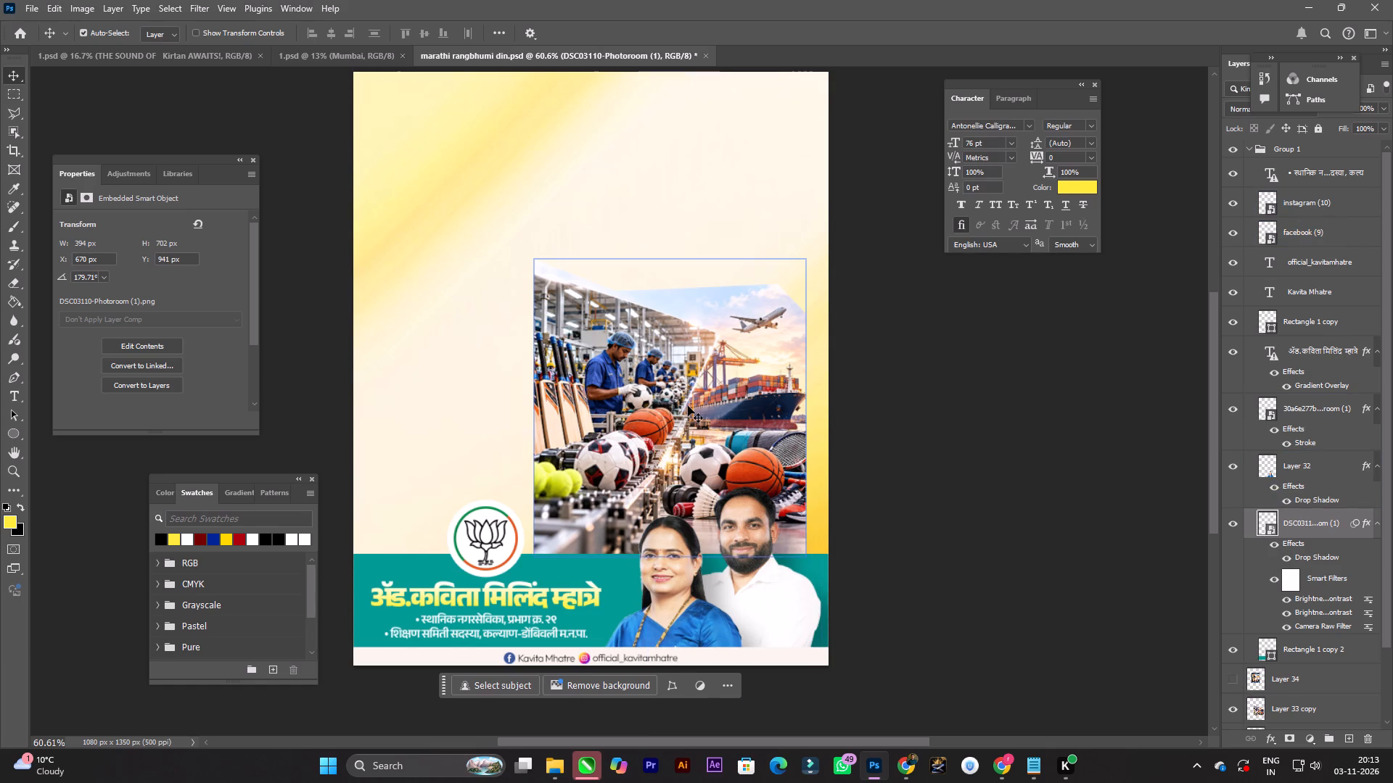
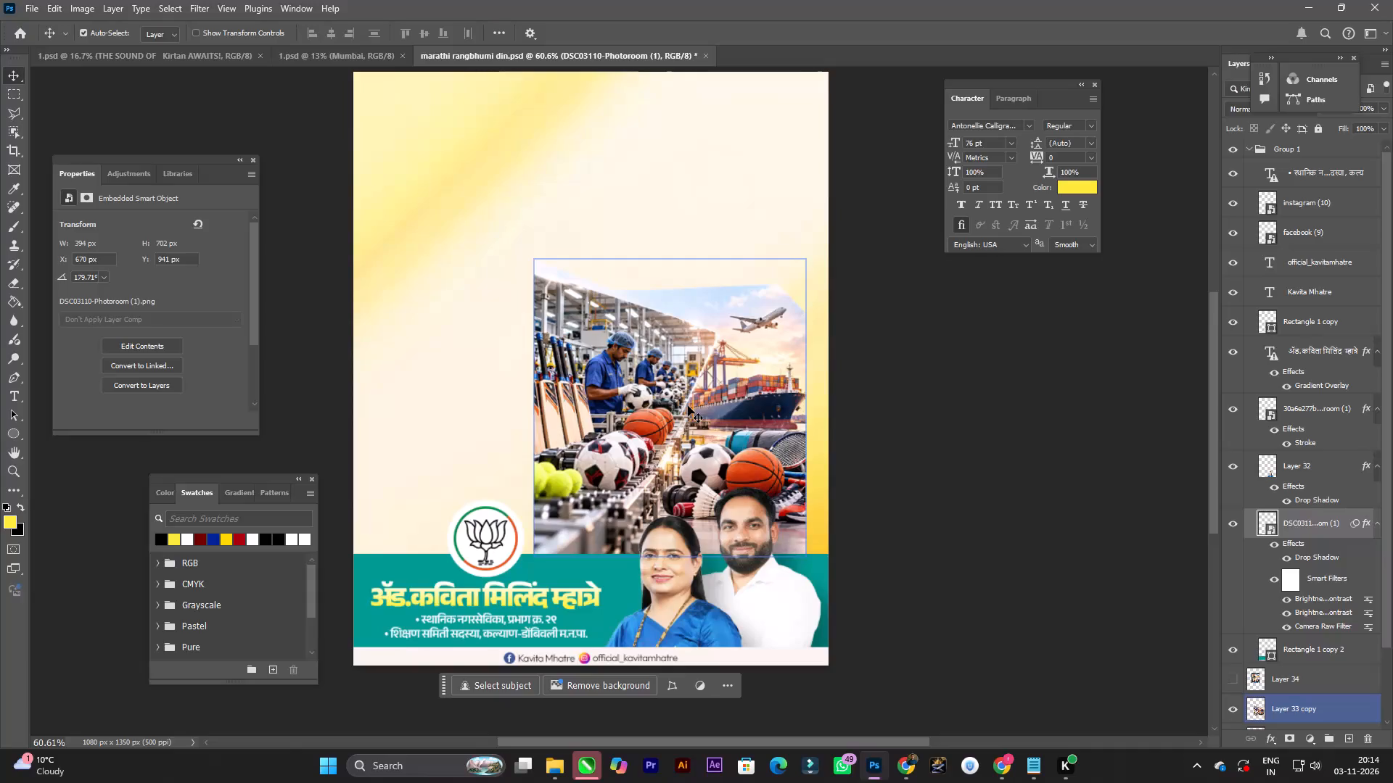
Move the sports factory image on Layer 33 copy toward the canvas's right edge, to about X 462 px.
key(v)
click(710, 362)
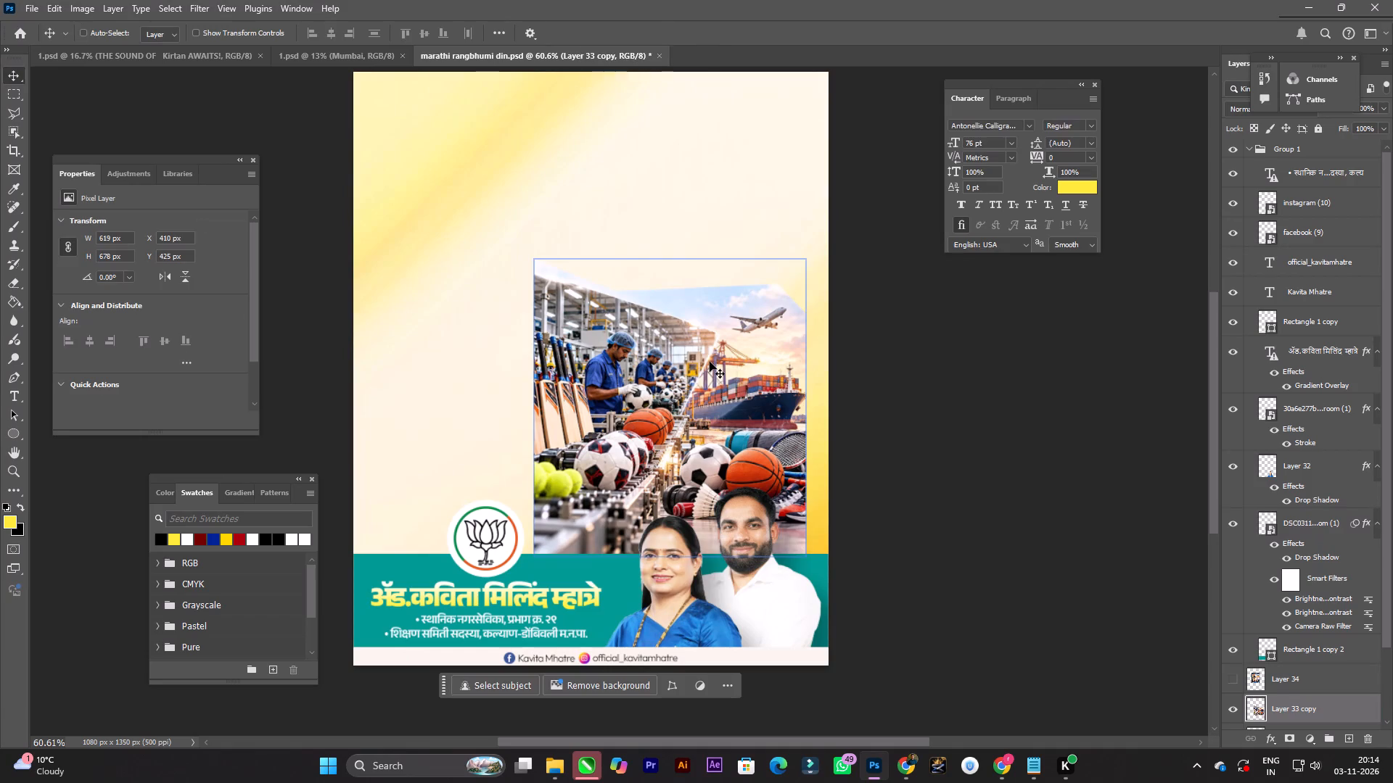
key(ctrl+t)
shift+drag(698, 381, 723, 384)
double_click(723, 384)
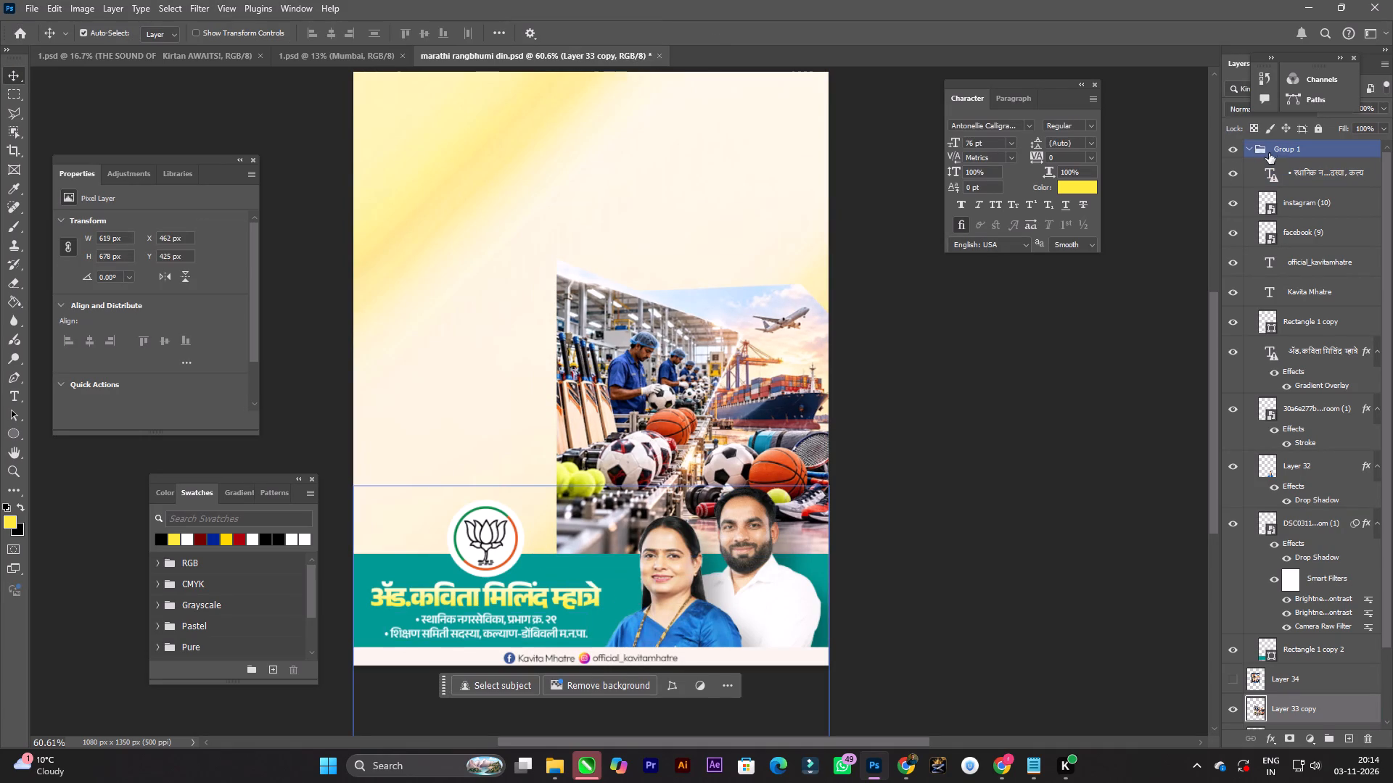
Collapse Group 1 and show the reference sports manufacturing poster on Layer 34.
click(1251, 151)
click(1233, 170)
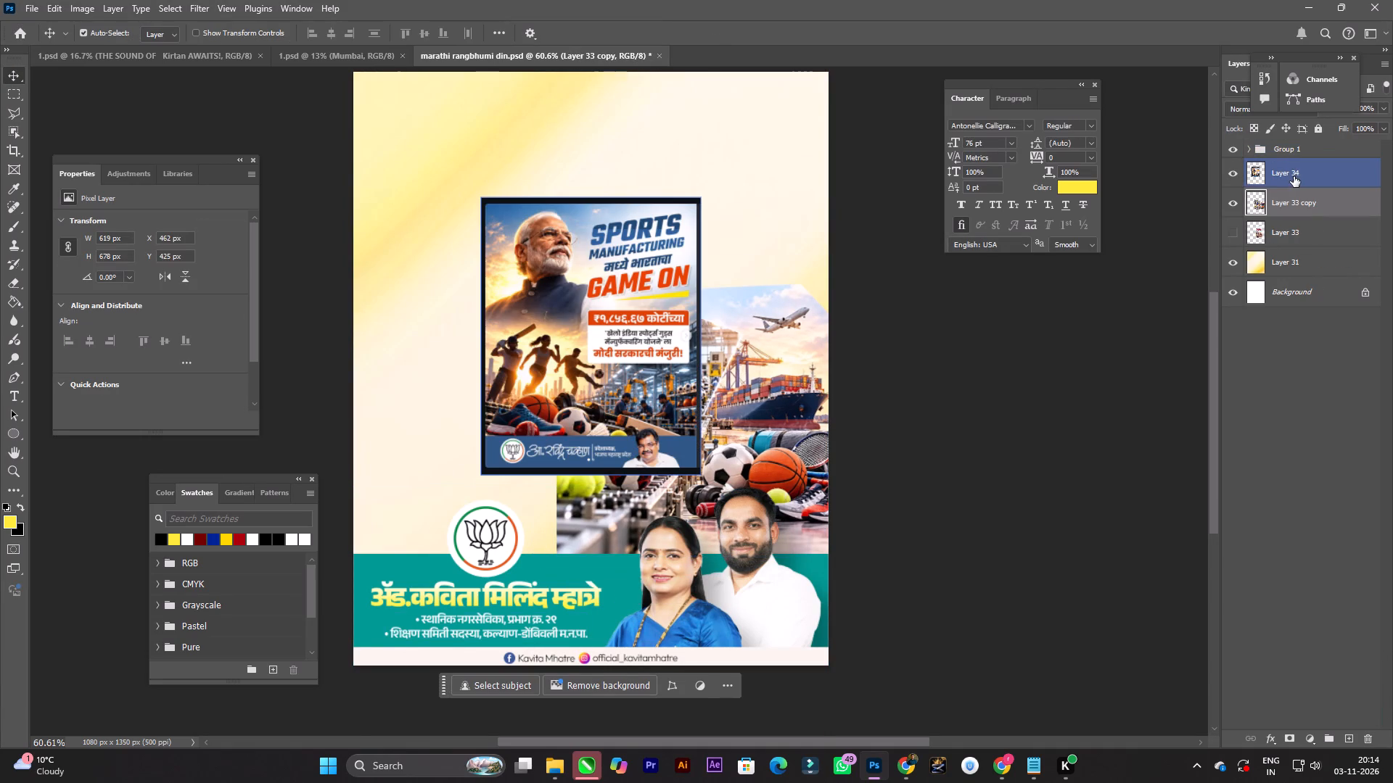
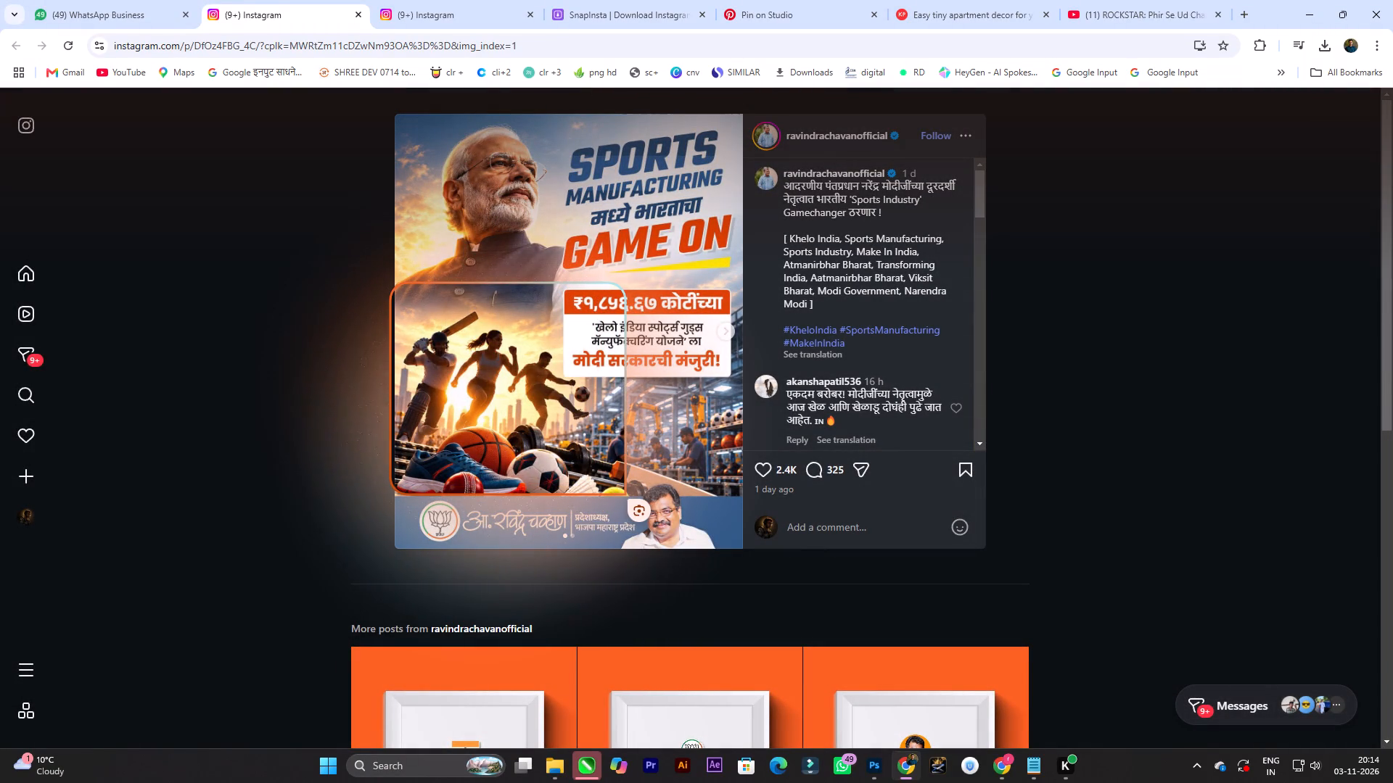
Run a Google Lens search on the post's sports and factory image area and look through the visual matches.
drag(625, 494, 720, 500)
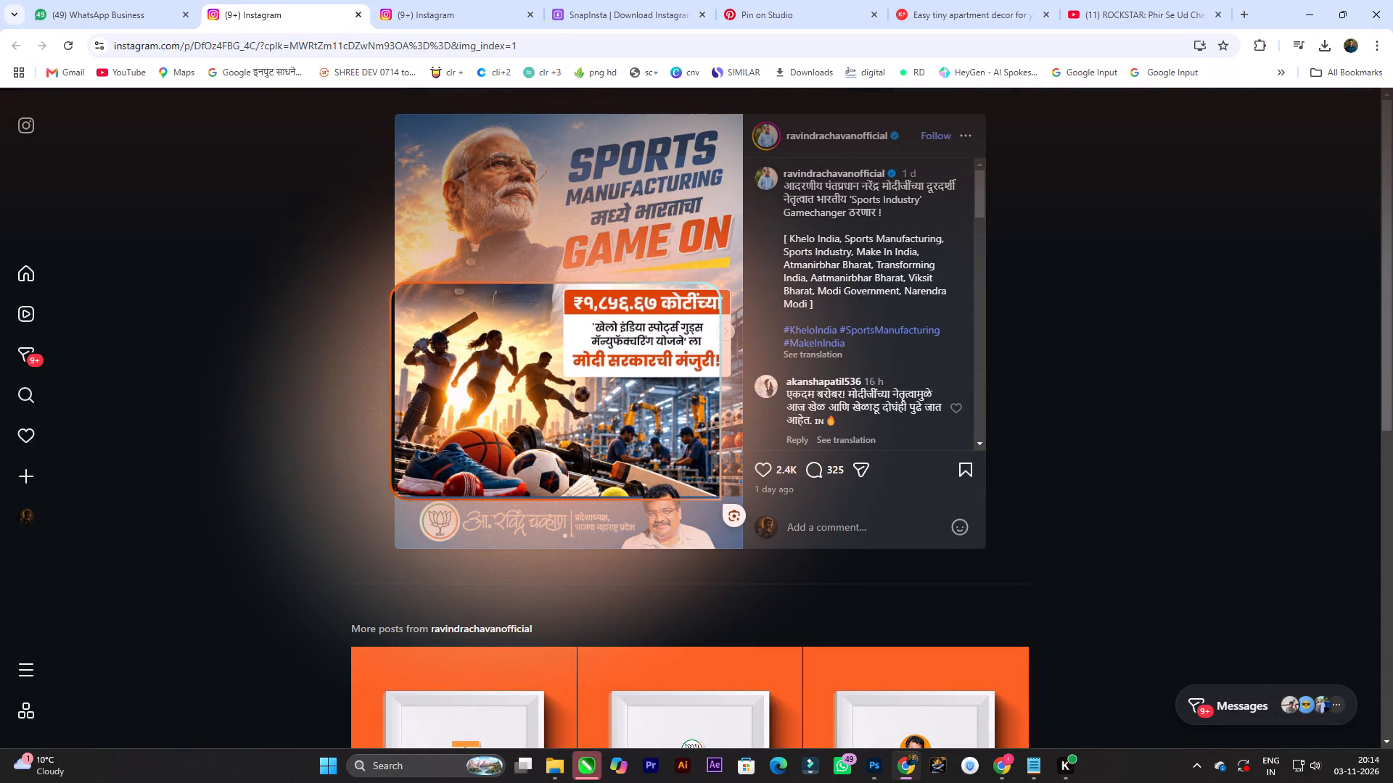
drag(720, 500, 721, 500)
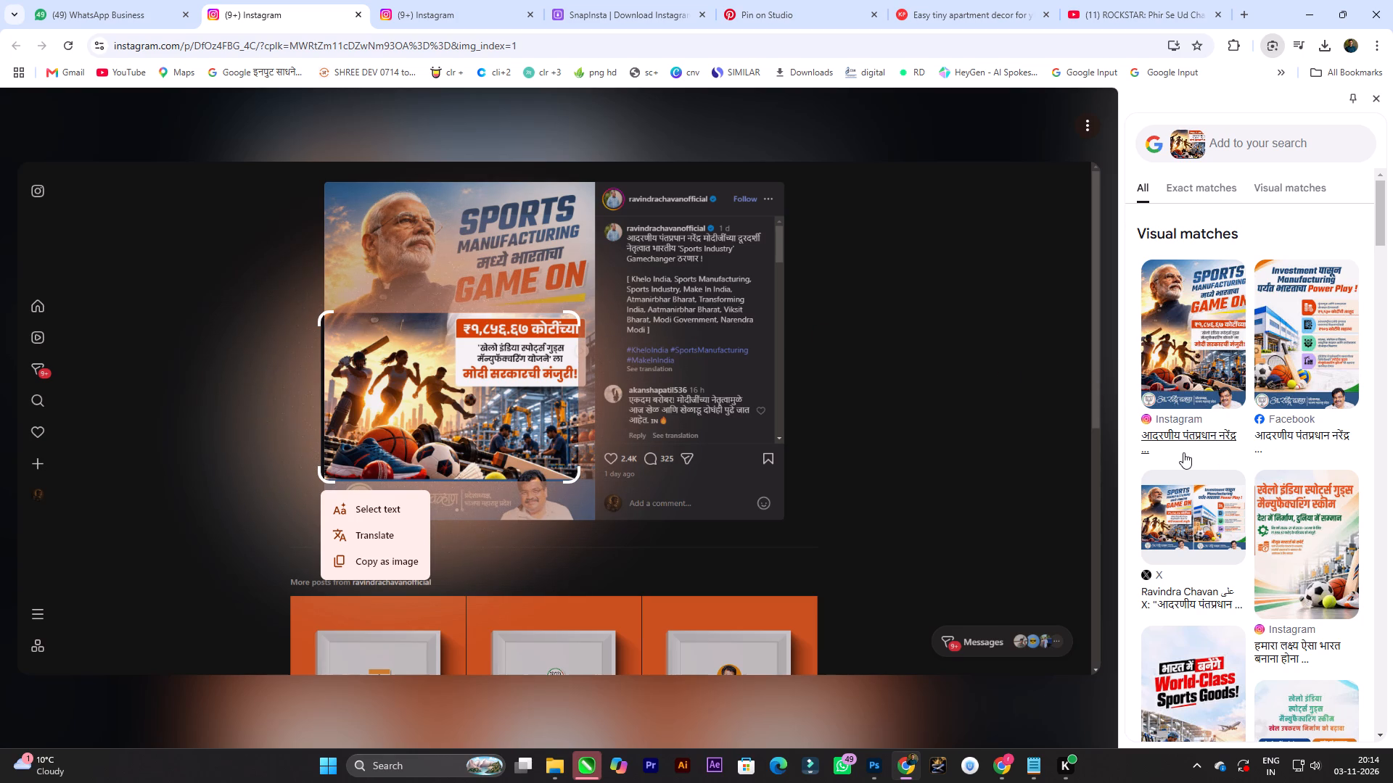
scroll(1181, 453, down, 3)
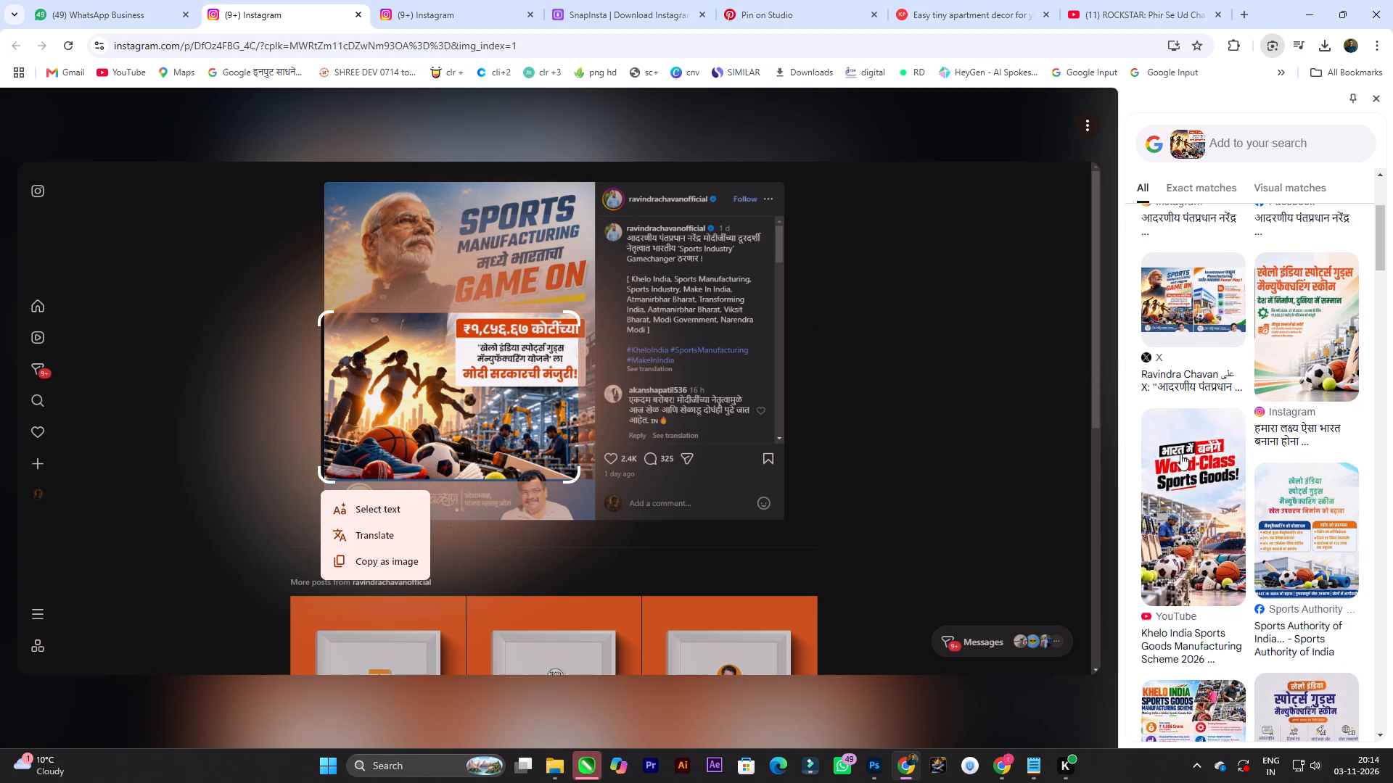
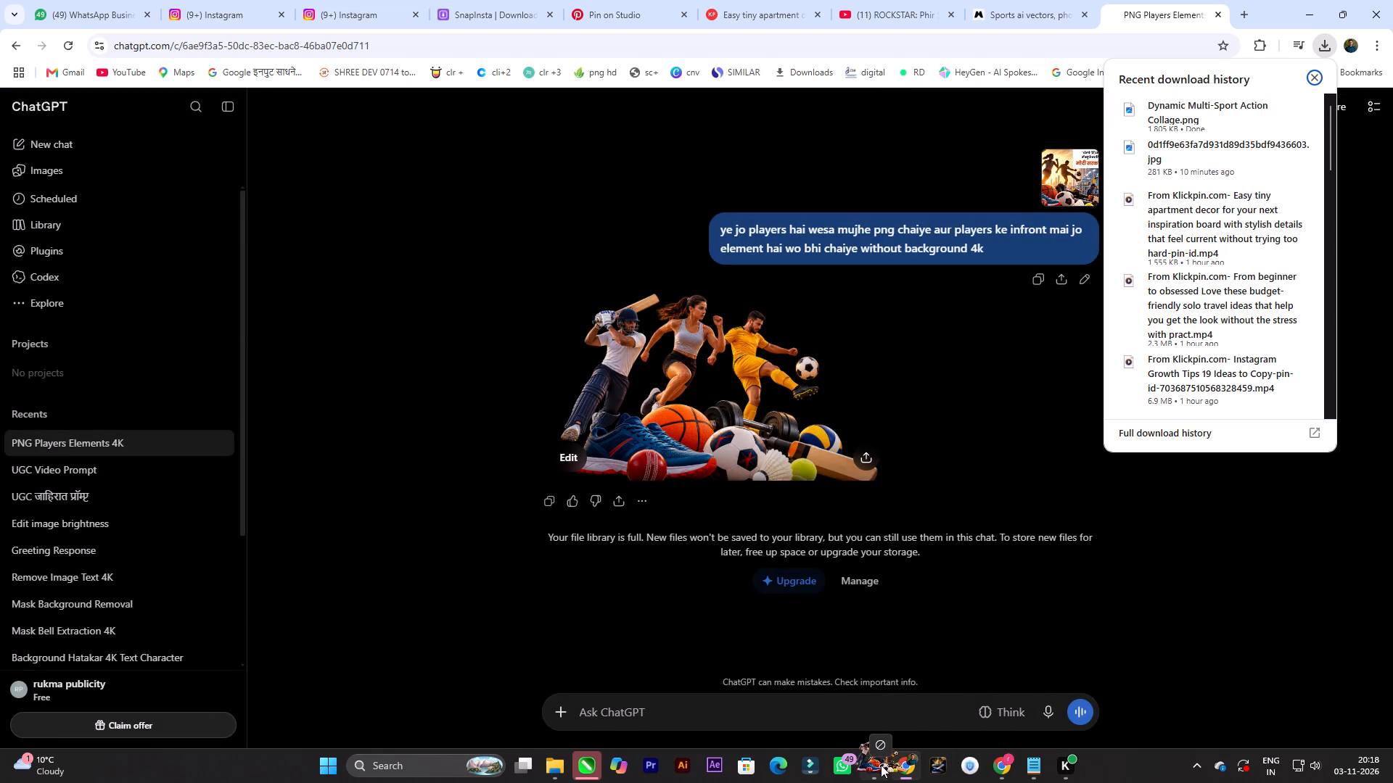
drag(881, 765, 568, 420)
drag(667, 400, 634, 449)
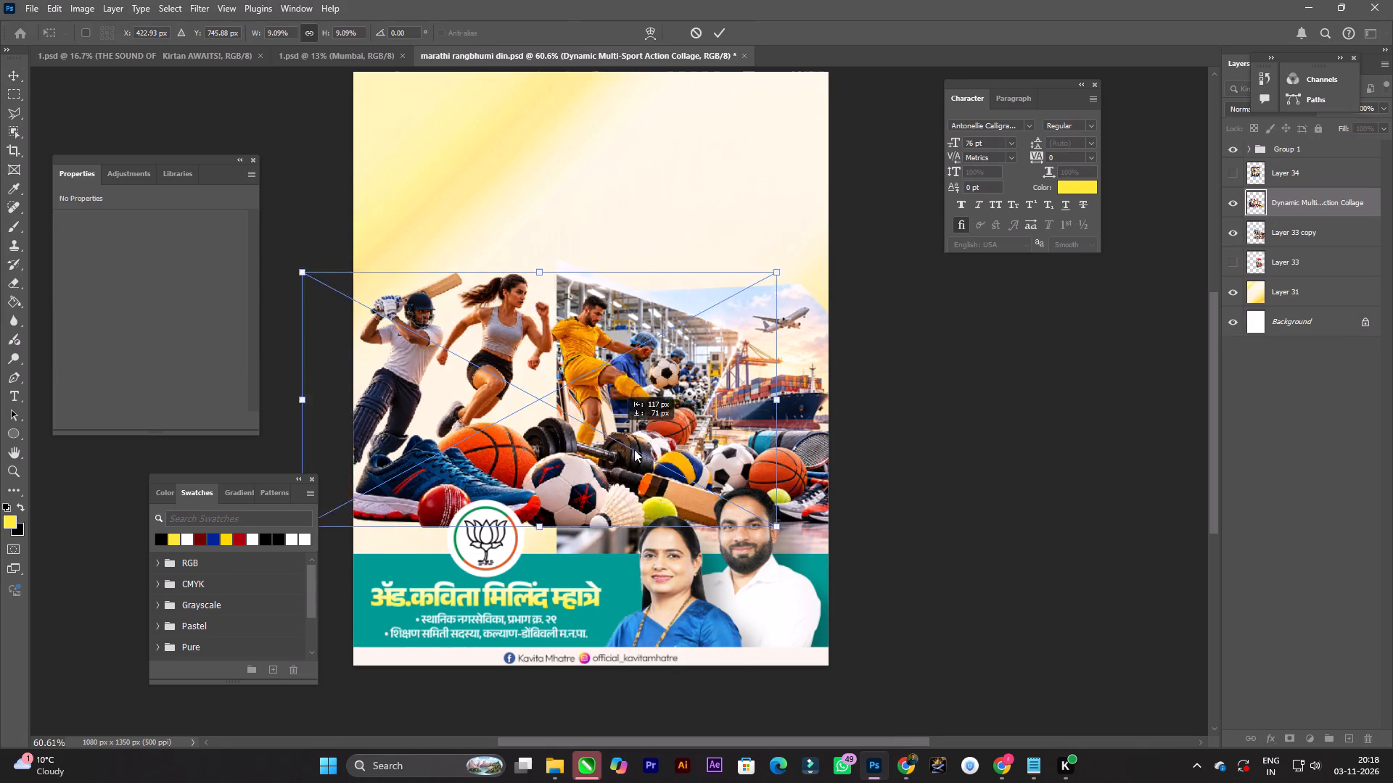
drag(634, 449, 633, 457)
alt+drag(795, 299, 773, 302)
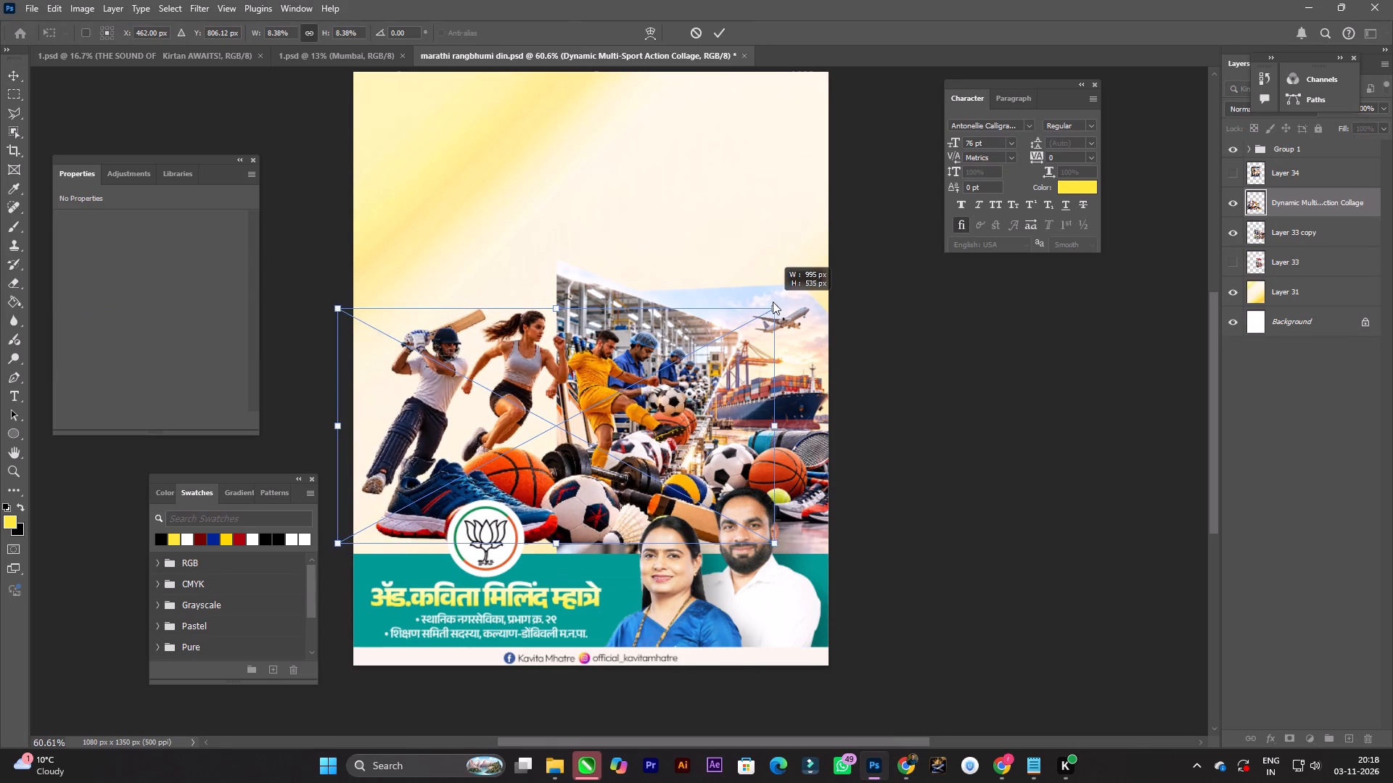
alt+drag(773, 302, 765, 309)
drag(683, 442, 665, 467)
double_click(665, 467)
Move the sports factory and cargo ship image (Layer 33 copy) up above the athletes, to X 302 px, Y -95 px.
alt+scroll(664, 453, up, 3)
key(space)
drag(665, 399, 674, 405)
alt+scroll(699, 373, up, 3)
key(alt+space)
key(alt+space)
drag(694, 349, 739, 463)
alt+scroll(740, 462, down, 5)
drag(778, 446, 704, 337)
alt+scroll(521, 338, up, 4)
key(space)
drag(542, 352, 561, 410)
alt+scroll(638, 416, down, 5)
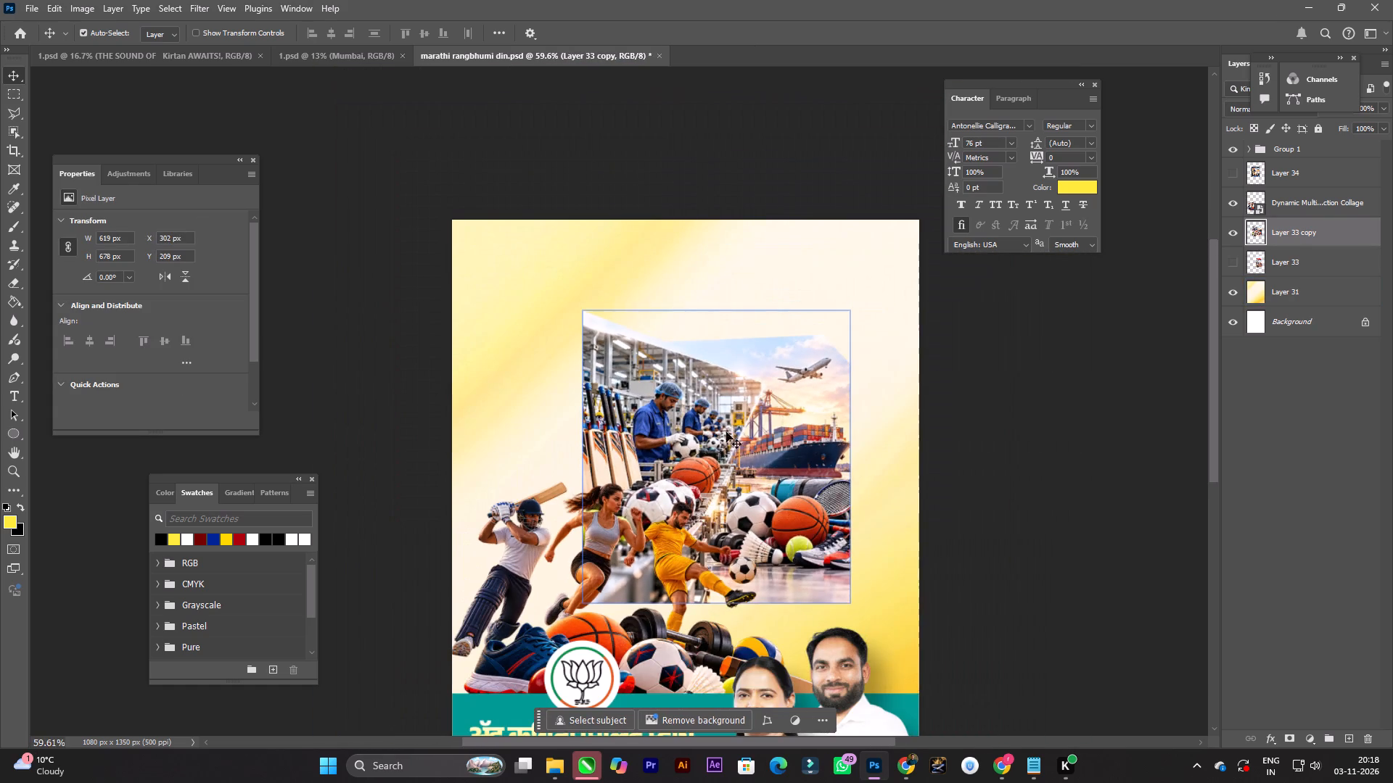
drag(742, 441, 742, 332)
alt+scroll(710, 389, up, 2)
key(space)
click(750, 421)
drag(753, 448, 757, 419)
Lower the sports factory image straight down to Y 28 px so its bottom edge meets the athletes.
key(e)
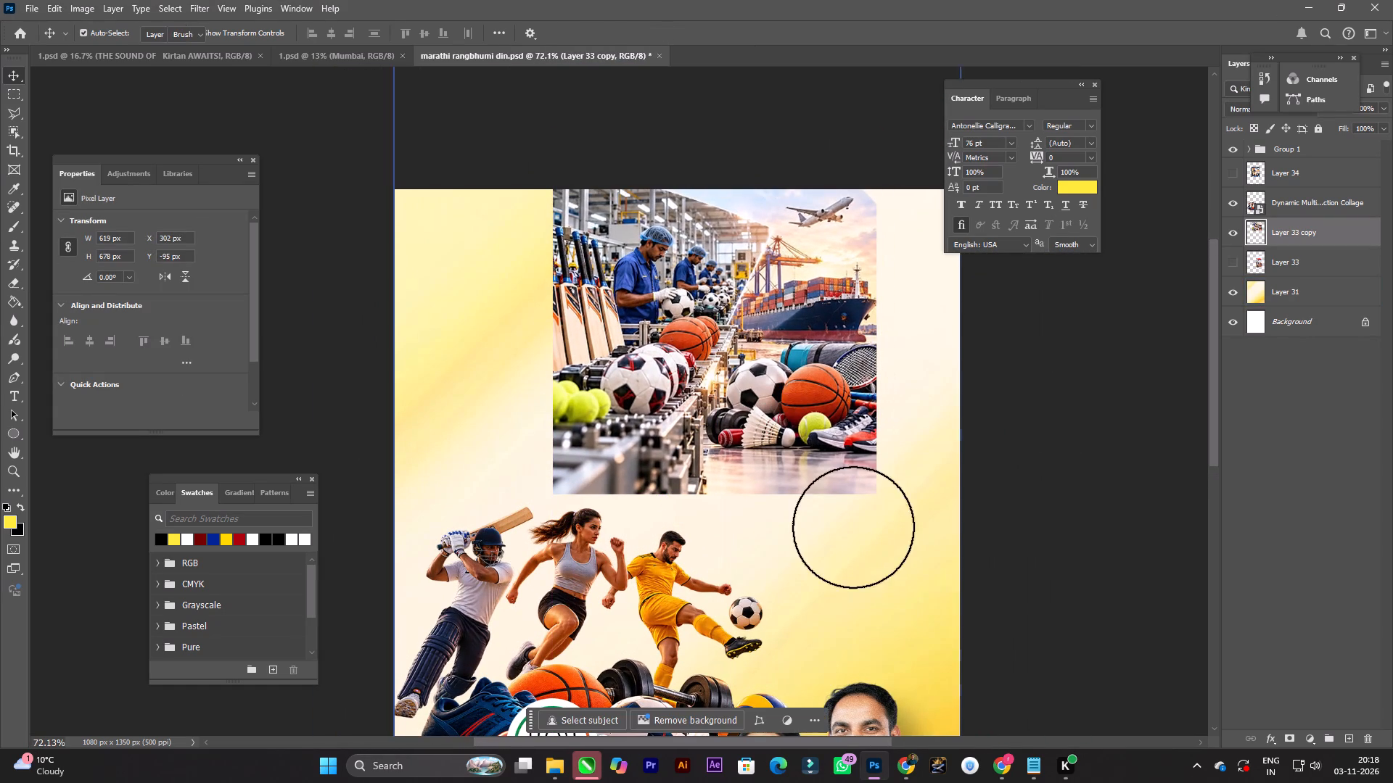
key(space)
key(space)
key(space)
key(space)
drag(599, 337, 608, 391)
scroll(609, 390, down, 1)
key(v)
drag(655, 368, 659, 412)
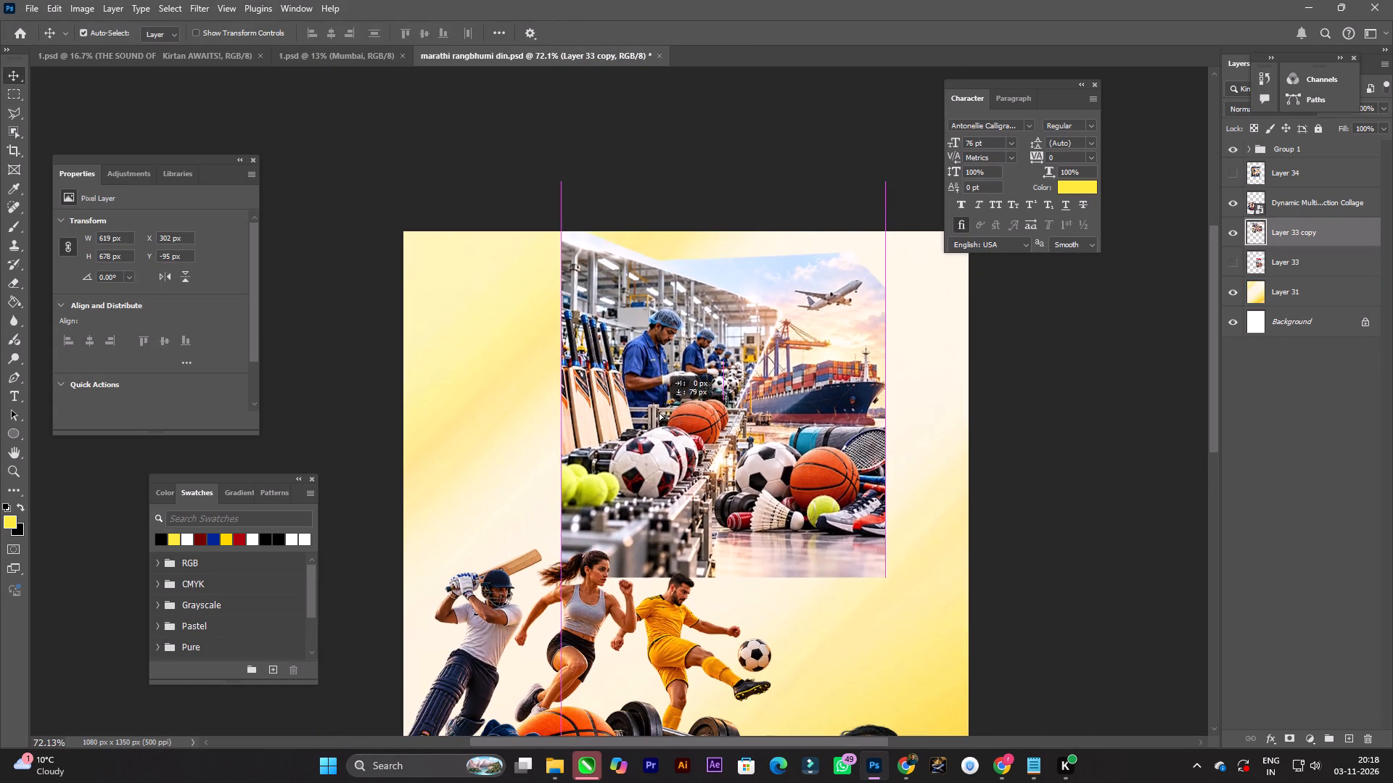
drag(659, 412, 658, 433)
Fade out the left edge of the sports factory image (Layer 33 copy) using the Eraser with a 175 px brush at 63% opacity.
key(e)
key(e)
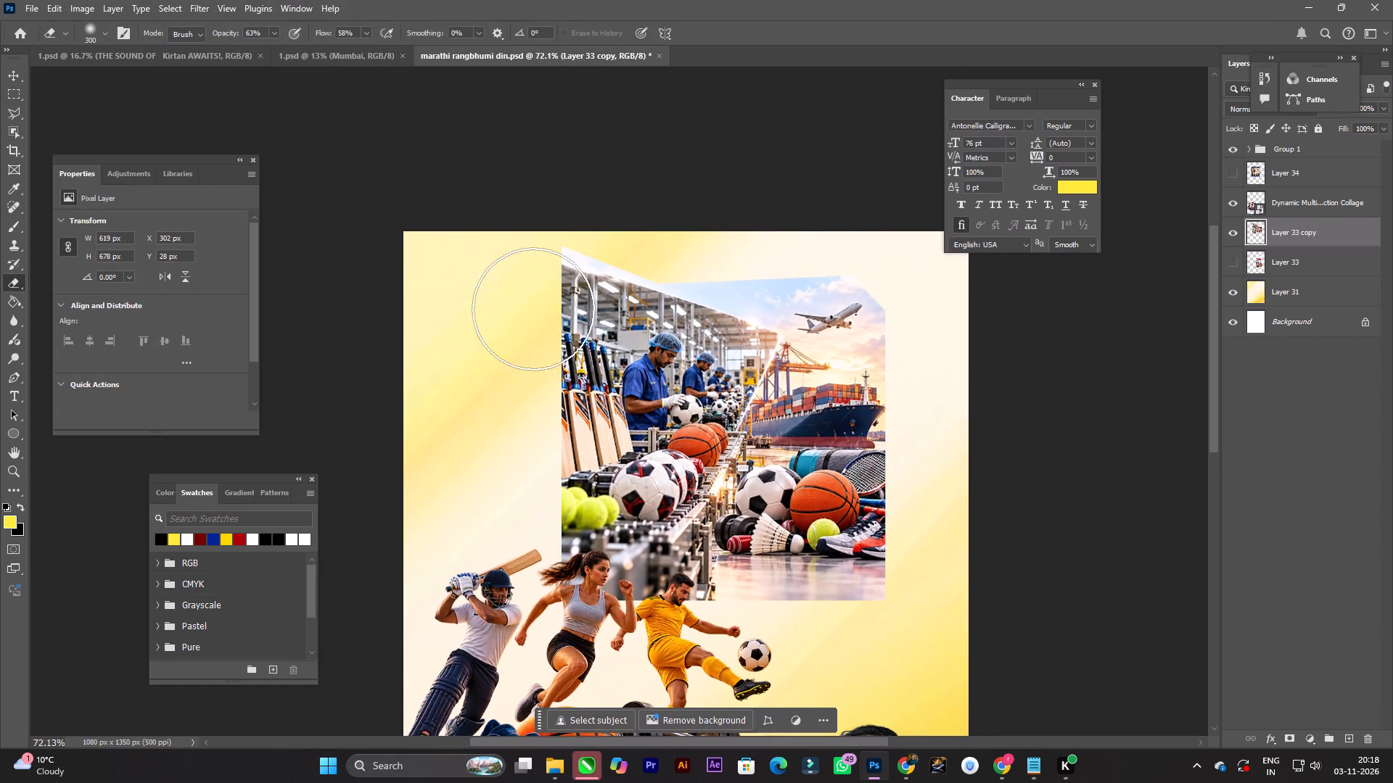
key(bracketleft)
key(bracketleft)
key(bracketleft)
drag(556, 266, 552, 285)
click(556, 259)
drag(556, 236, 542, 273)
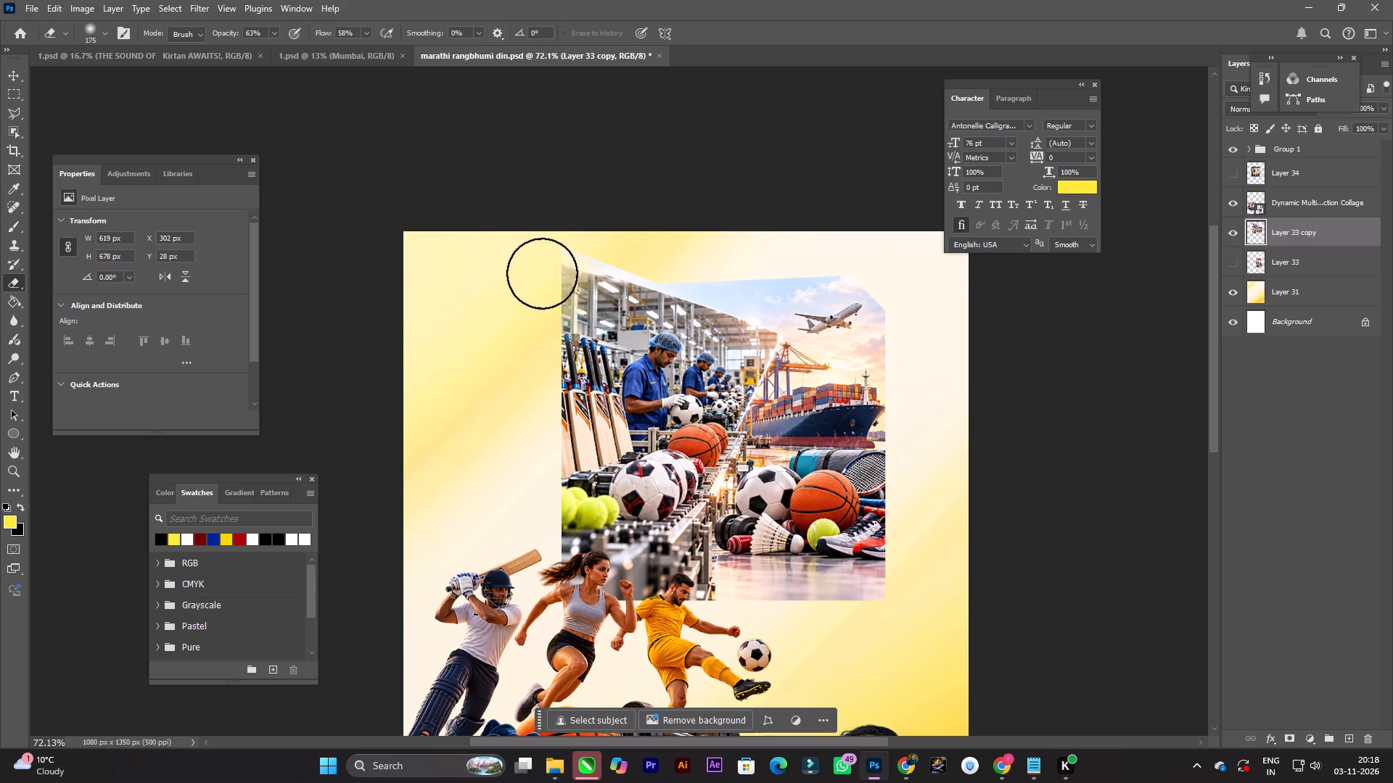
drag(542, 273, 544, 252)
drag(548, 227, 540, 297)
drag(543, 273, 540, 304)
drag(538, 288, 530, 338)
drag(529, 339, 527, 376)
drag(529, 325, 530, 358)
drag(533, 331, 545, 367)
drag(545, 338, 550, 363)
drag(551, 351, 551, 480)
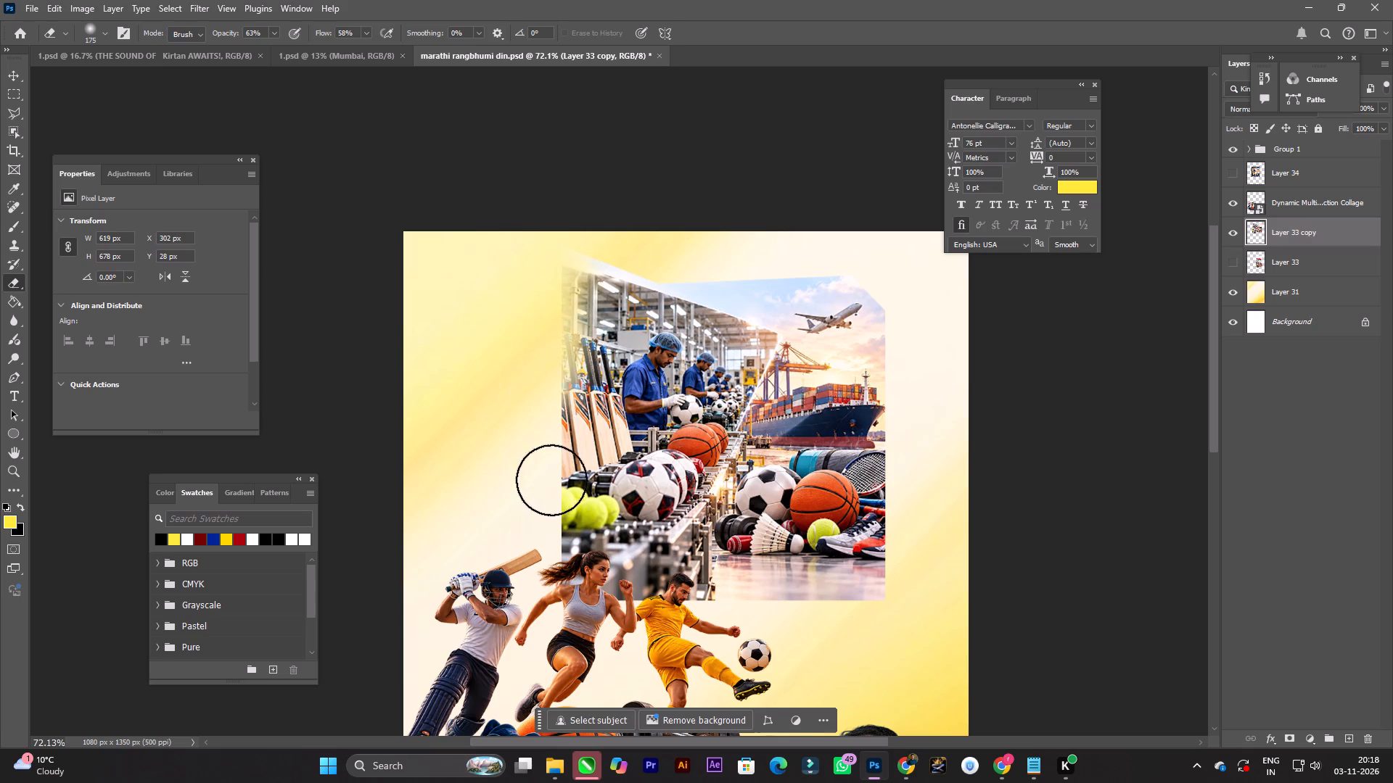
drag(551, 480, 551, 452)
drag(554, 415, 564, 500)
drag(564, 525, 569, 552)
click(569, 544)
drag(569, 528, 562, 463)
drag(566, 354, 562, 310)
drag(562, 262, 556, 276)
drag(554, 259, 541, 484)
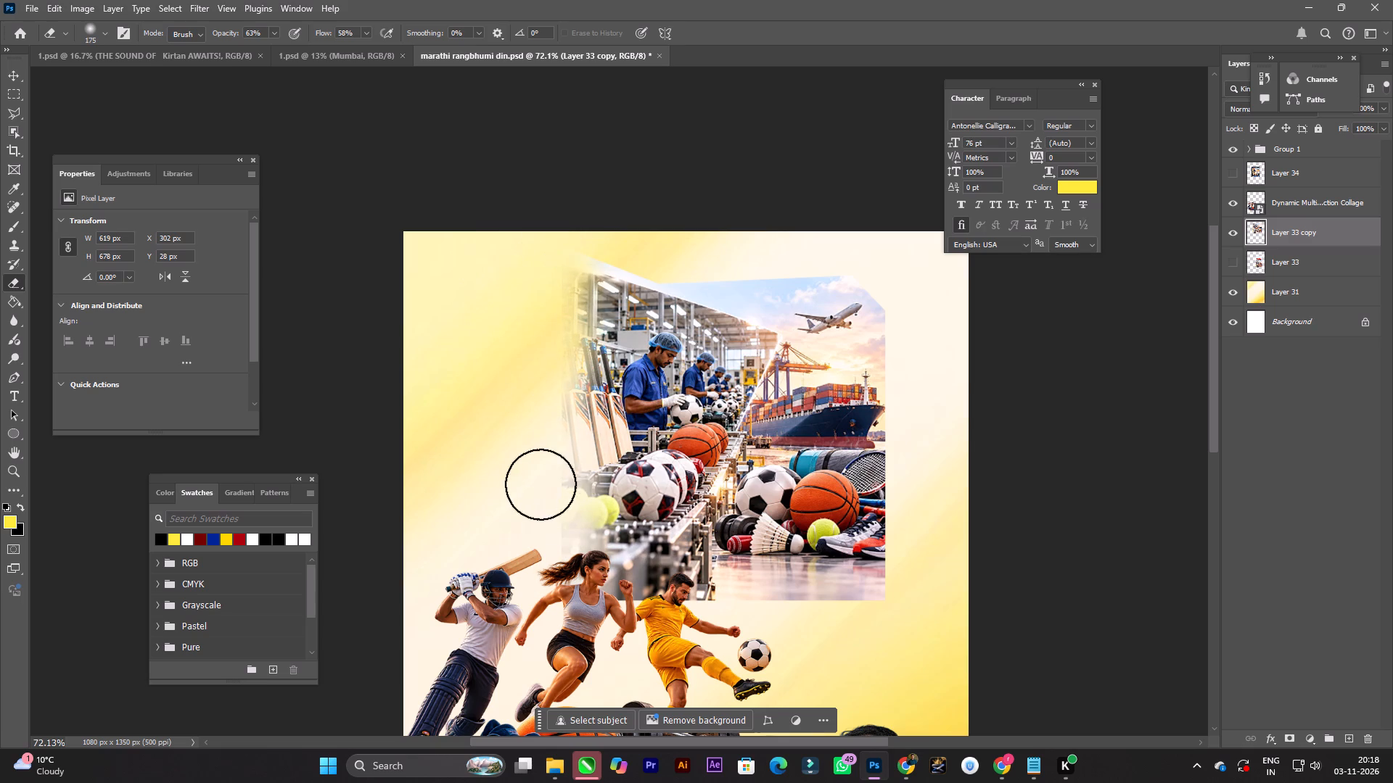
drag(541, 484, 539, 468)
drag(540, 402, 548, 513)
drag(548, 516, 547, 532)
drag(547, 539, 547, 597)
Erase along the bottom edge of the sports factory image so it fades softly behind the athletes.
drag(551, 599, 648, 616)
drag(560, 609, 745, 634)
drag(667, 633, 913, 636)
drag(929, 638, 797, 640)
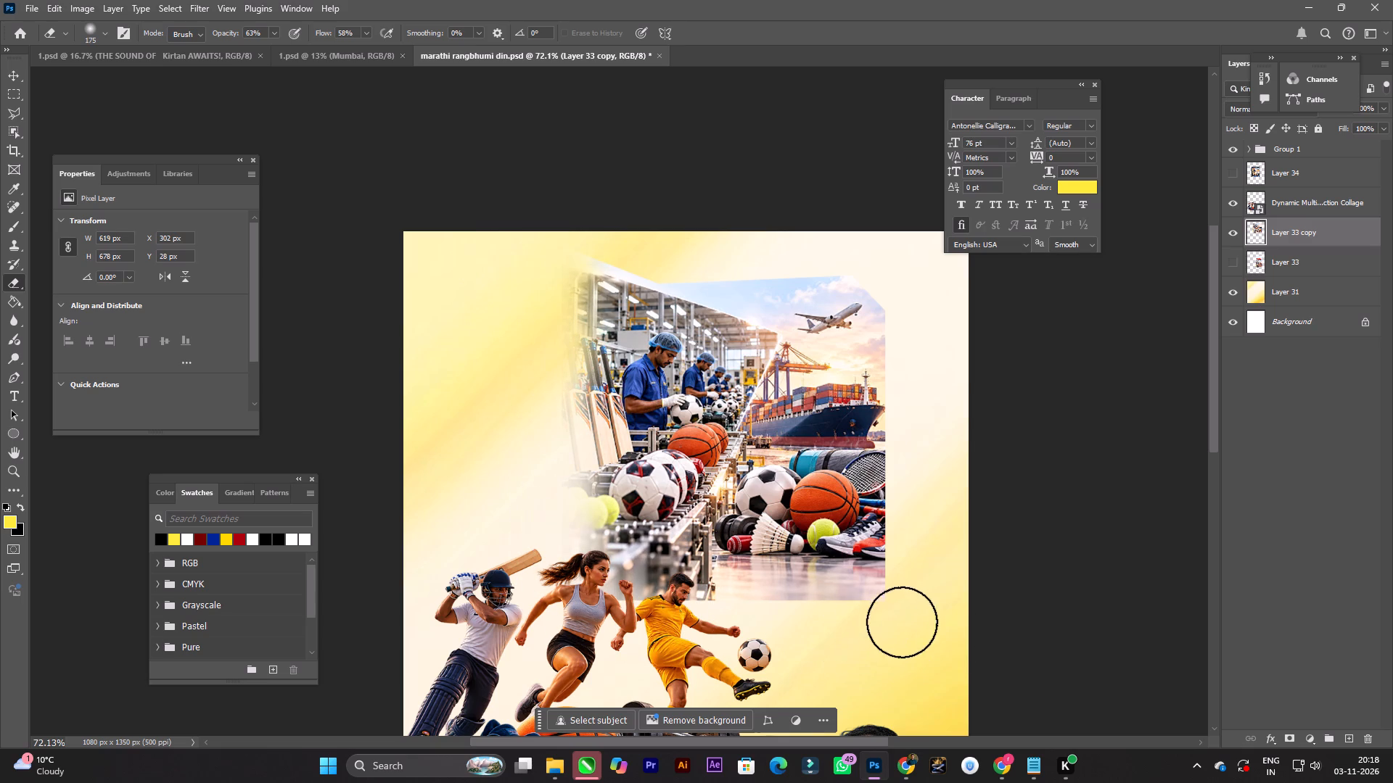
drag(859, 618, 808, 616)
drag(894, 597, 648, 618)
drag(724, 624, 552, 608)
drag(655, 616, 917, 584)
drag(845, 588, 844, 602)
Erase the right and top edges of the sports factory image so they blend softly into the background.
drag(874, 571, 888, 572)
click(901, 539)
drag(904, 471, 904, 500)
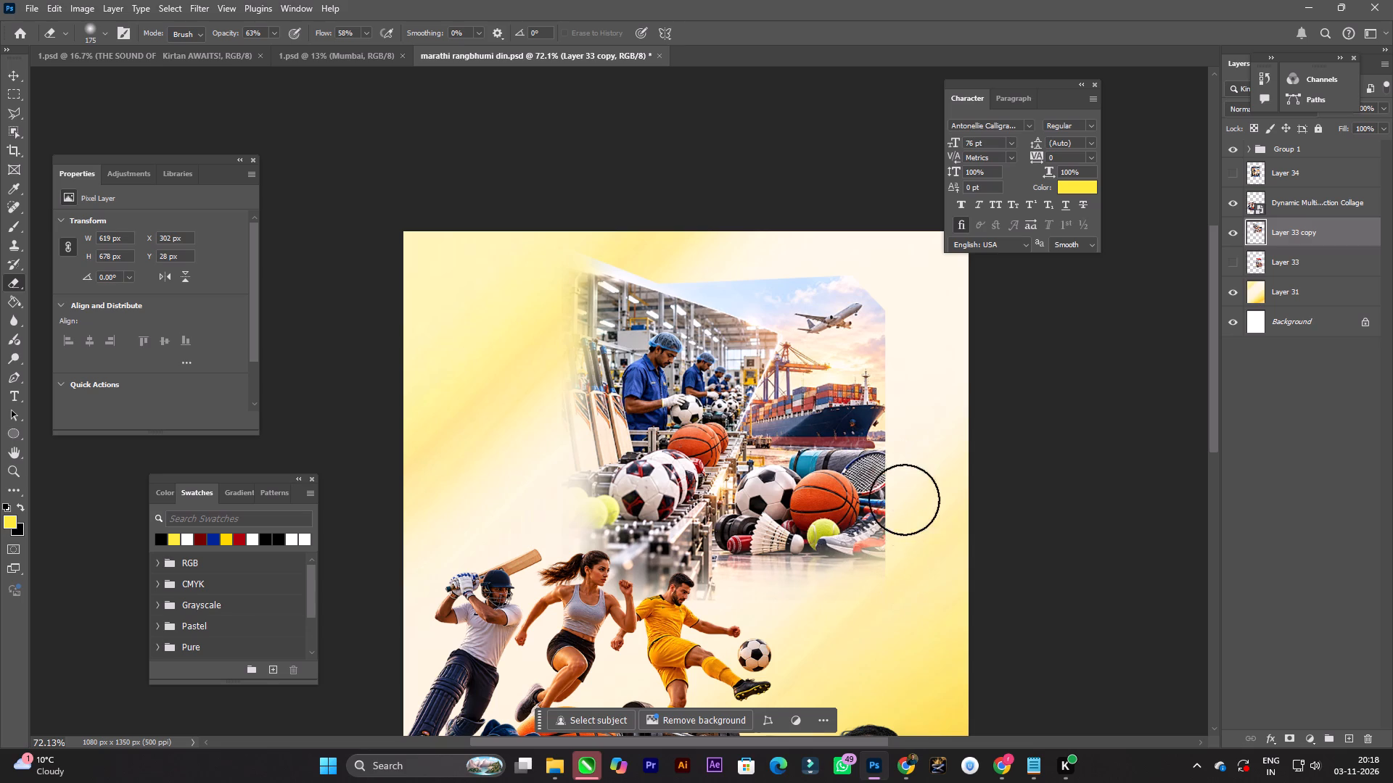
drag(904, 500, 903, 496)
drag(900, 438, 903, 391)
drag(892, 311, 889, 336)
drag(882, 314, 892, 333)
drag(874, 271, 795, 263)
drag(794, 265, 662, 259)
drag(680, 255, 673, 253)
drag(679, 253, 644, 253)
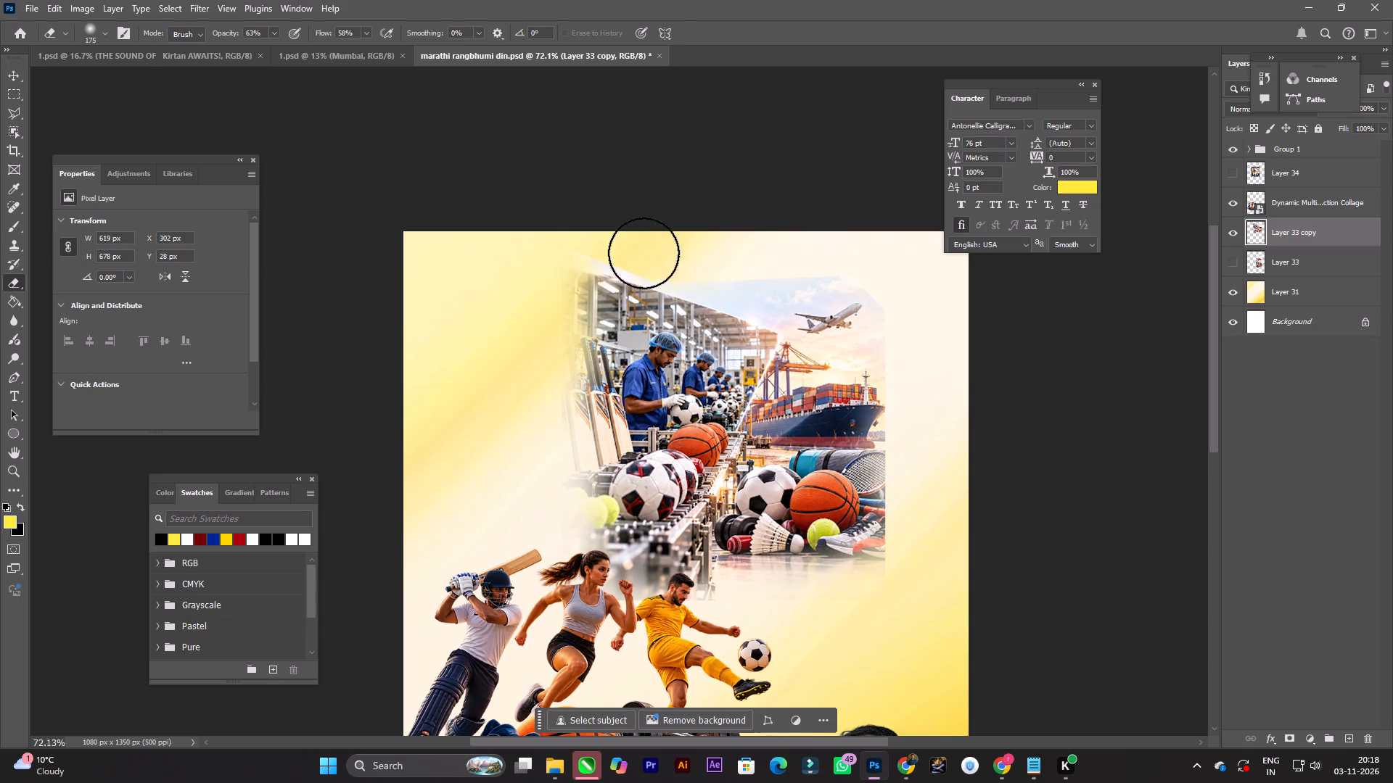
Soften the top edge of the sports factory image, from the factory roof to the sky corner, using the Eraser at 63% opacity.
drag(644, 253, 662, 253)
drag(580, 254, 597, 254)
drag(696, 262, 712, 267)
drag(602, 261, 652, 261)
drag(563, 261, 752, 277)
drag(664, 275, 812, 276)
drag(740, 275, 778, 272)
drag(763, 258, 773, 262)
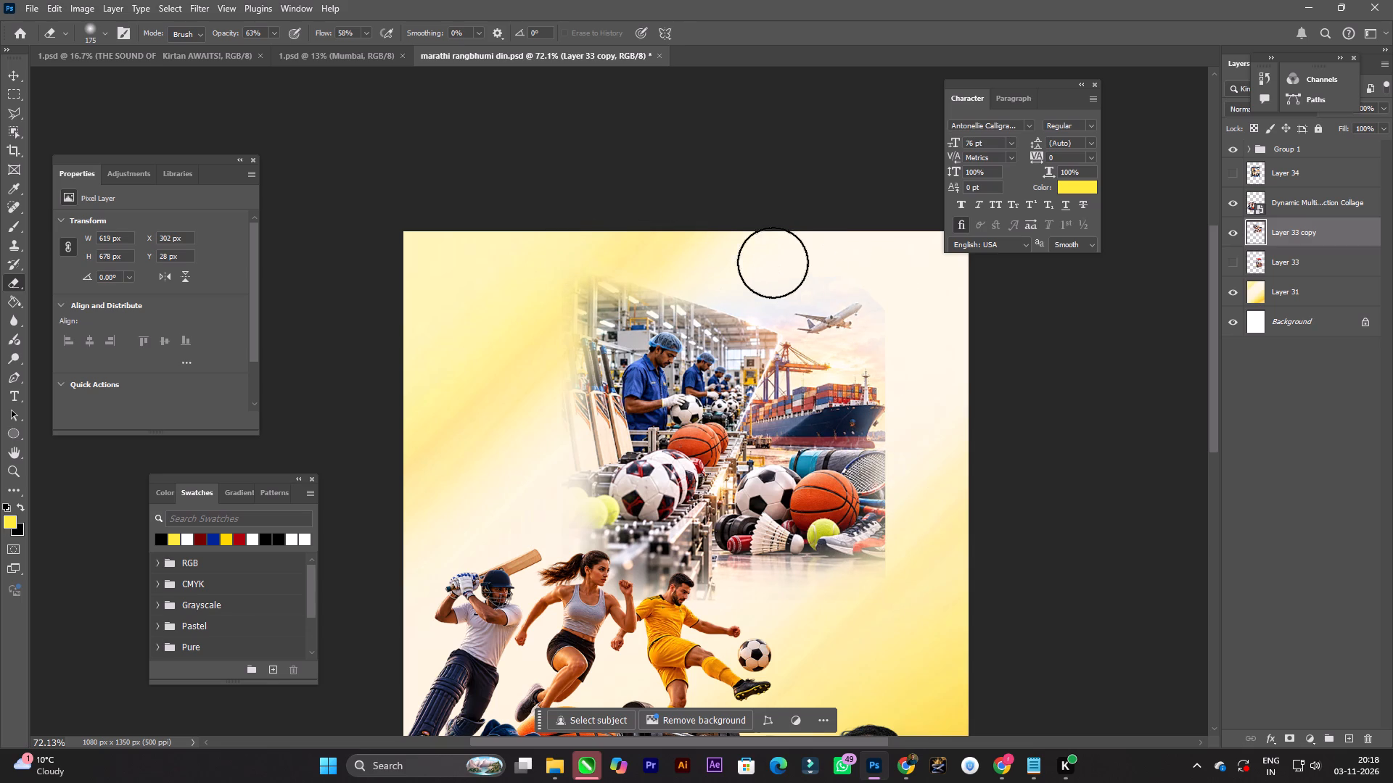
drag(773, 262, 876, 276)
drag(868, 276, 879, 290)
Erase down the right edge of the sports factory image so the ship and sports gear fade into the background.
drag(883, 298, 896, 319)
drag(889, 299, 884, 323)
drag(880, 304, 903, 372)
drag(896, 333, 911, 420)
drag(910, 419, 912, 472)
drag(905, 465, 907, 490)
drag(905, 496, 911, 520)
drag(897, 469, 906, 577)
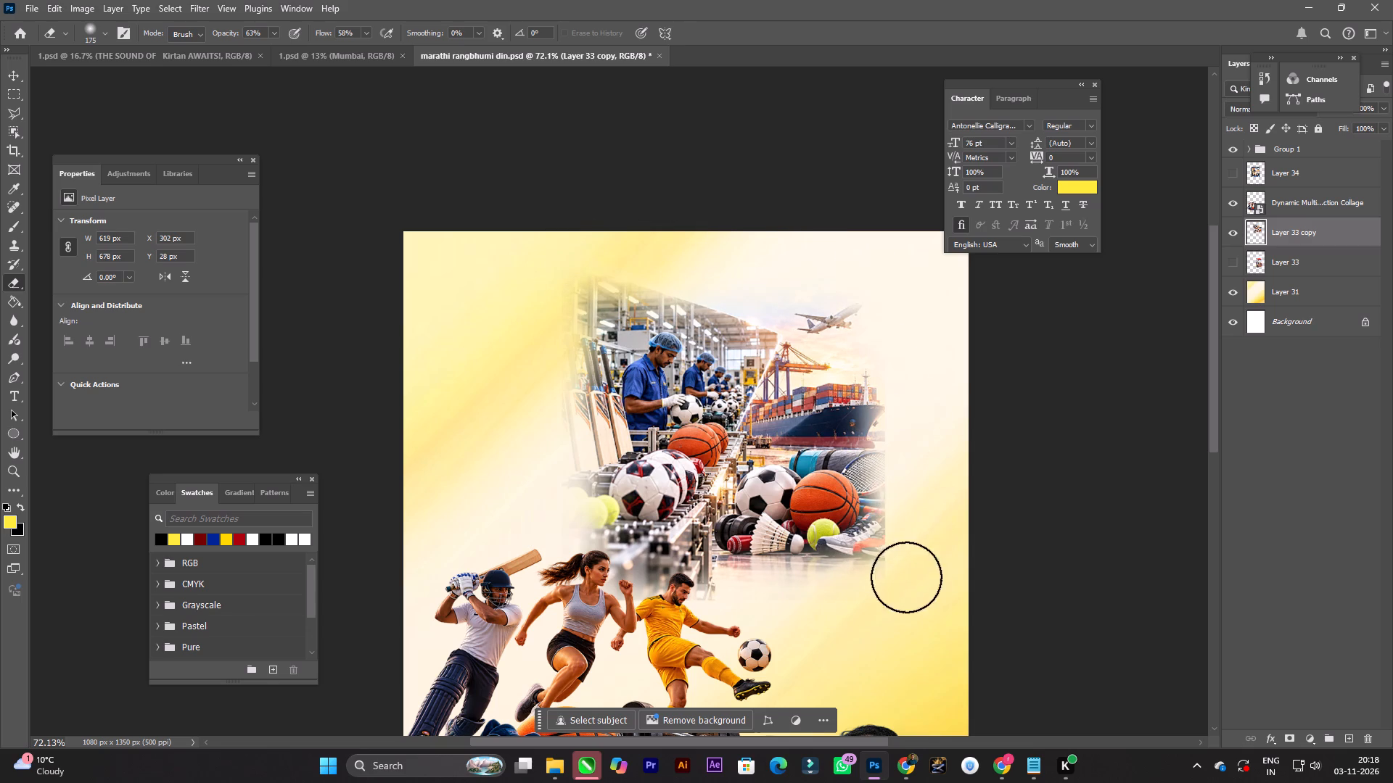
drag(906, 577, 904, 545)
click(894, 527)
drag(895, 516, 903, 564)
click(902, 519)
drag(878, 413, 896, 601)
Move the sports factory image behind the athletes above the politician footer and enlarge it to 708 × 776 px at X 434, Y 407.
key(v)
alt+scroll(712, 384, down, 4)
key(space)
drag(794, 425, 761, 426)
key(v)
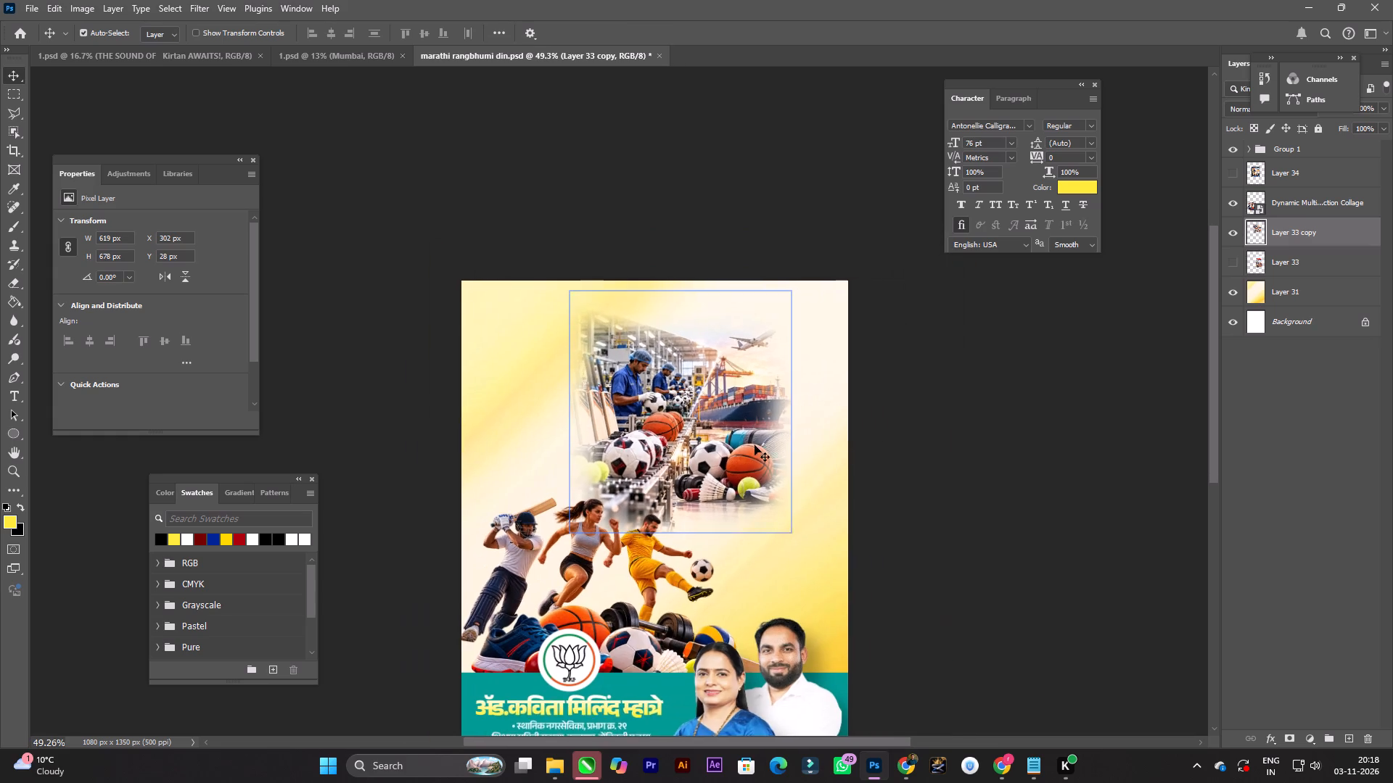
key(ctrl+t)
drag(752, 455, 815, 608)
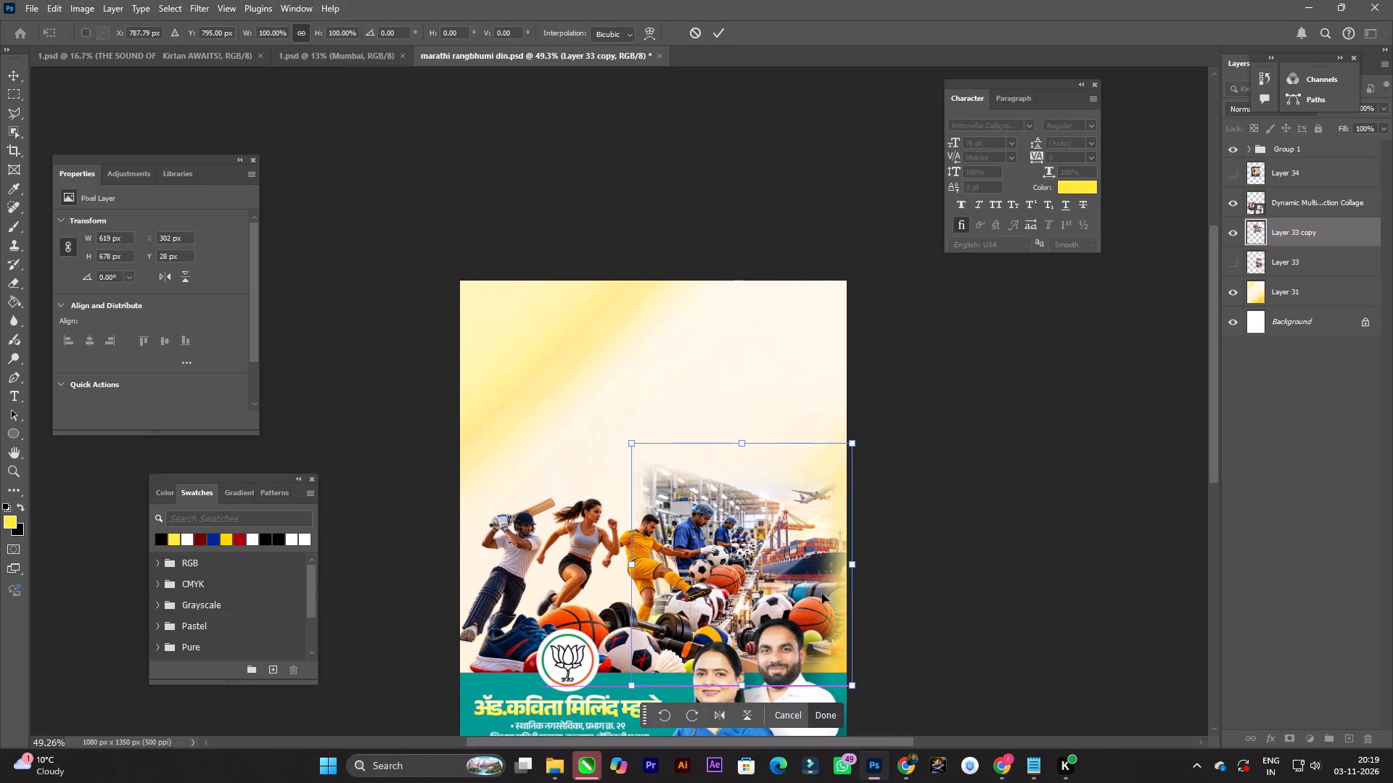
alt+drag(858, 446, 874, 428)
double_click(787, 486)
Erase along the top of the enlarged sports factory image so its roof and sky fade into the yellow background.
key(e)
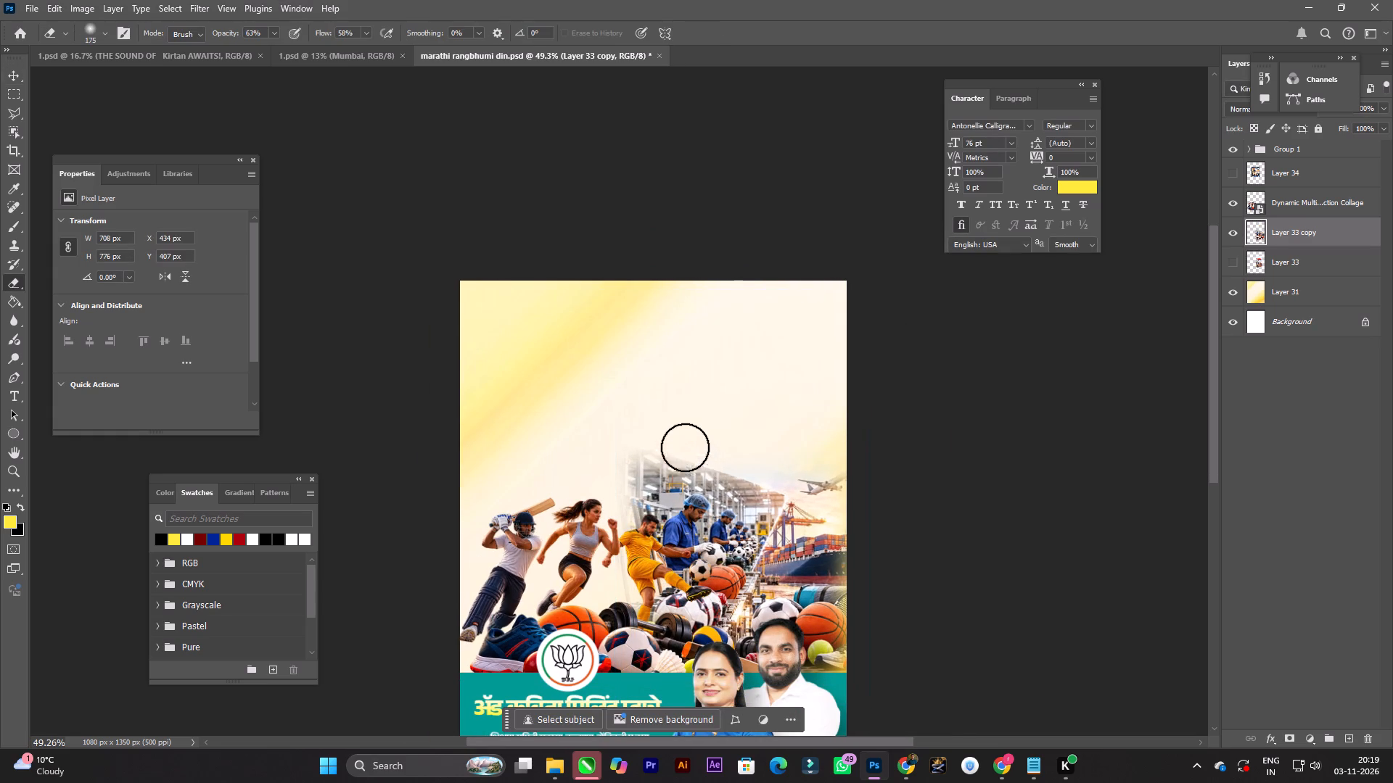
drag(670, 435, 744, 457)
drag(738, 462, 782, 481)
drag(786, 492, 799, 493)
drag(760, 484, 700, 465)
drag(668, 454, 904, 507)
drag(720, 469, 591, 434)
drag(587, 436, 1078, 504)
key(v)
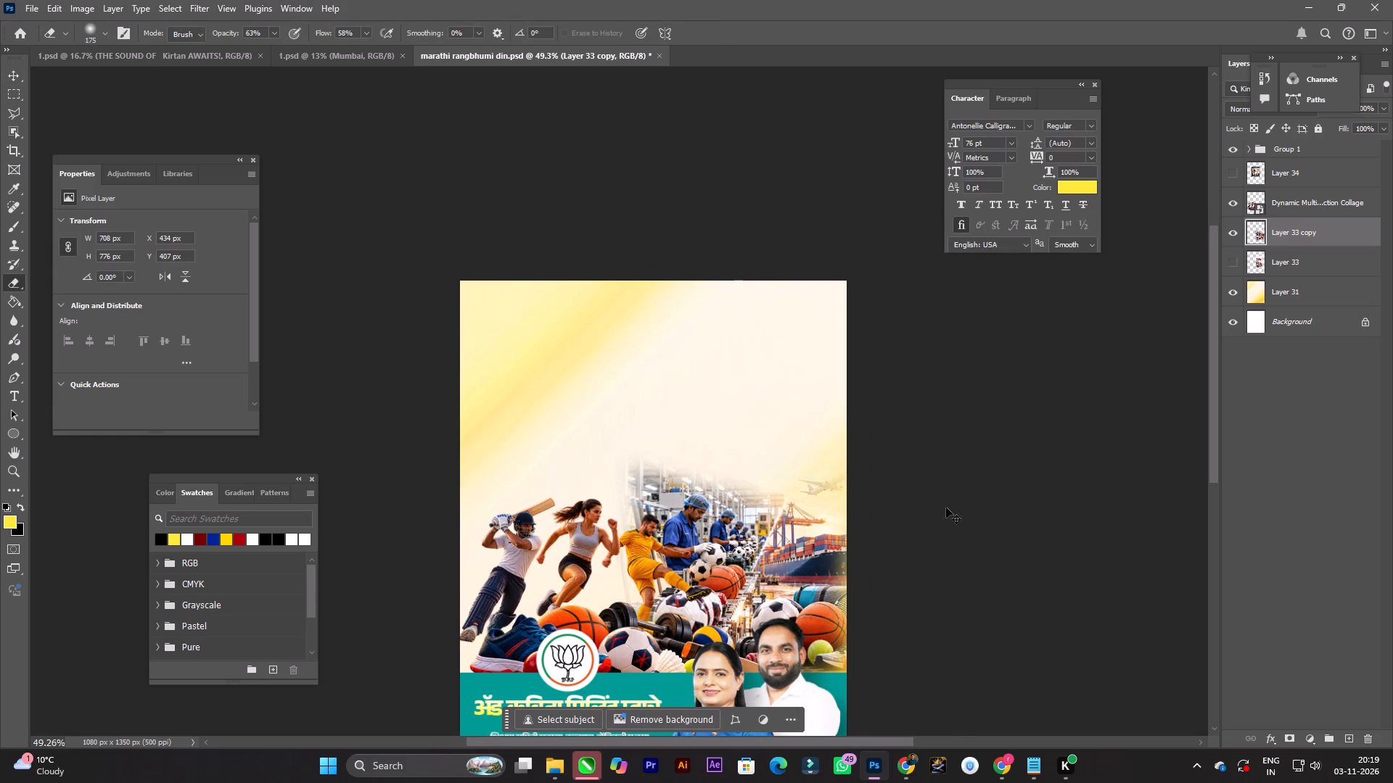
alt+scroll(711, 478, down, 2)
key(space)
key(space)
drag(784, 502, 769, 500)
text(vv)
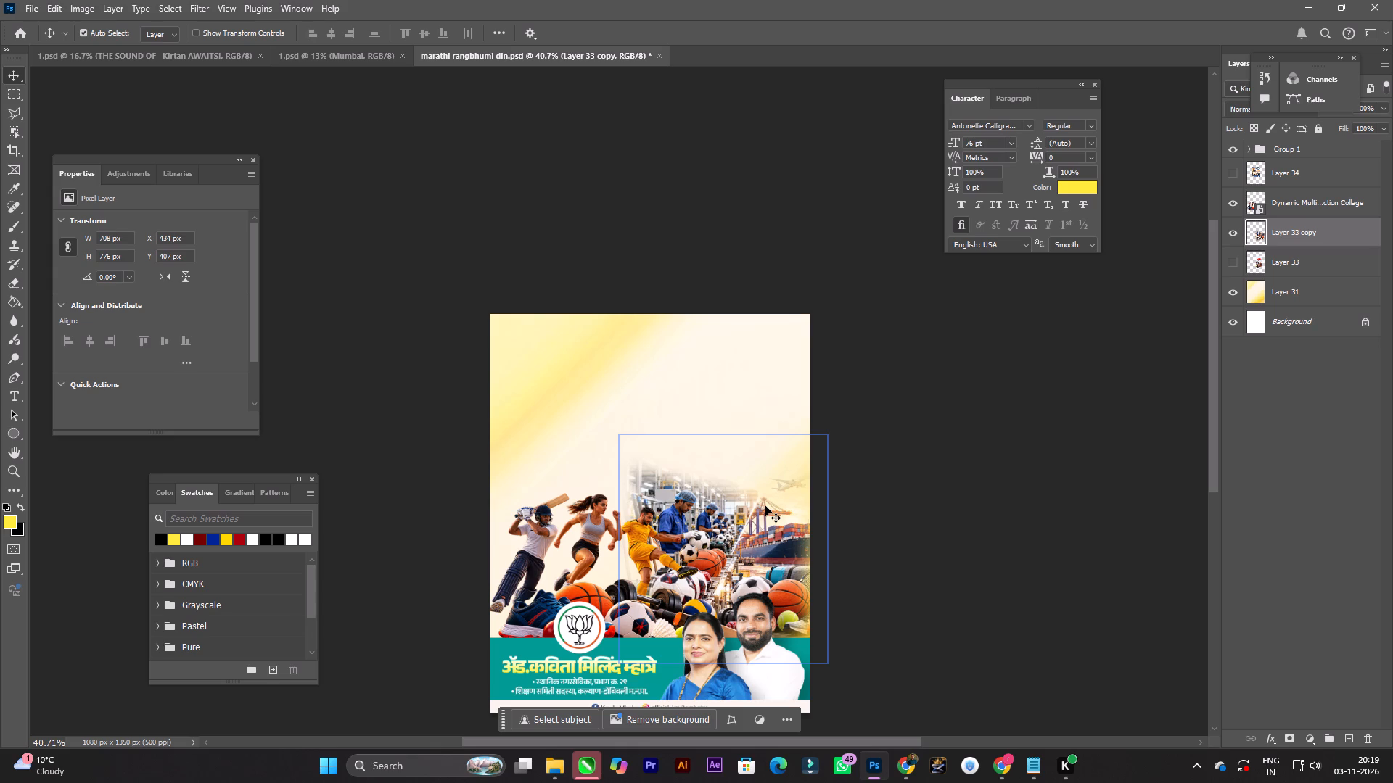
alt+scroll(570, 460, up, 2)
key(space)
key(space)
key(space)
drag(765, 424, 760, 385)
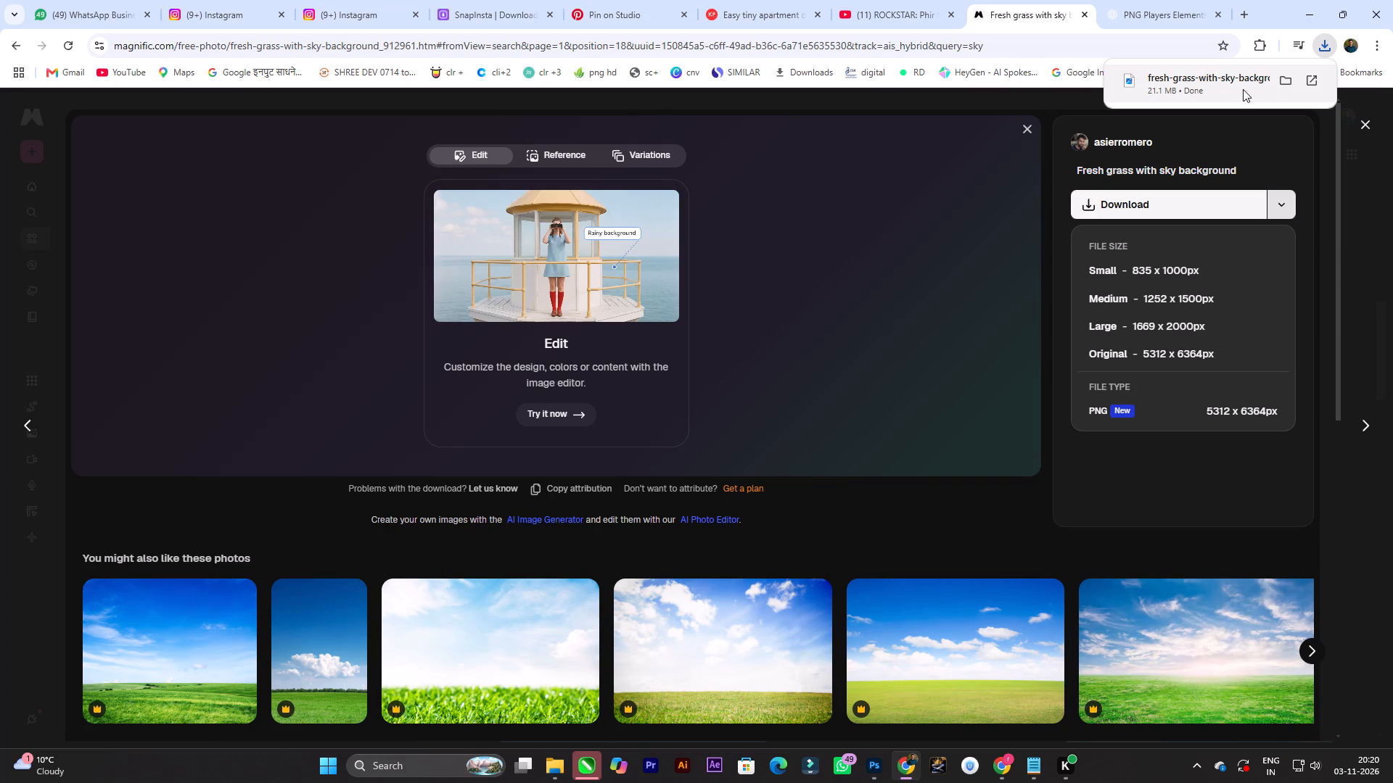
drag(1242, 90, 884, 768)
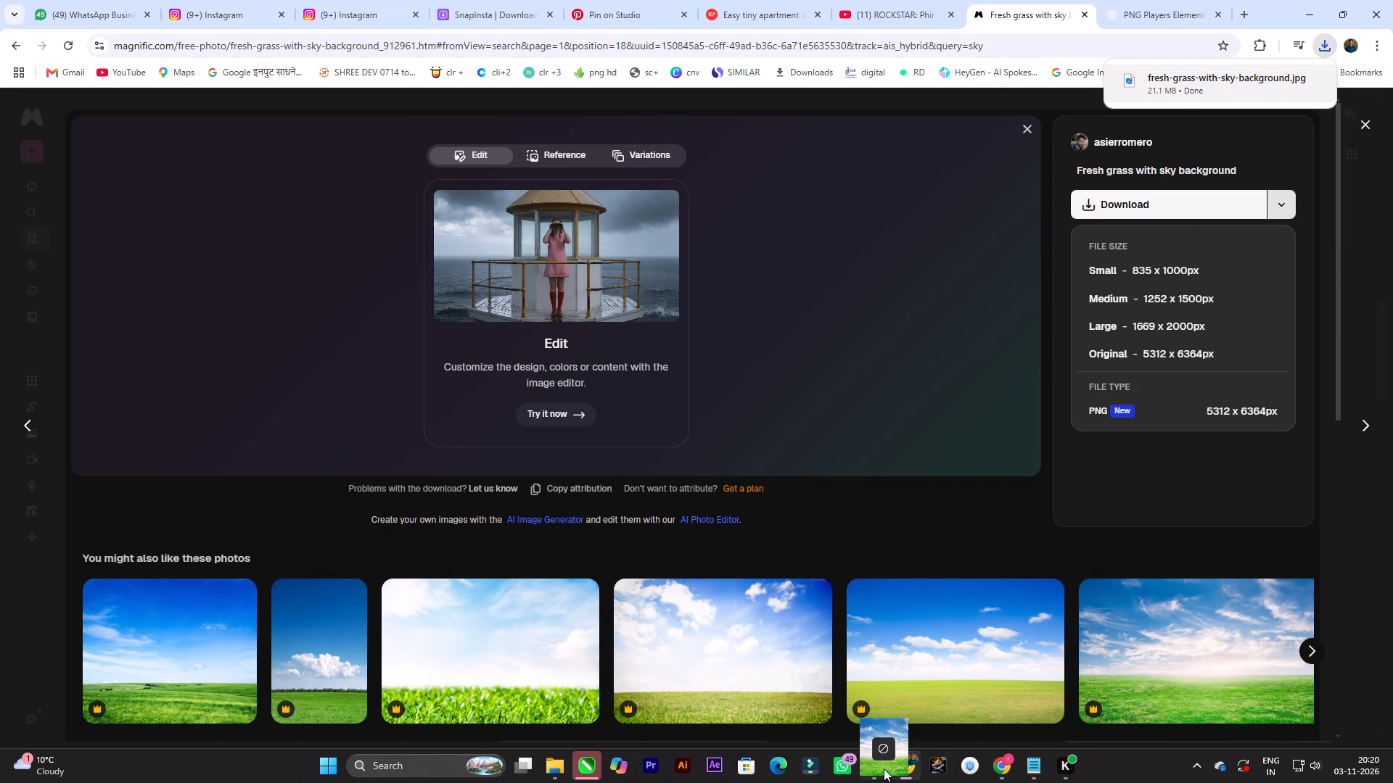
drag(884, 768, 688, 345)
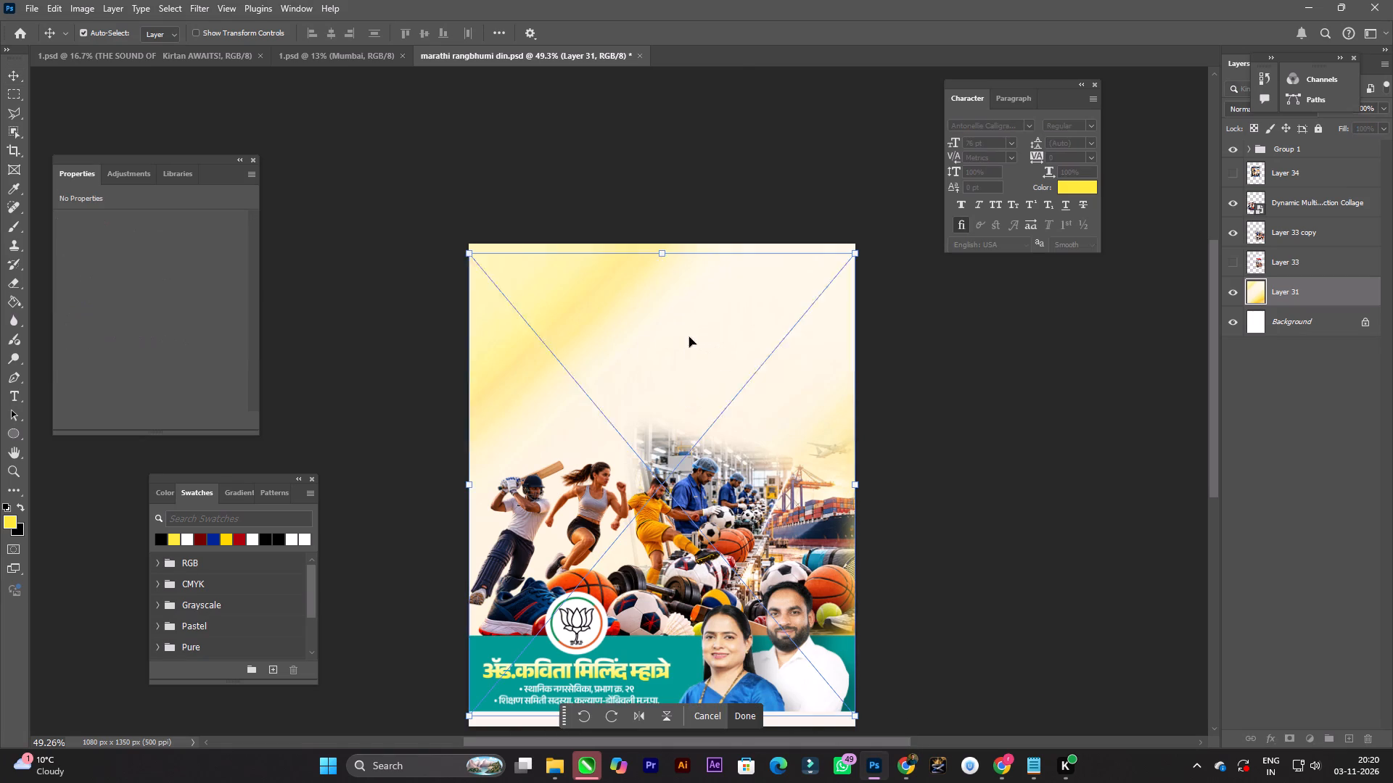
key(Return)
Create a folder named 03-11-2026 inside the advocate's client folder on Local Disk (D:) while saving the document under a new name.
key(ctrl+shift+s)
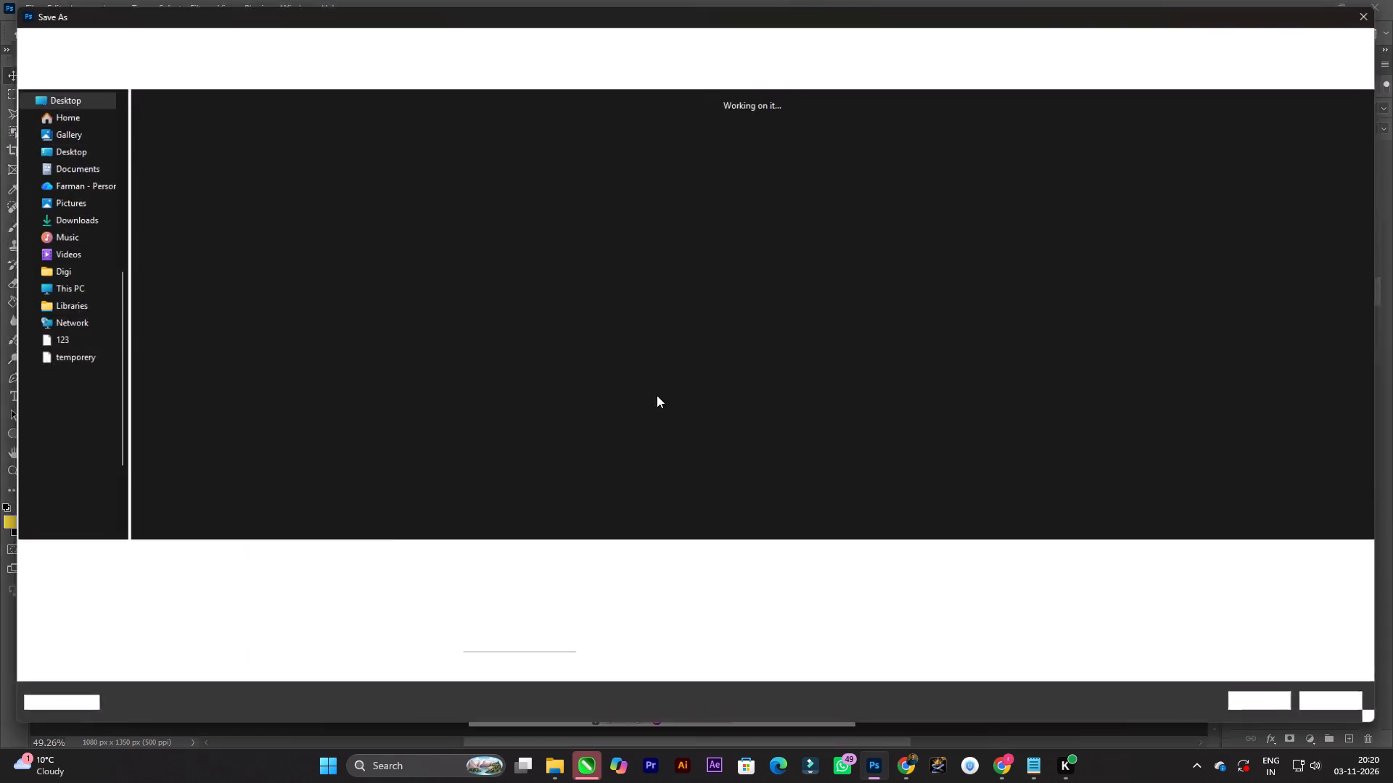
click(202, 39)
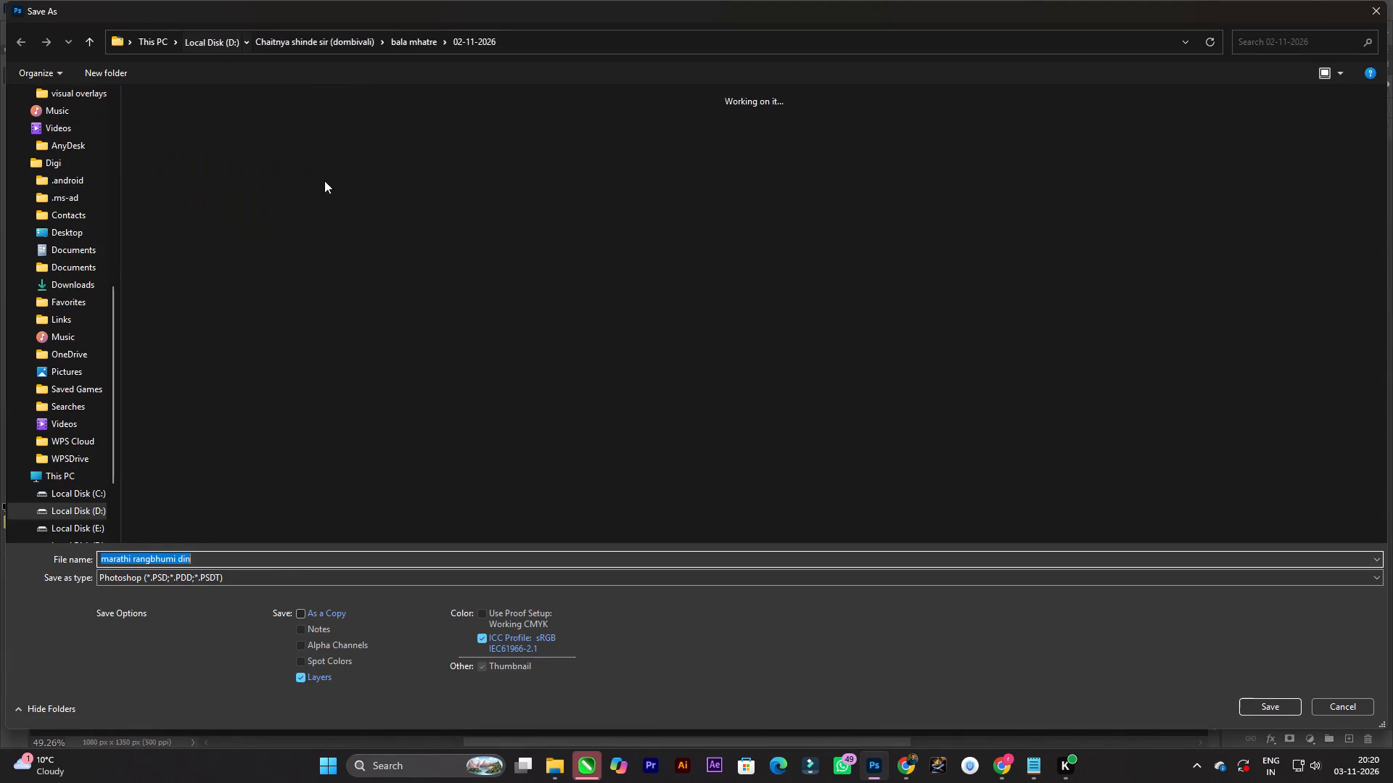
click(220, 141)
key(a)
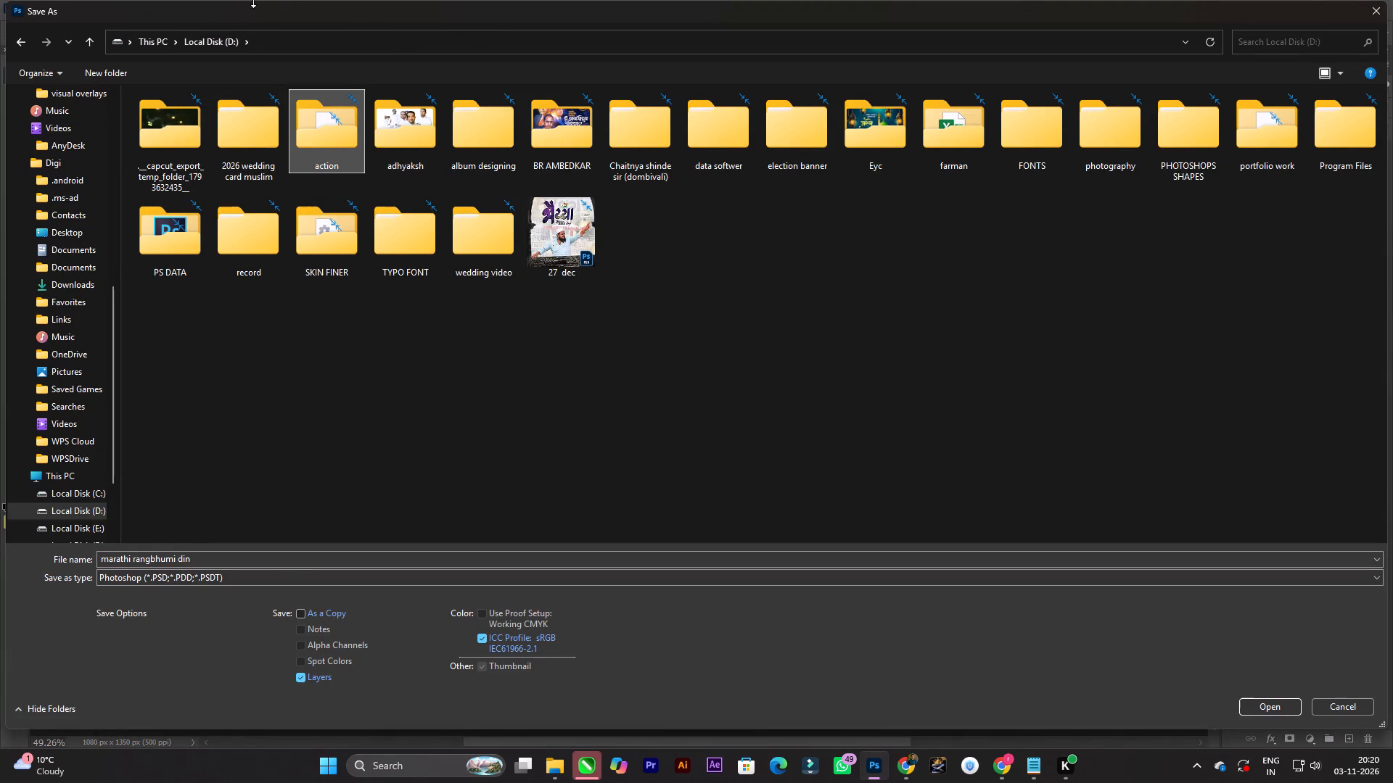
click(363, 119)
key(c)
key(c)
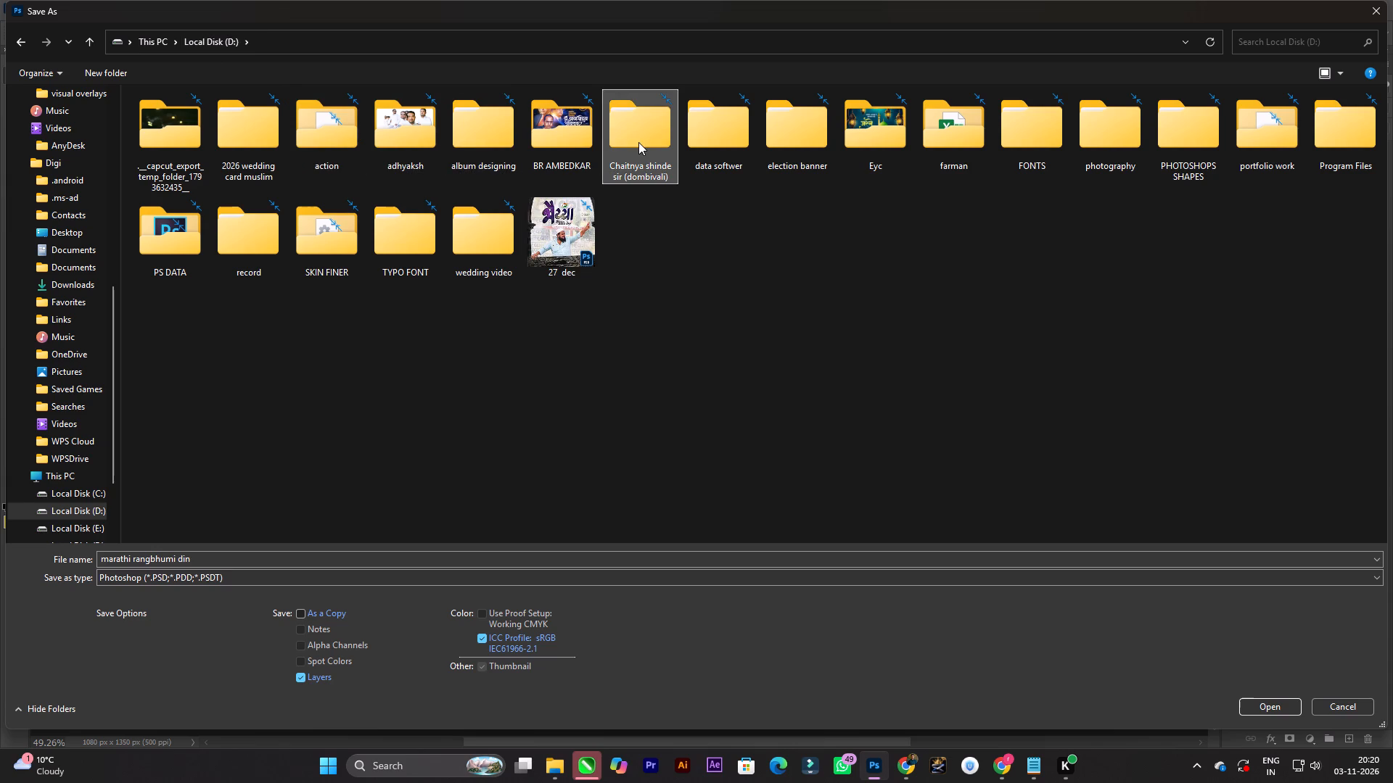
double_click(640, 142)
click(237, 140)
double_click(132, 132)
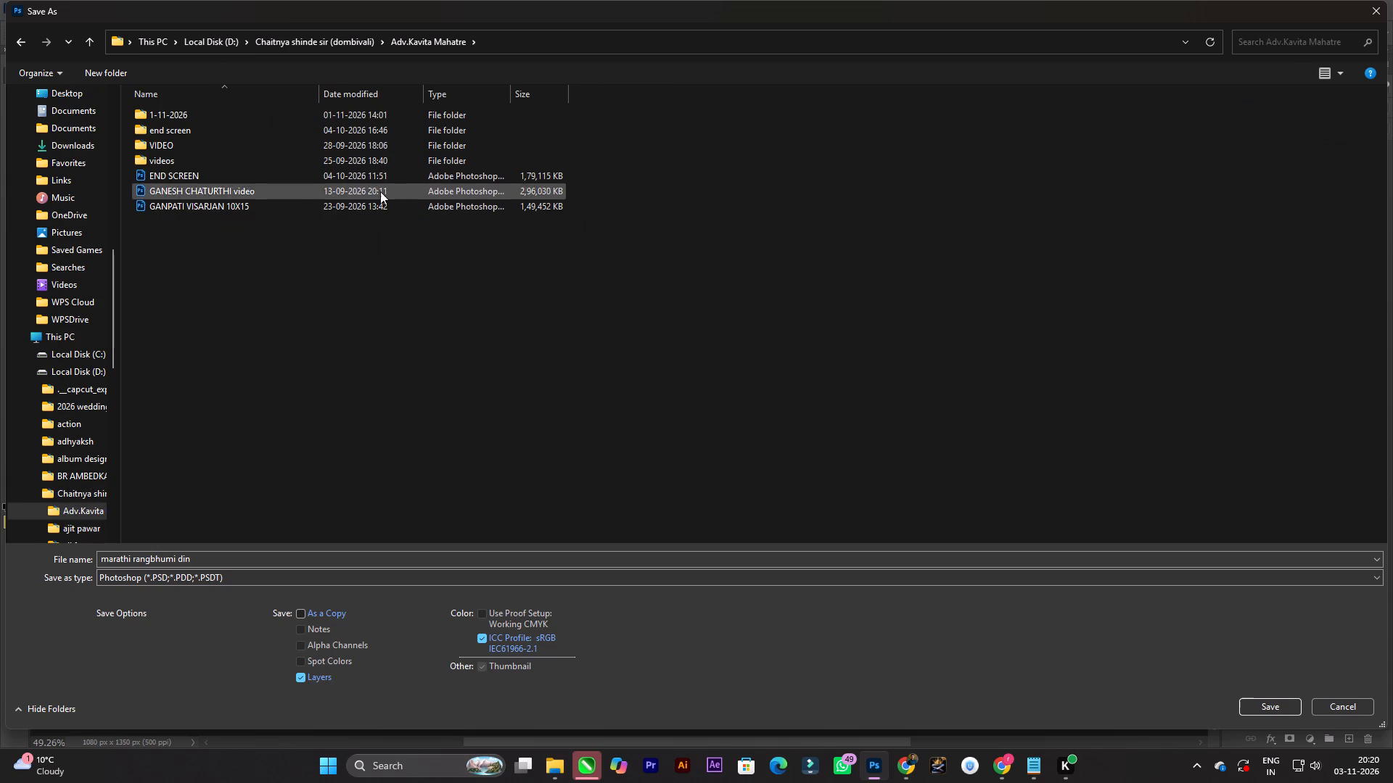
right_click(292, 295)
click(330, 465)
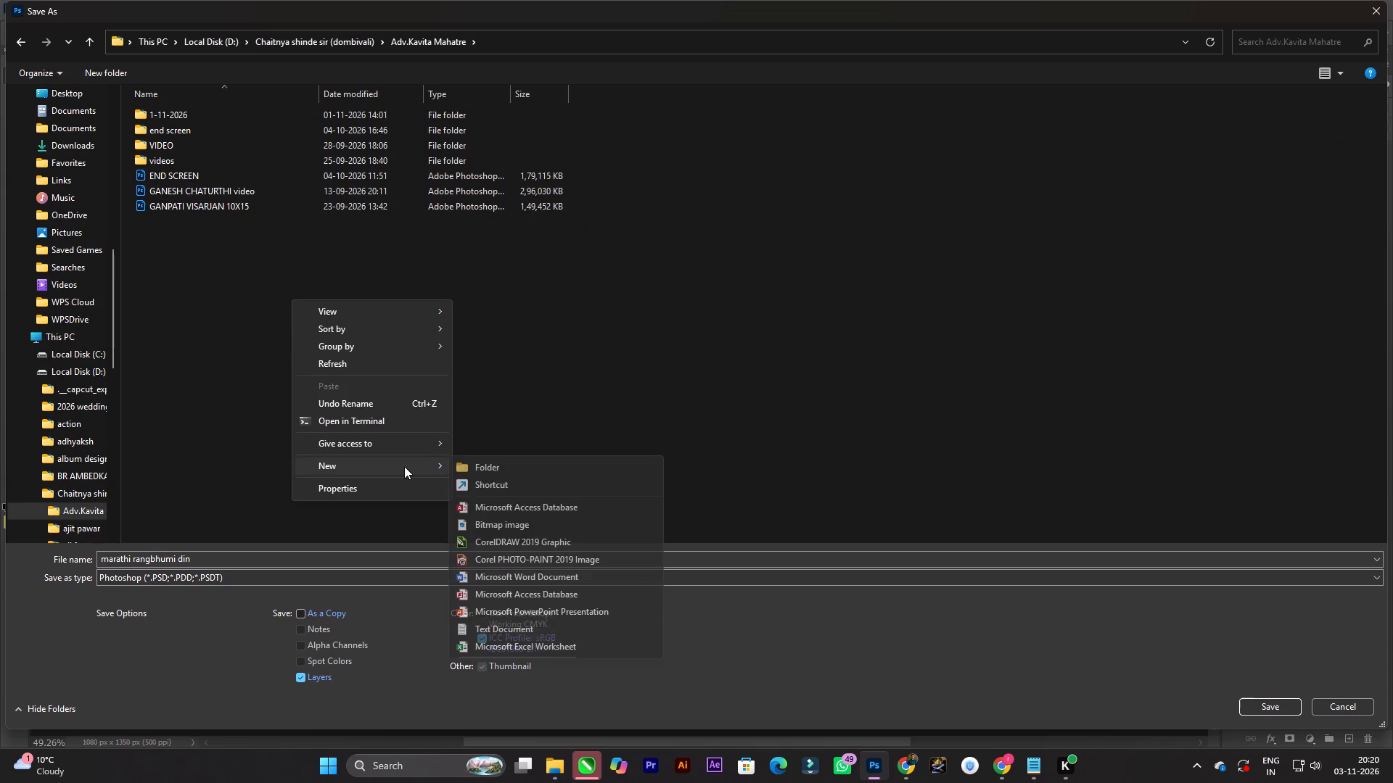
click(514, 471)
text(03-11-2023)
key(BackSpace)
key(6)
key(Return)
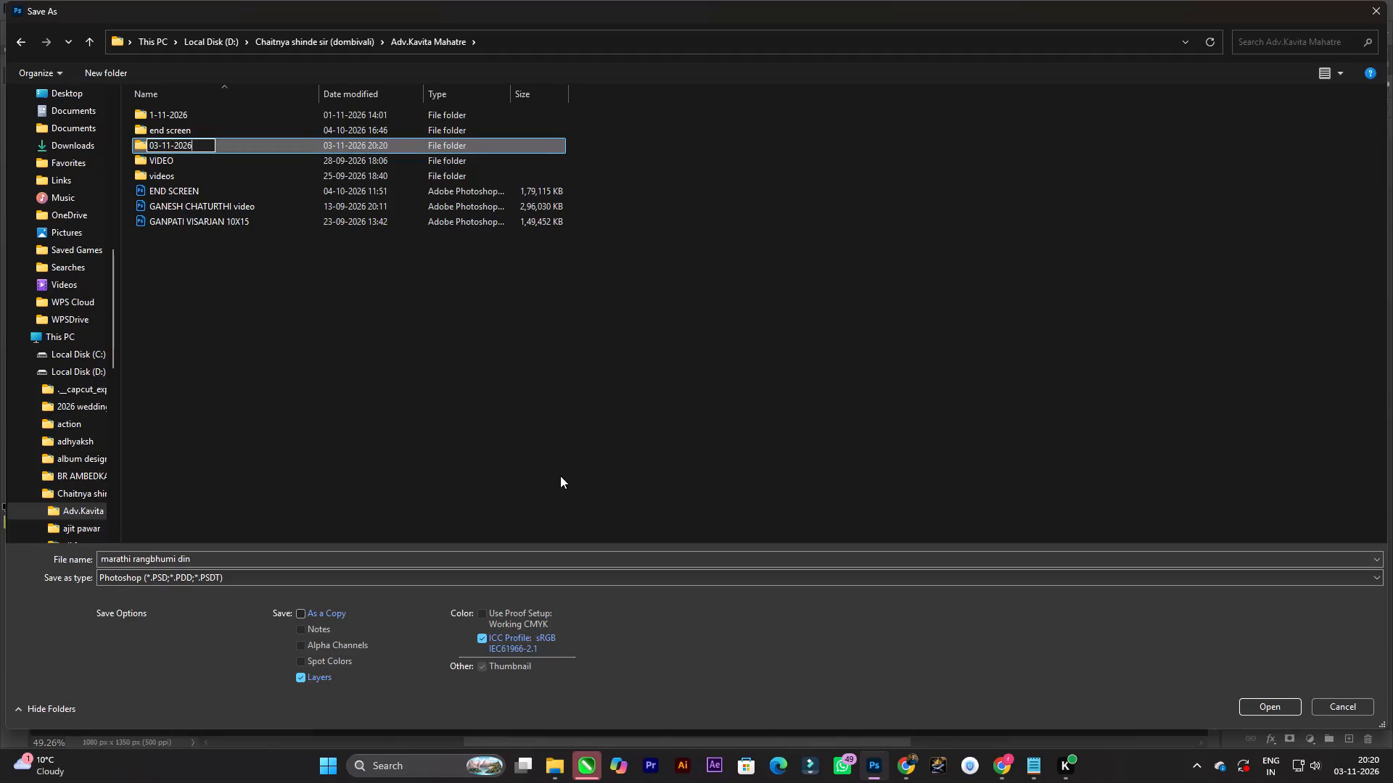
Save the poster as a Photoshop file named sports in the 03-11-2026 folder.
key(Return)
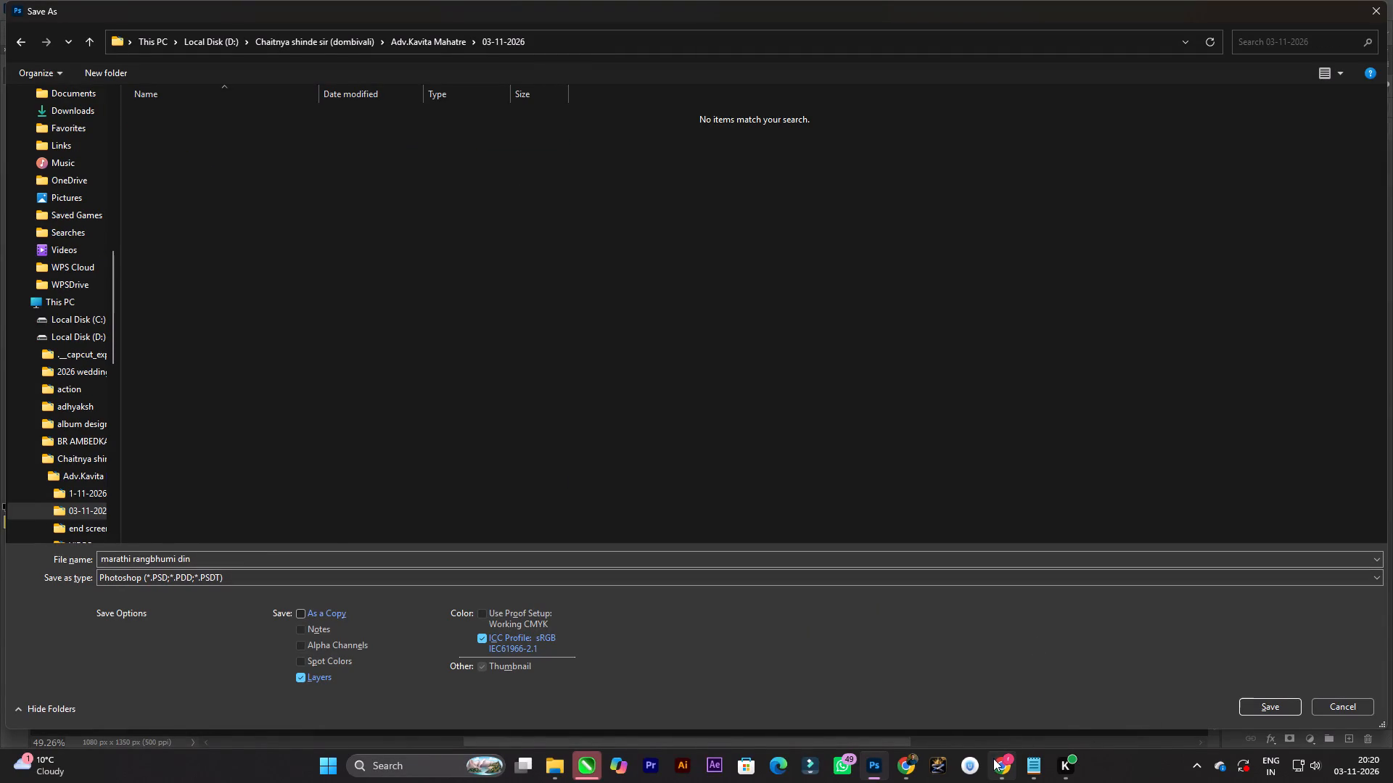
click(234, 553)
key(ctrl+a)
key(s)
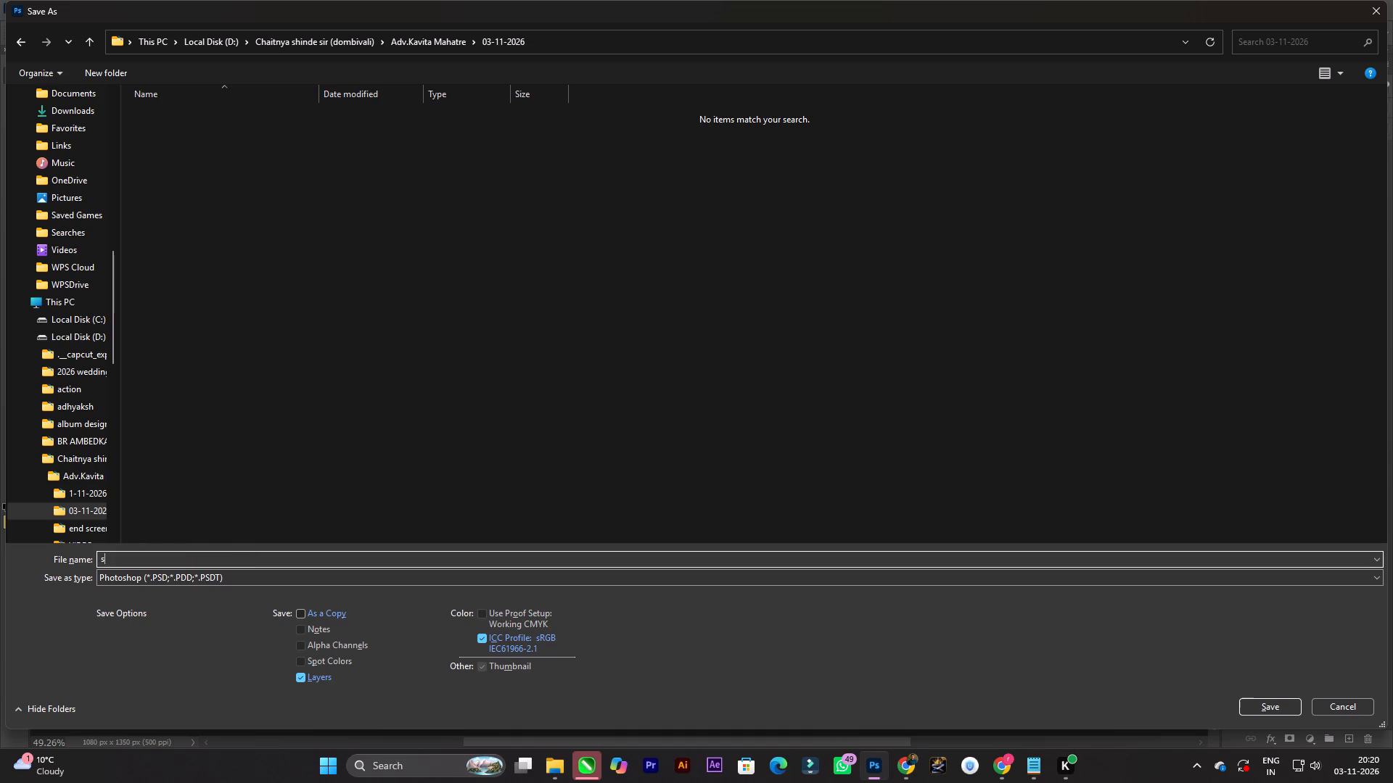
text(ports)
key(space)
key(Return)
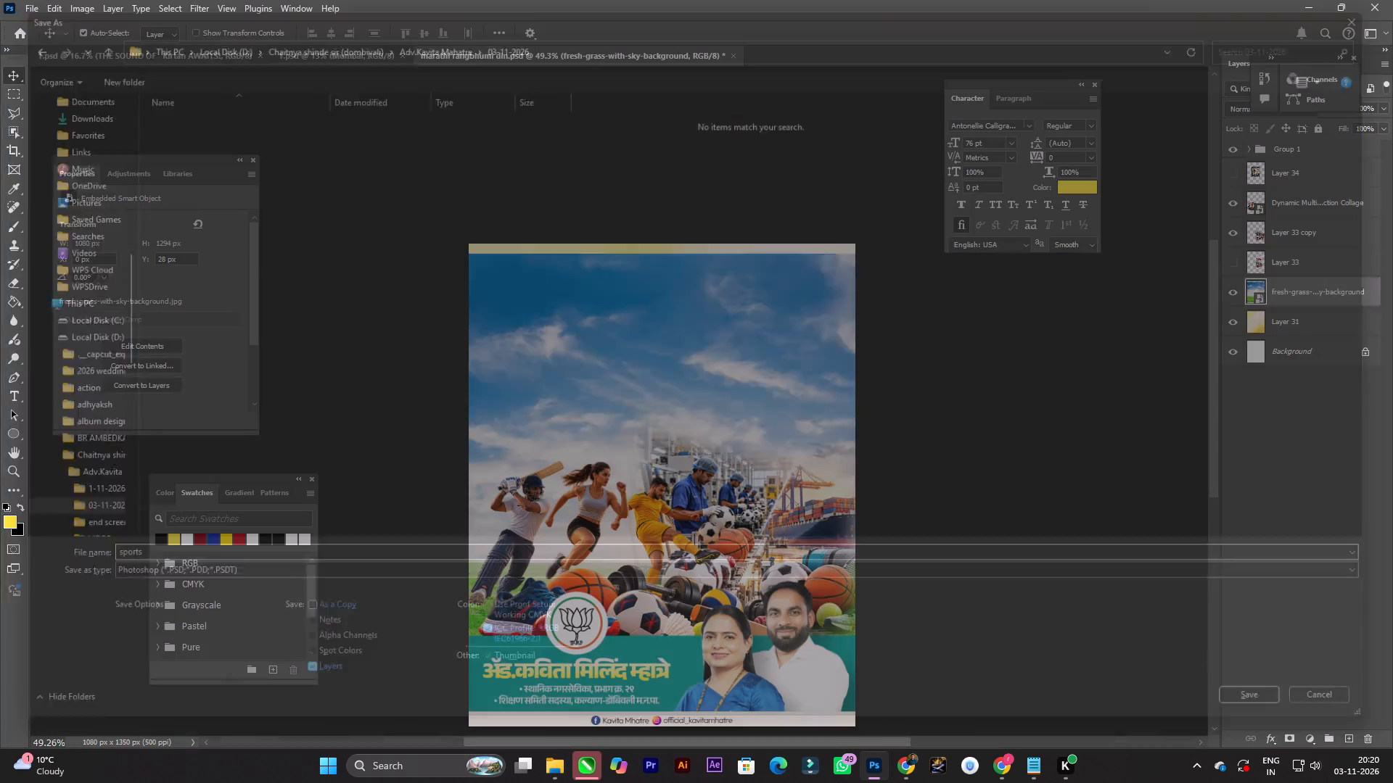
key(Return)
Move the grass-and-sky background straight up to about Y -92 px so it covers the canvas top.
key(v)
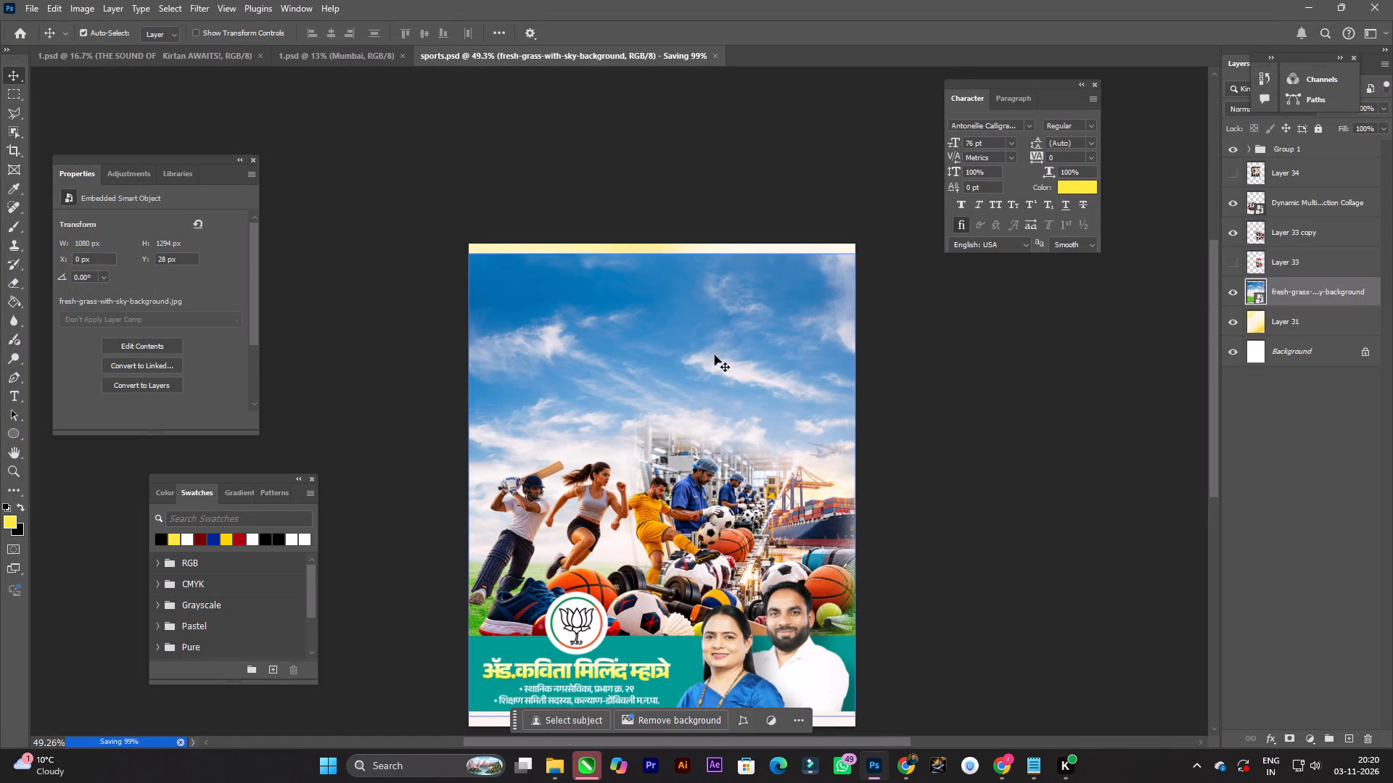
click(715, 339)
key(ctrl+t)
shift+drag(734, 339, 734, 258)
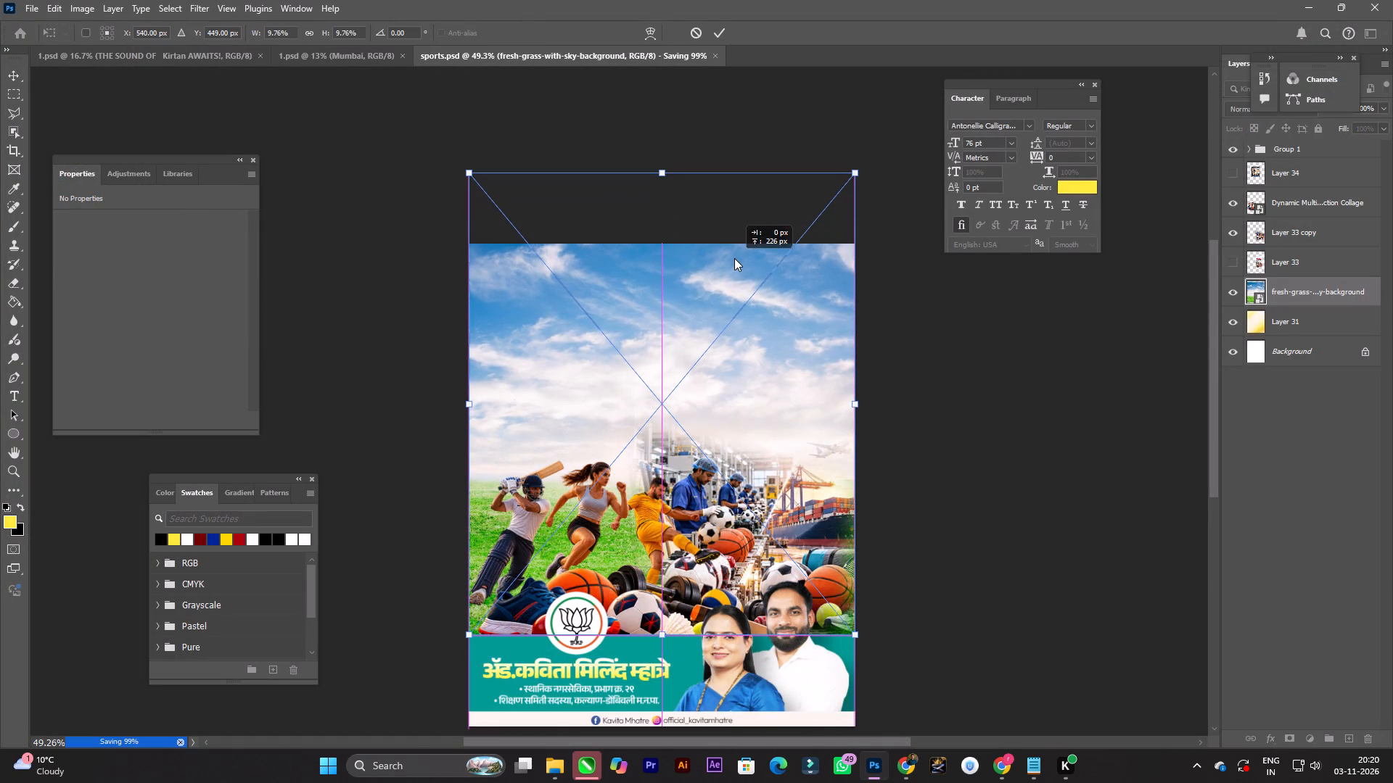
shift+drag(734, 258, 731, 295)
double_click(726, 281)
Nudge the multi-sport athletes collage up and to the right, to about X 4 px, Y 584 px.
key(space)
key(space)
key(space)
key(space)
key(space)
drag(771, 315, 755, 316)
alt+scroll(604, 412, up, 1)
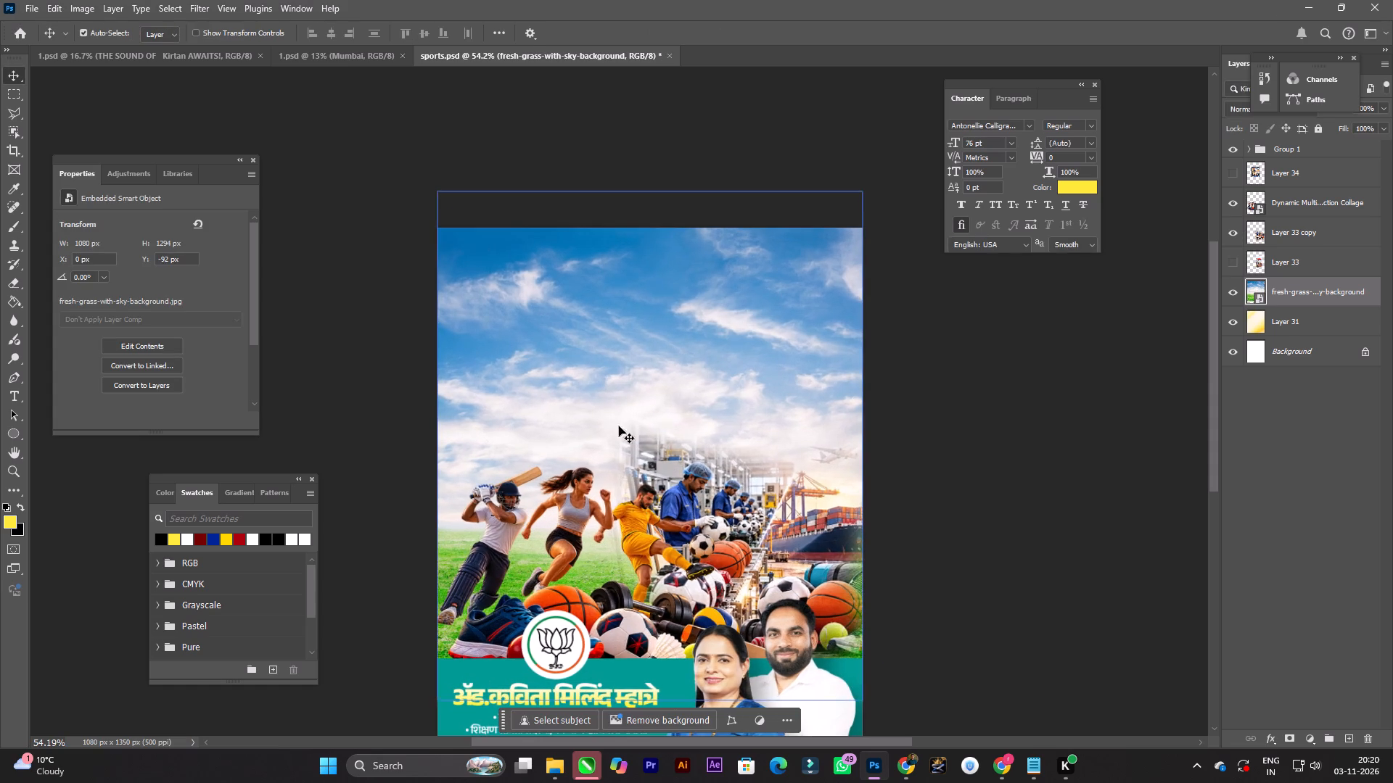
key(space)
click(646, 455)
drag(587, 510, 594, 504)
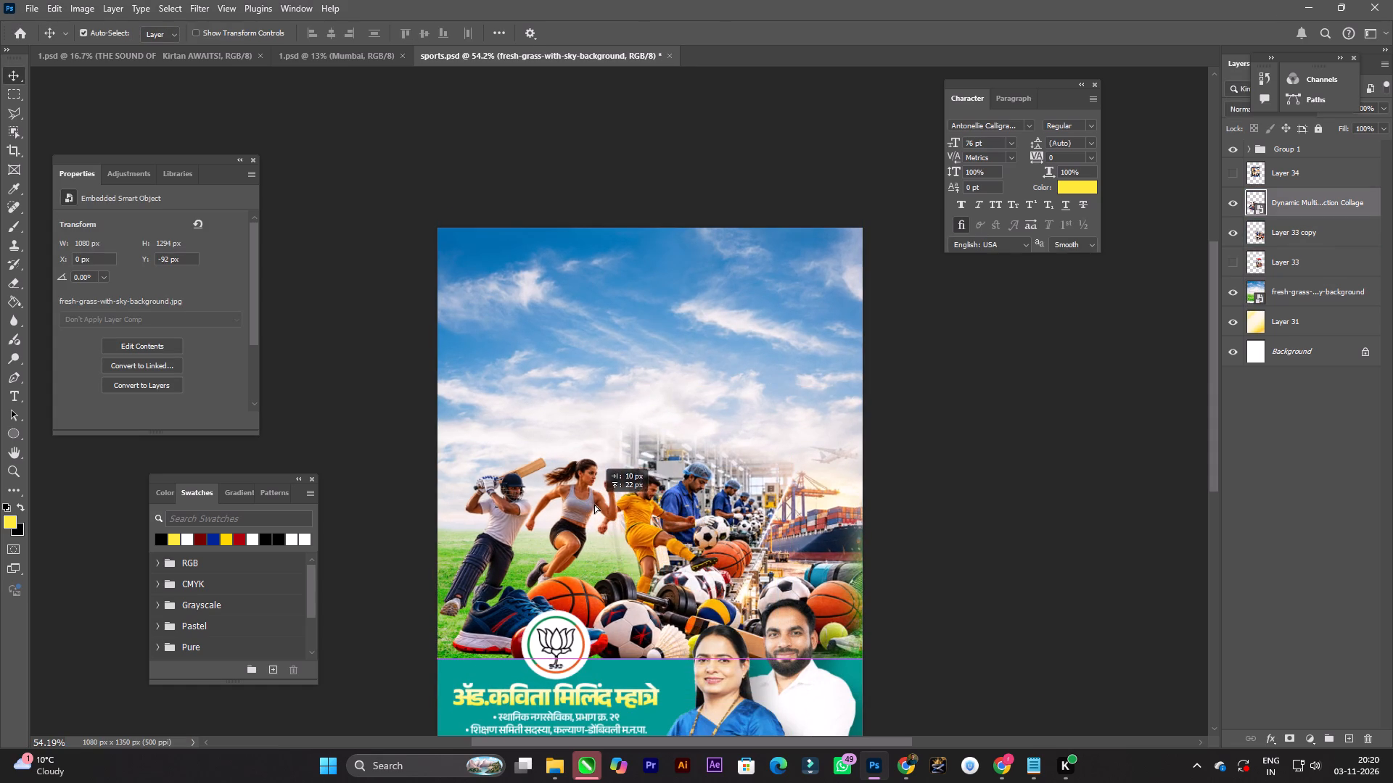
drag(594, 504, 594, 502)
Scale the sports factory image down to about 93.6% and shift it to about X 477 px, Y 494 px behind the athletes.
key(space)
key(space)
key(space)
key(space)
drag(609, 499, 600, 498)
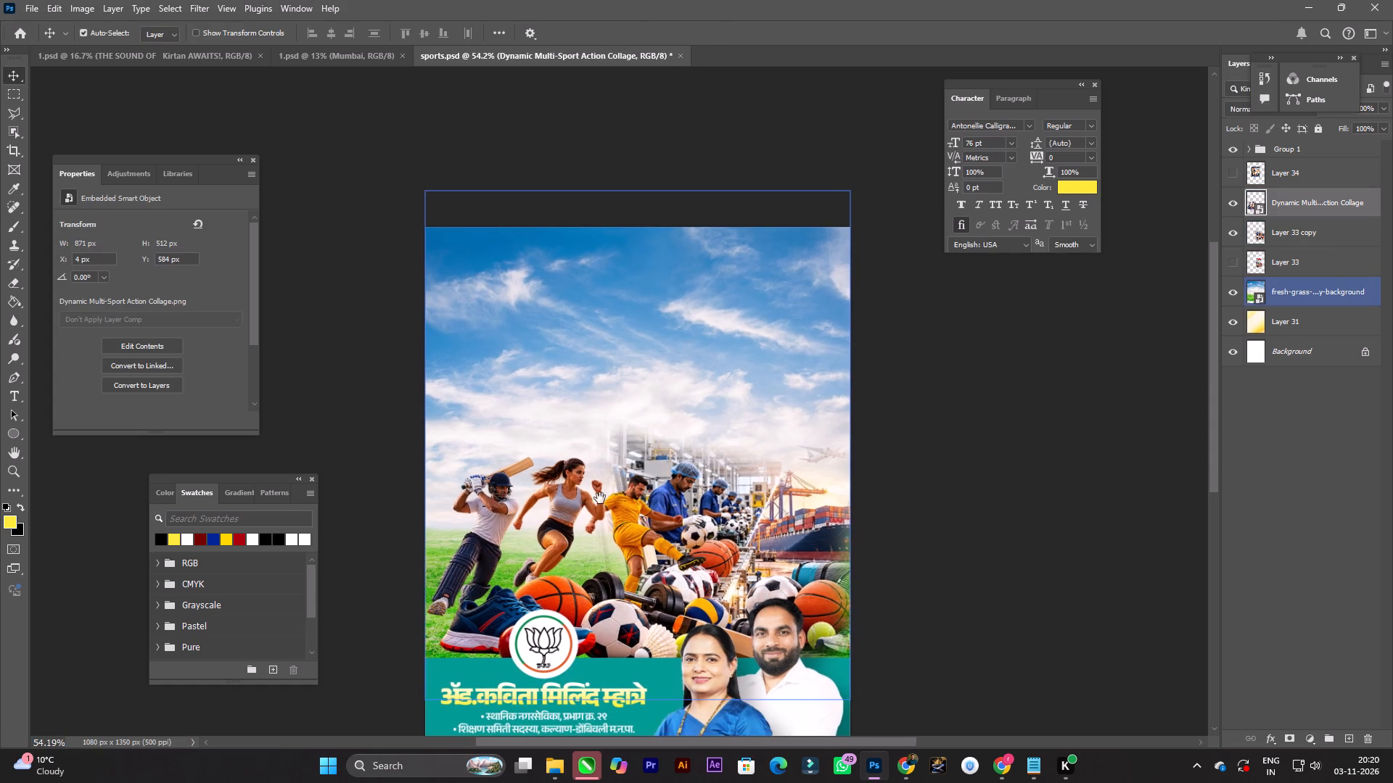
drag(600, 498, 601, 498)
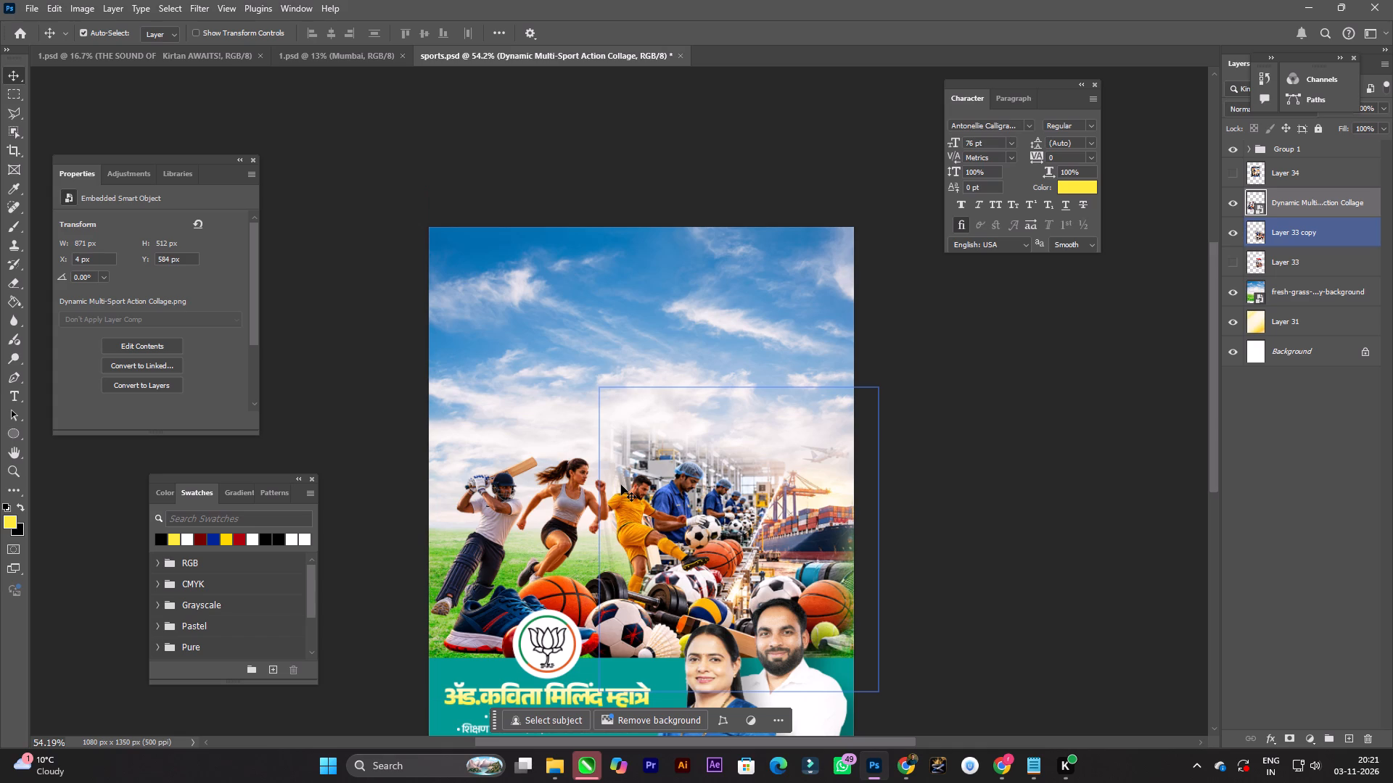
alt+scroll(650, 432, down, 1)
key(space)
key(space)
key(space)
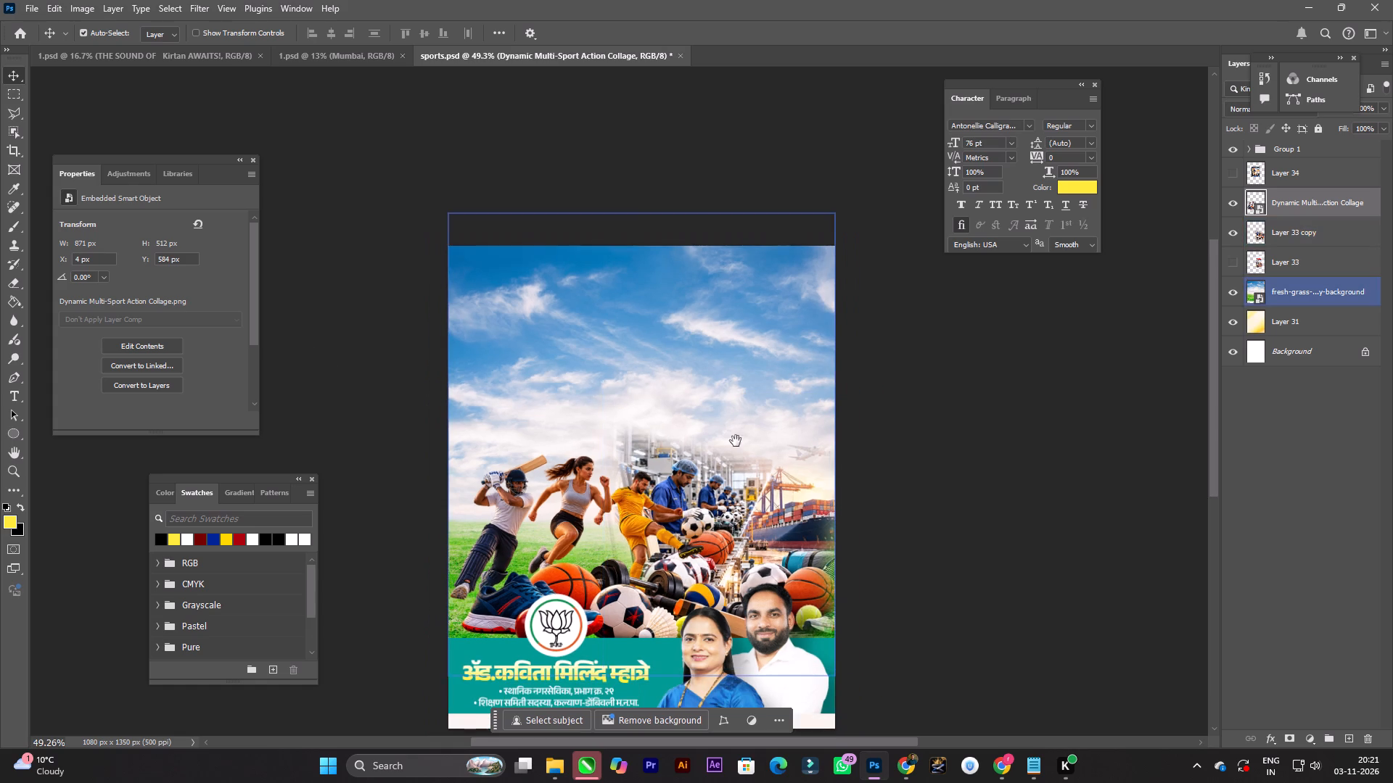
drag(736, 441, 718, 420)
alt+scroll(719, 473, up, 1)
click(721, 479)
key(ctrl+t)
alt+drag(853, 365, 845, 365)
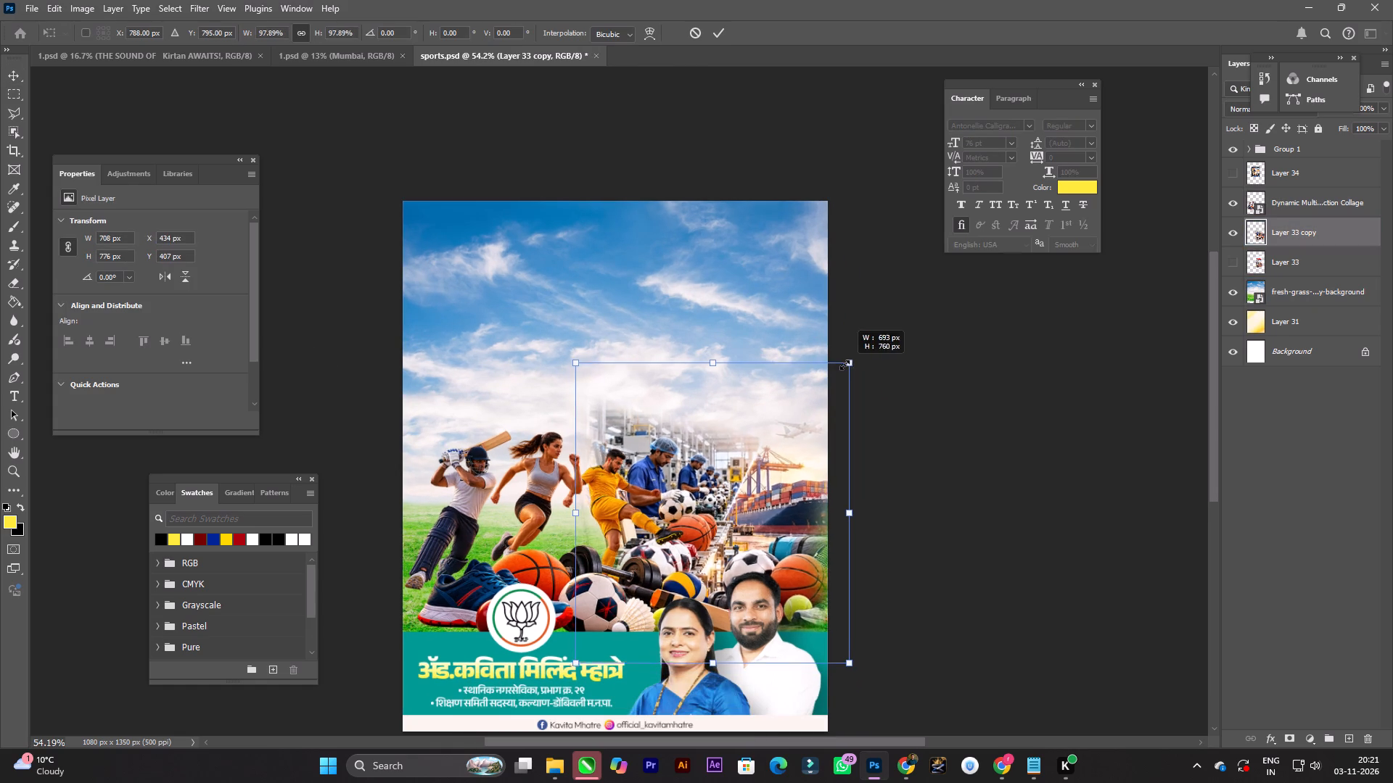
alt+drag(845, 365, 833, 365)
drag(731, 452, 739, 475)
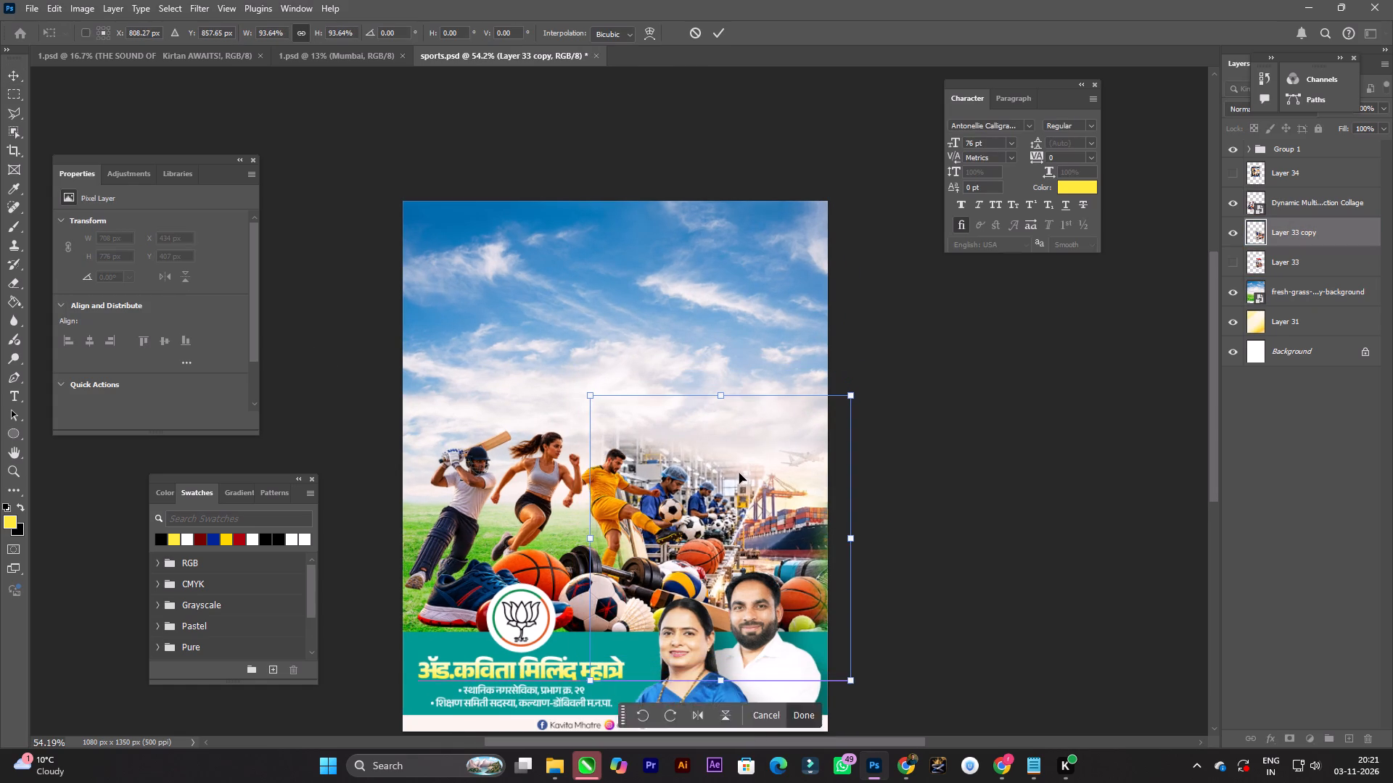
double_click(739, 473)
Scale the athletes collage down to about 784 x 462 px, positioned at about X 70 px, Y 613 px.
drag(557, 481, 567, 482)
key(ctrl+t)
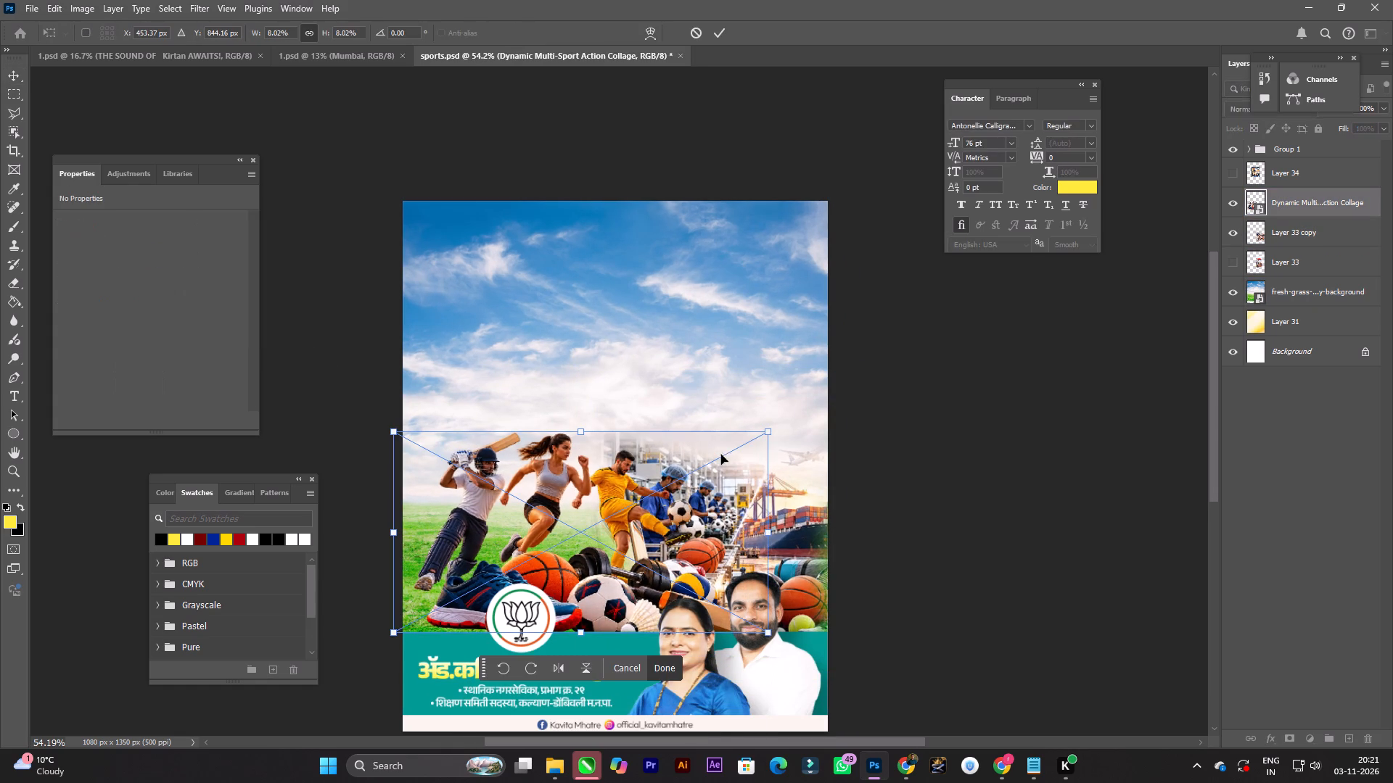
alt+drag(769, 437, 744, 434)
double_click(644, 481)
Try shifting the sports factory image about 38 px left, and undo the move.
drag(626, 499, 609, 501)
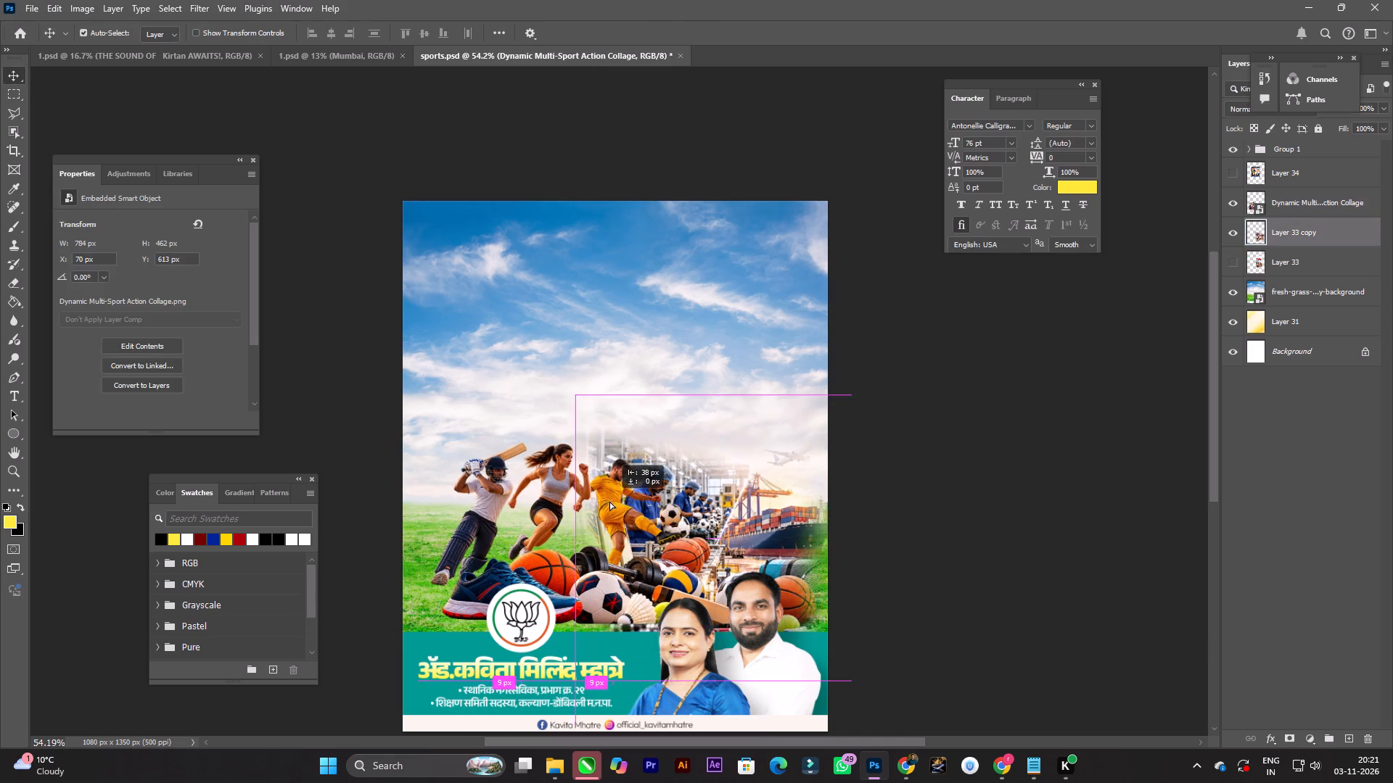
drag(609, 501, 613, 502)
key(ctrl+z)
Move the athletes collage left and down to about X 25 px, Y 634 px, just above the footer.
drag(568, 490, 549, 497)
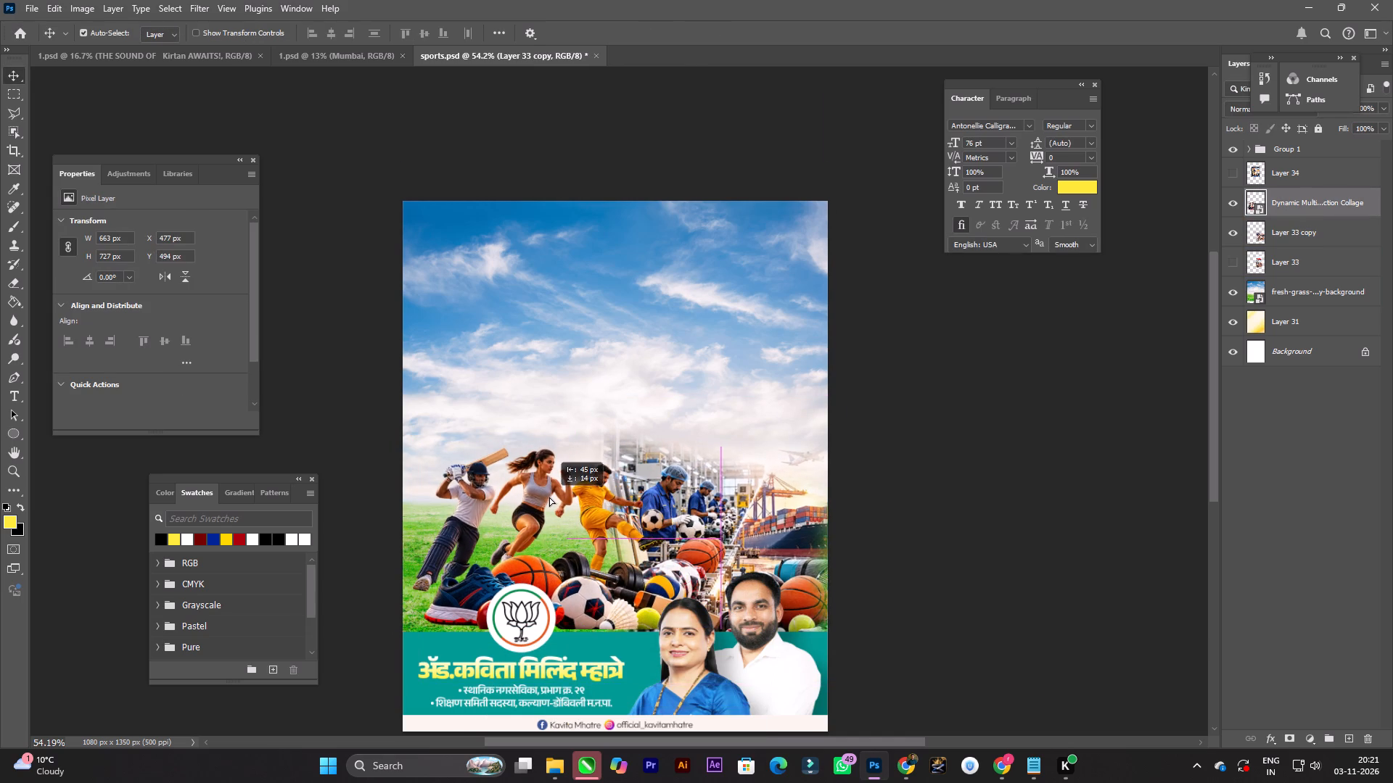
drag(549, 497, 549, 498)
Show the reference poster on Layer 34 briefly to compare its layout with the composition, and hide it again.
alt+scroll(577, 491, up, 2)
key(space)
key(space)
key(space)
key(space)
key(space)
key(space)
key(space)
key(space)
key(space)
key(space)
key(space)
key(space)
key(space)
key(space)
drag(621, 456, 614, 465)
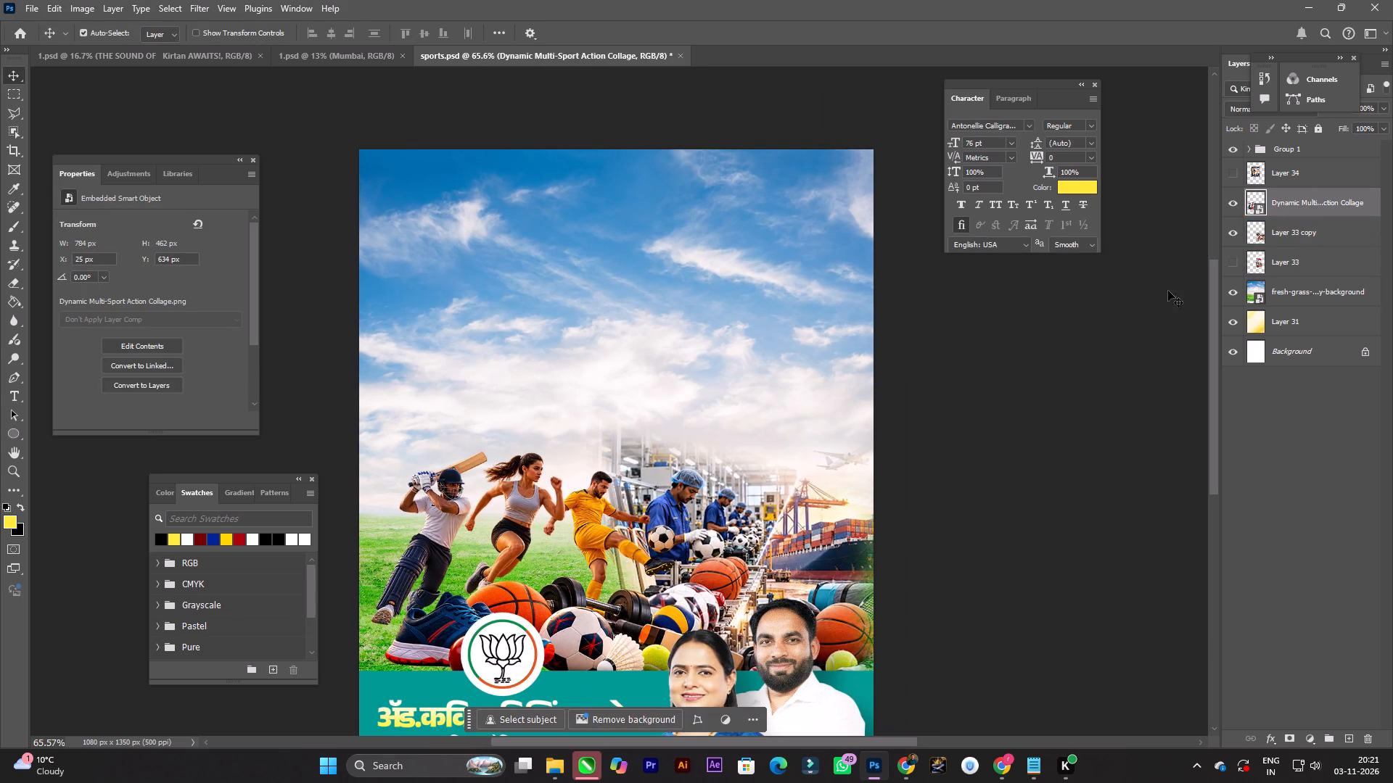
click(1231, 158)
click(1233, 175)
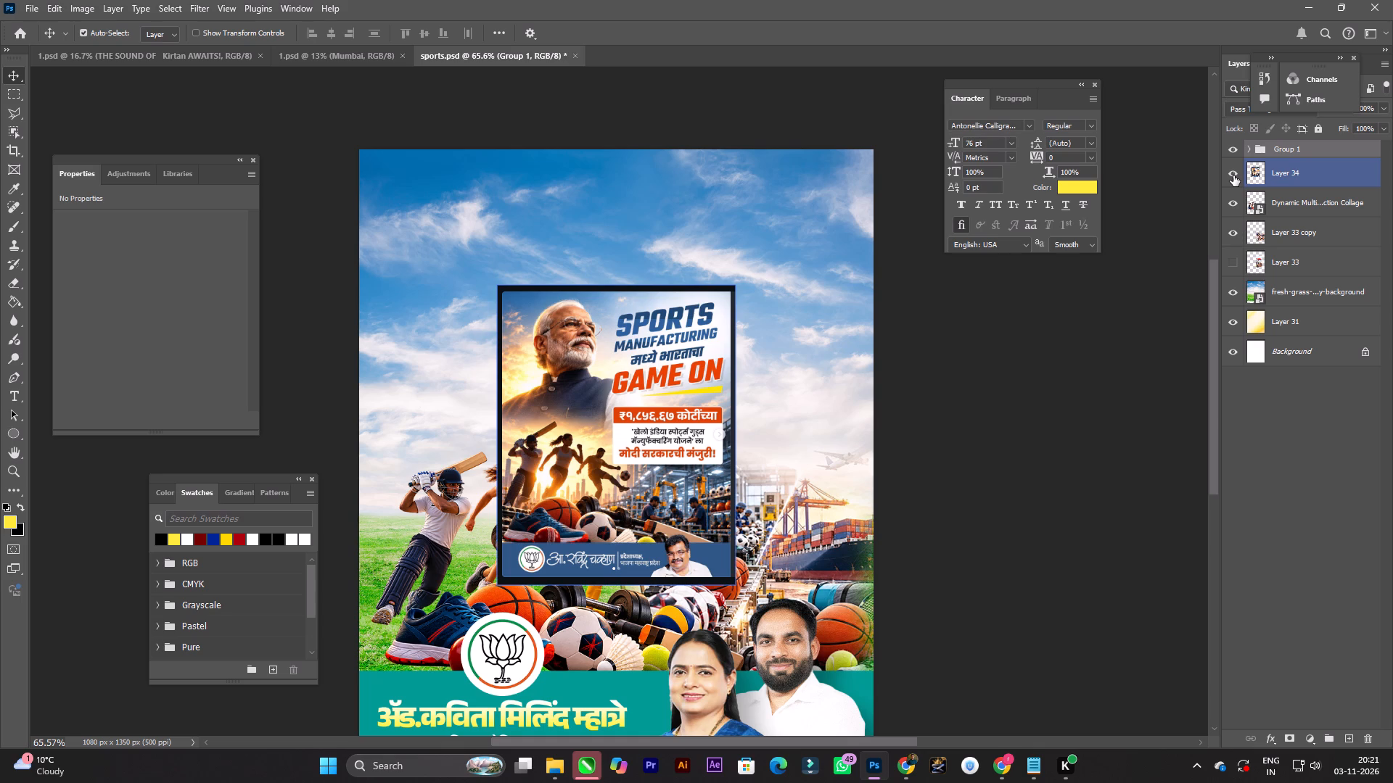
click(1233, 175)
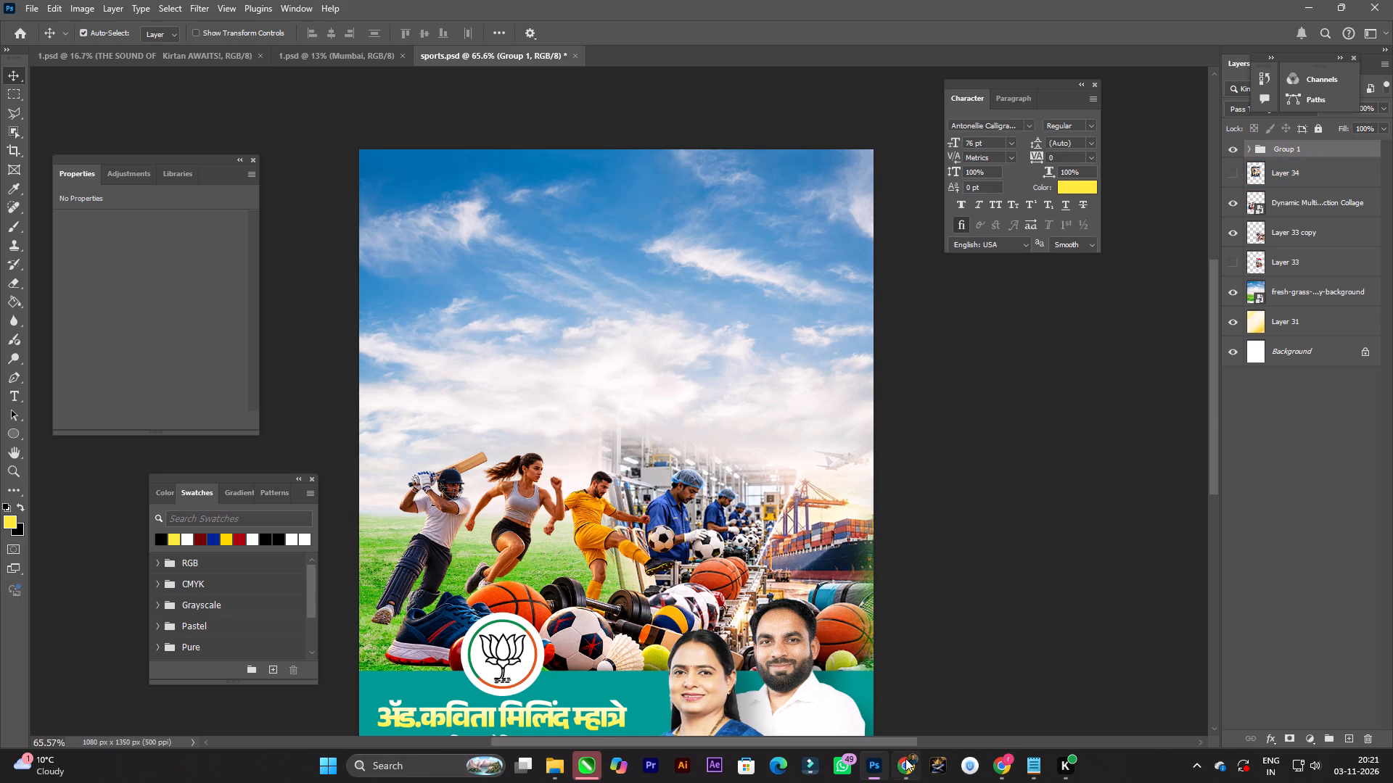
Switch to Chrome and search Pinterest for "narendra modi images".
click(906, 761)
key(Escape)
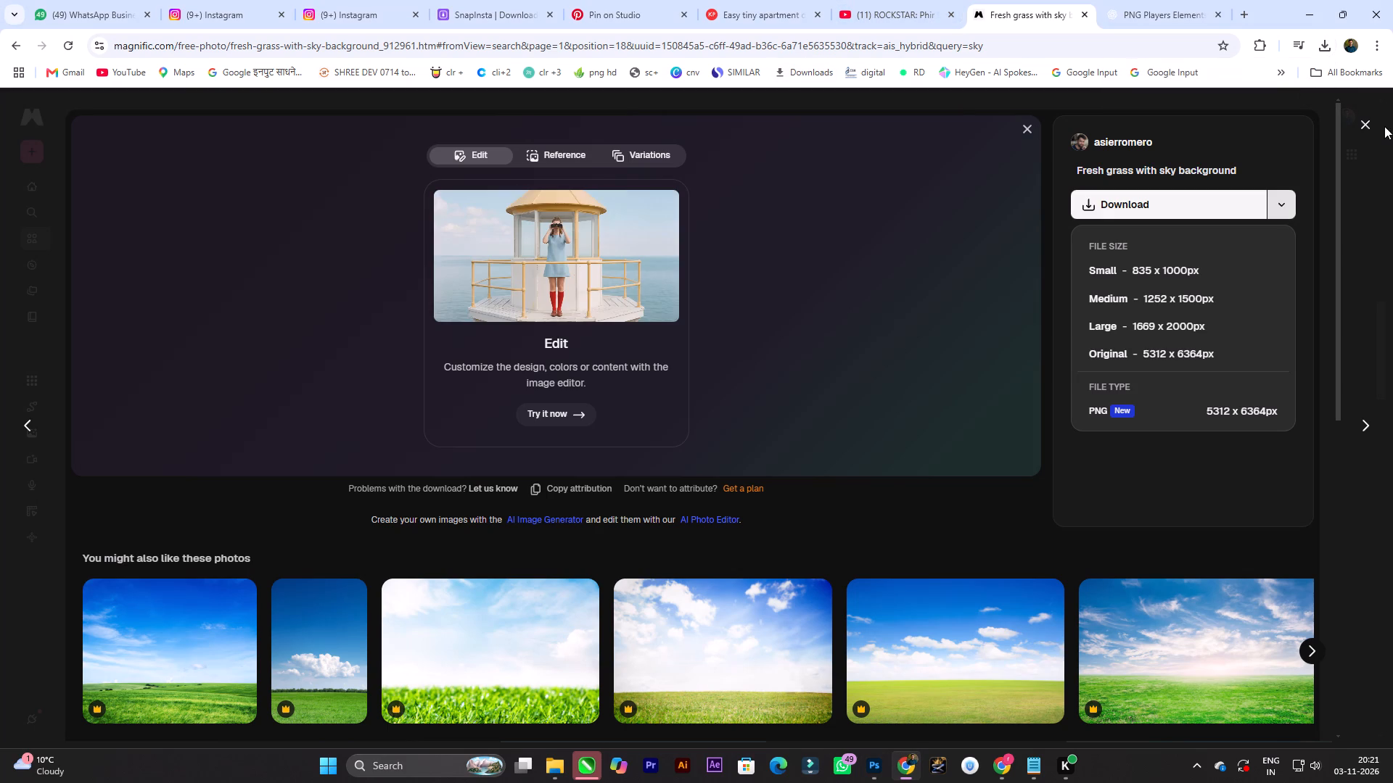
click(649, 0)
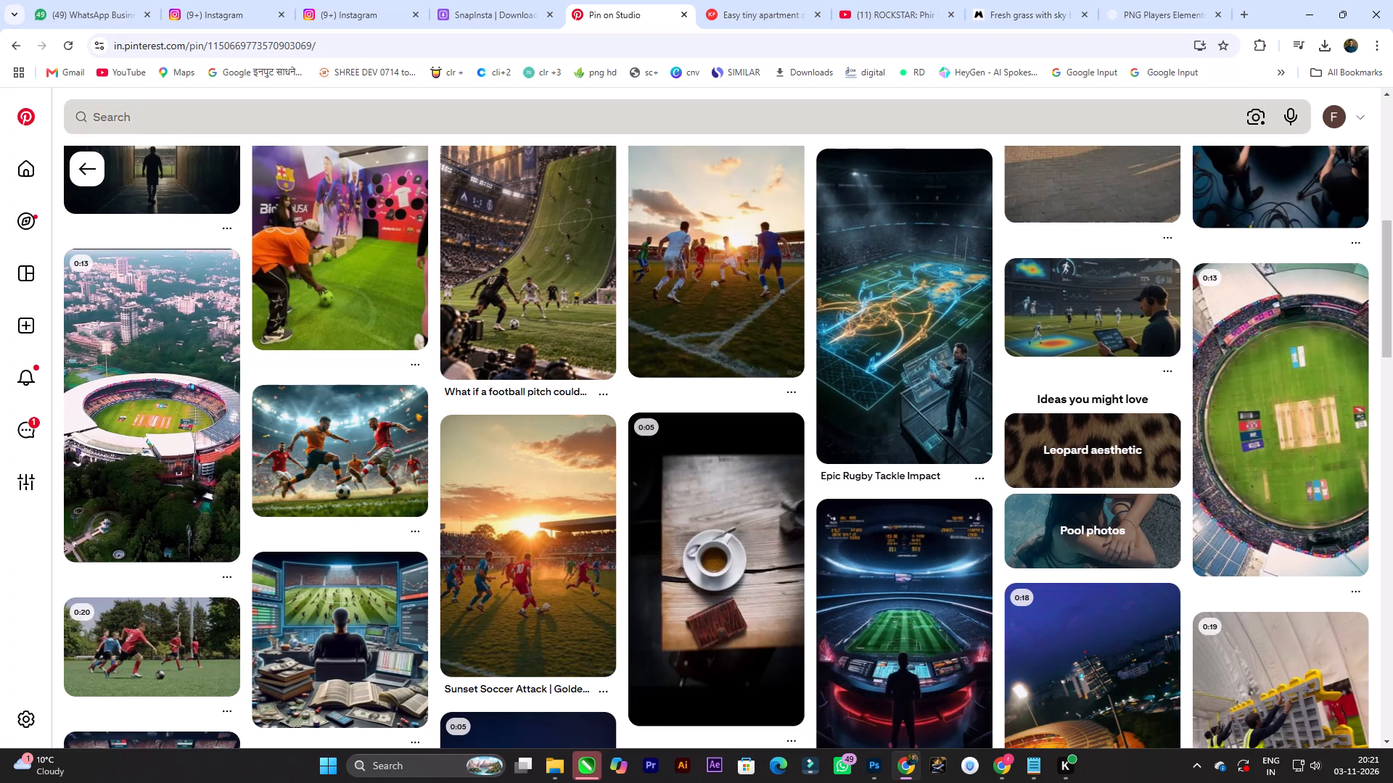
click(650, 123)
text(ma)
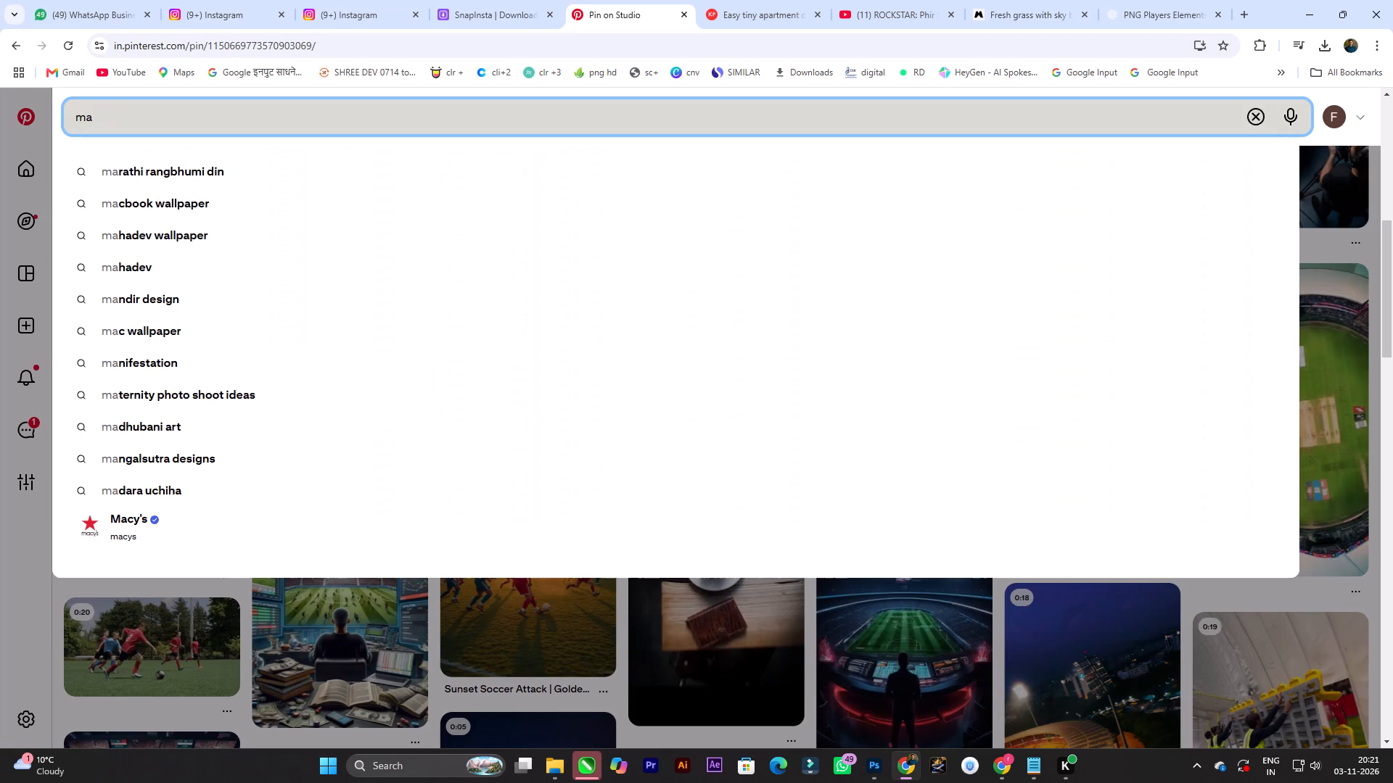
text(remd)
key(BackSpace)
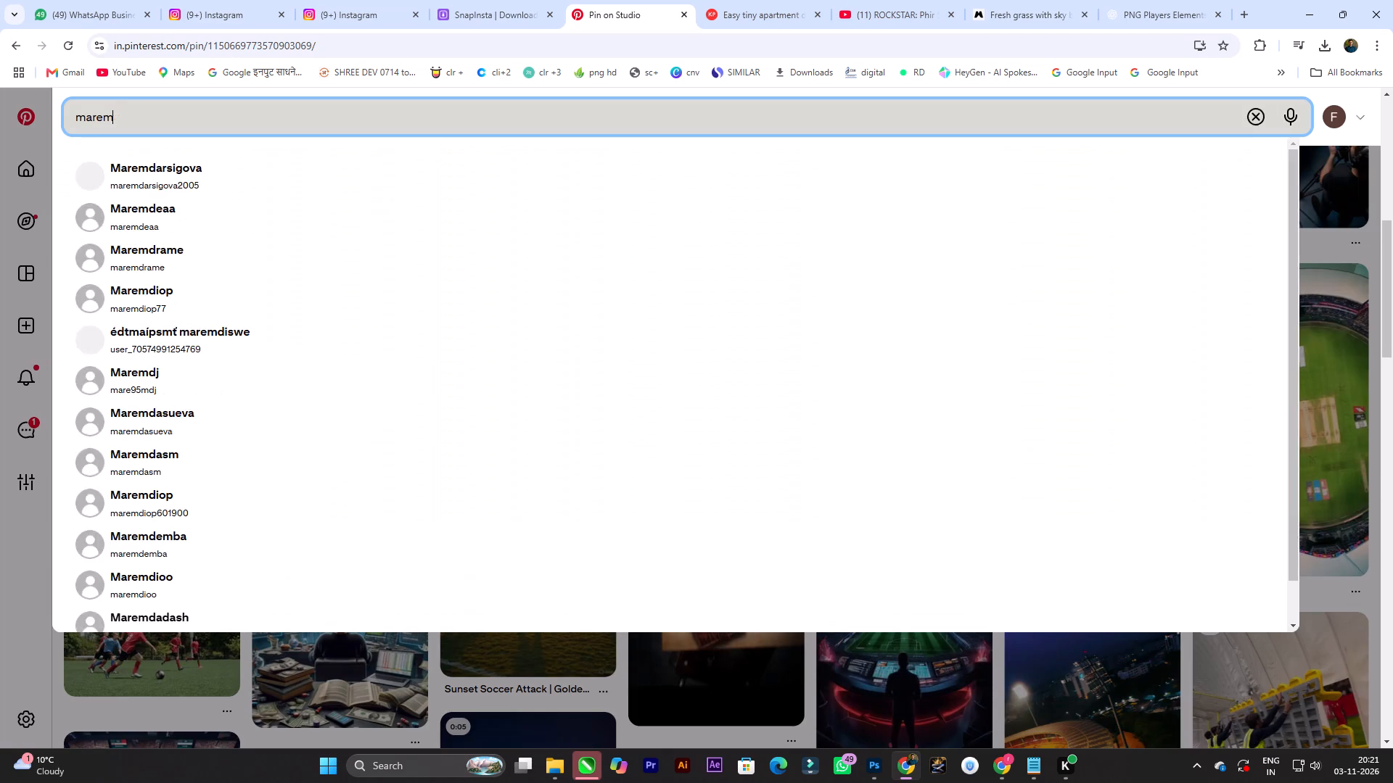
key(BackSpace)
text(ndra modi iamg)
key(BackSpace)
key(BackSpace)
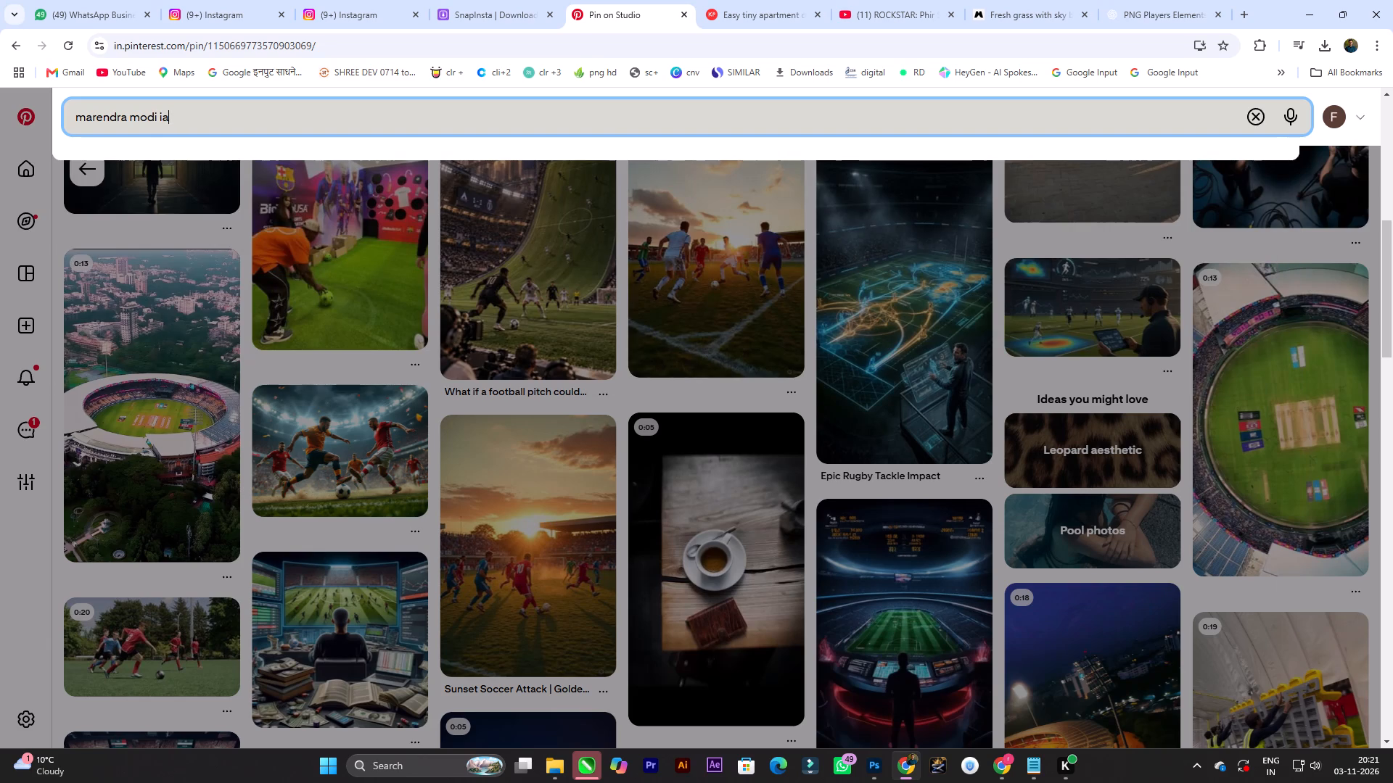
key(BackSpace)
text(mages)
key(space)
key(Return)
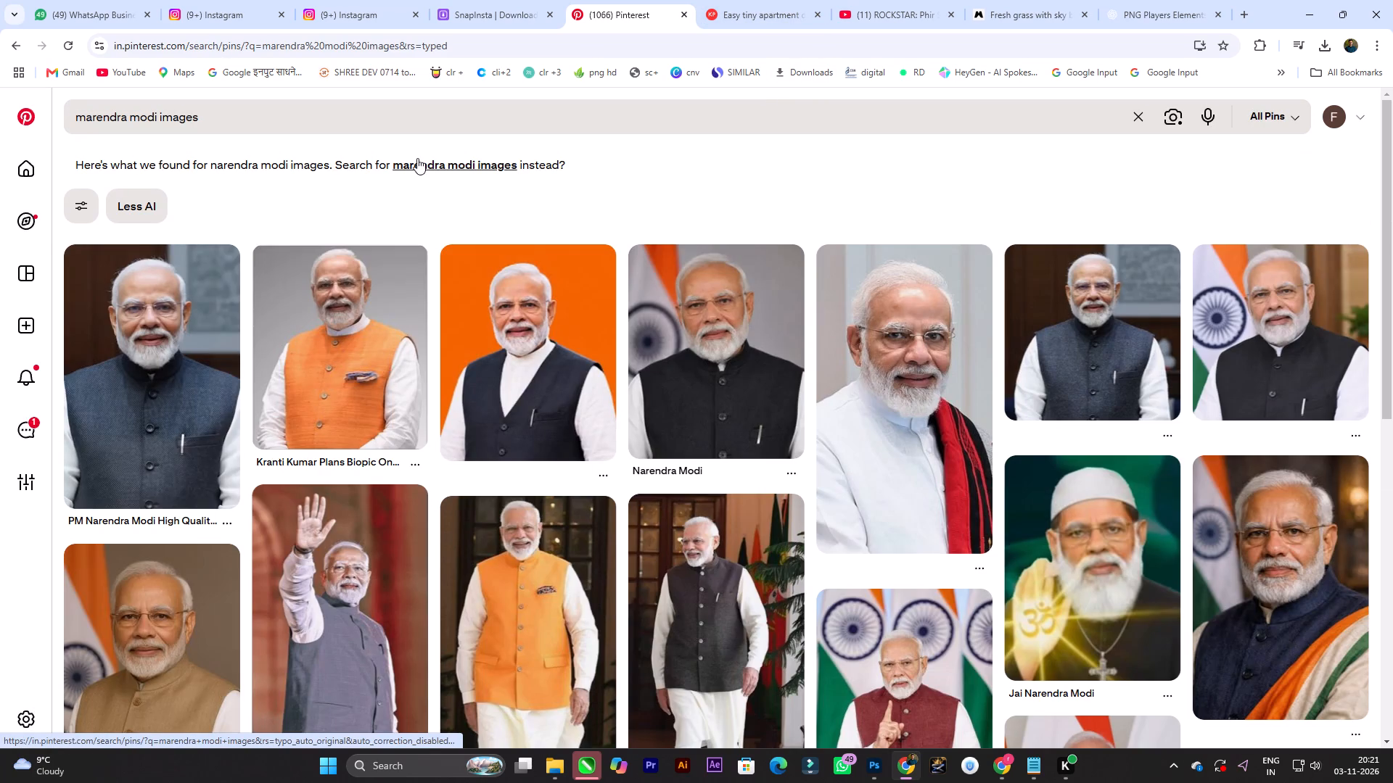
Extend the Pinterest search to "marendra modi images ai".
click(311, 117)
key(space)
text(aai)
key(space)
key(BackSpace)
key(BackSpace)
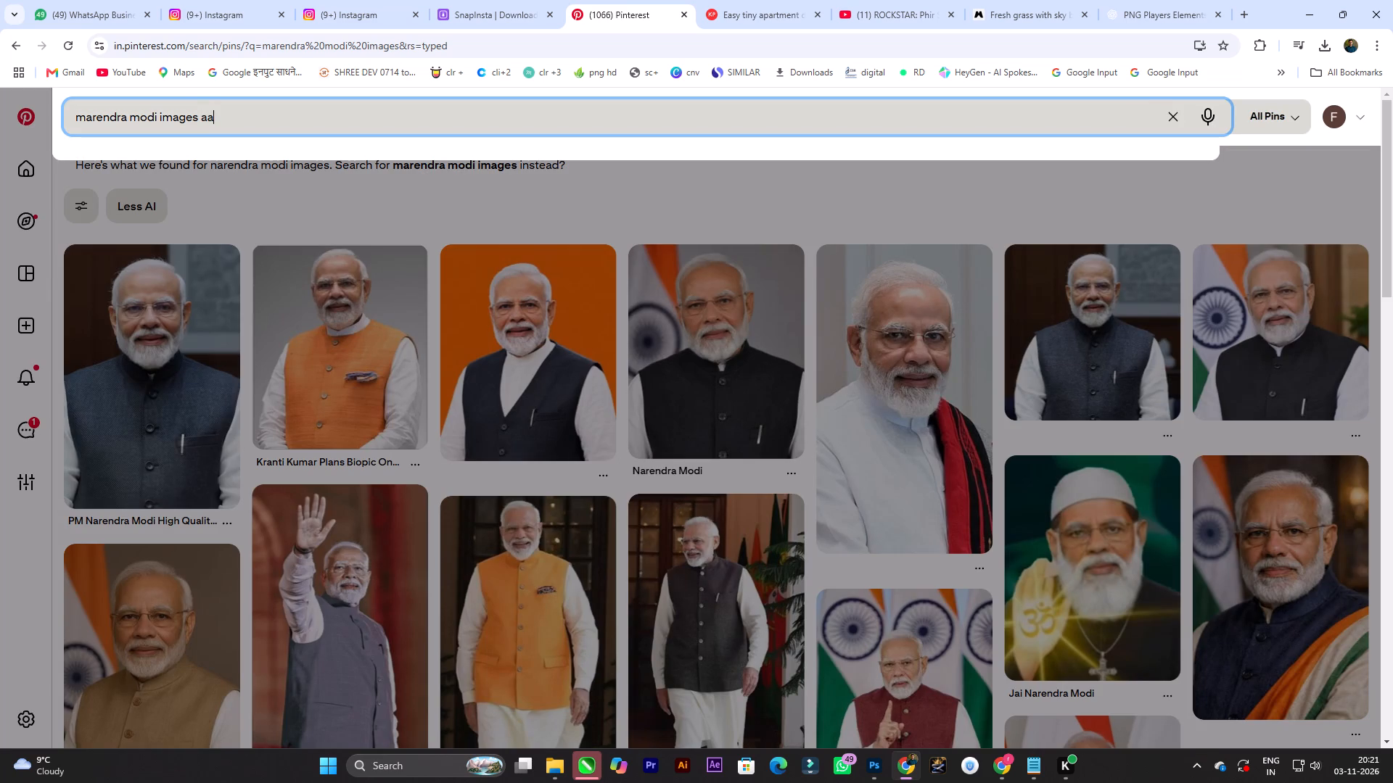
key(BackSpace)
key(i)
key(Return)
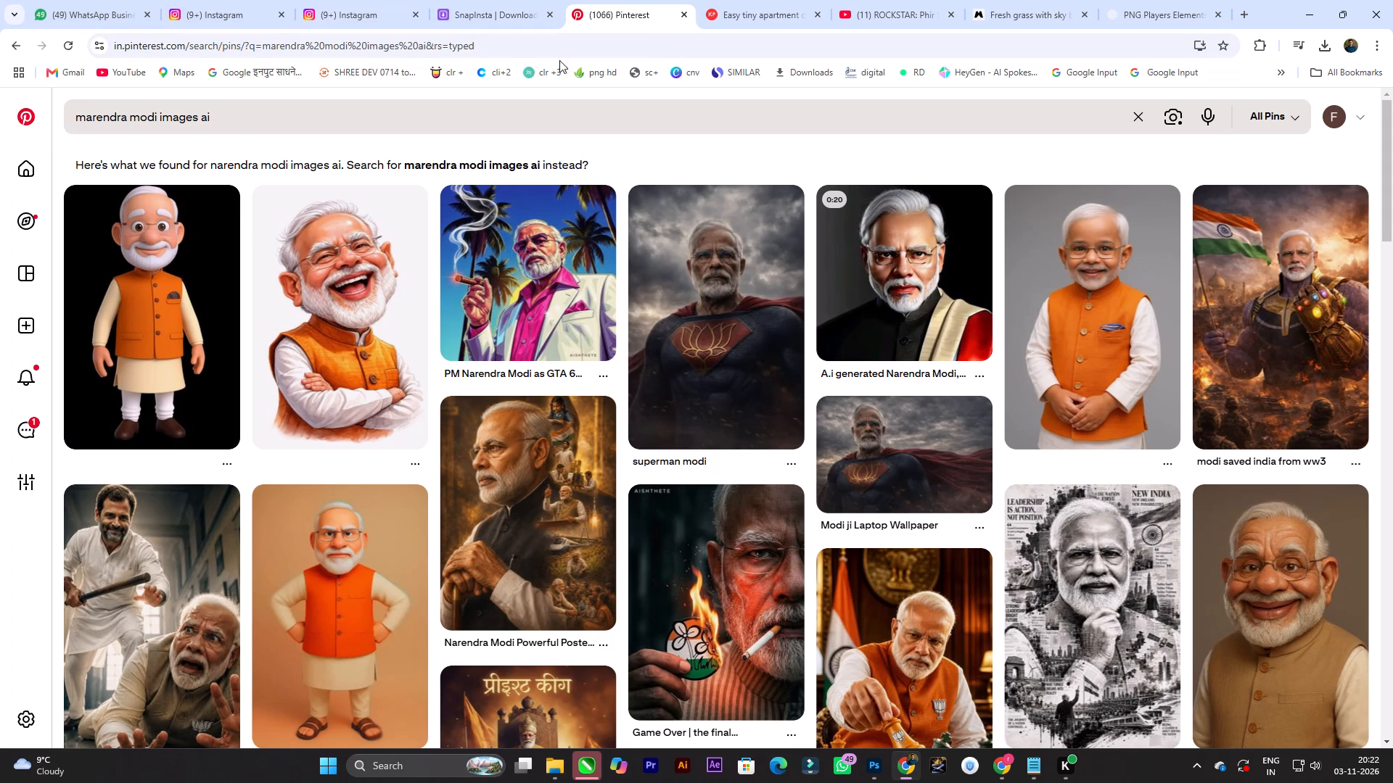
Run a Google Lens search on the Narendra Modi portrait area of the Instagram sports manufacturing post.
click(247, 0)
right_click(501, 201)
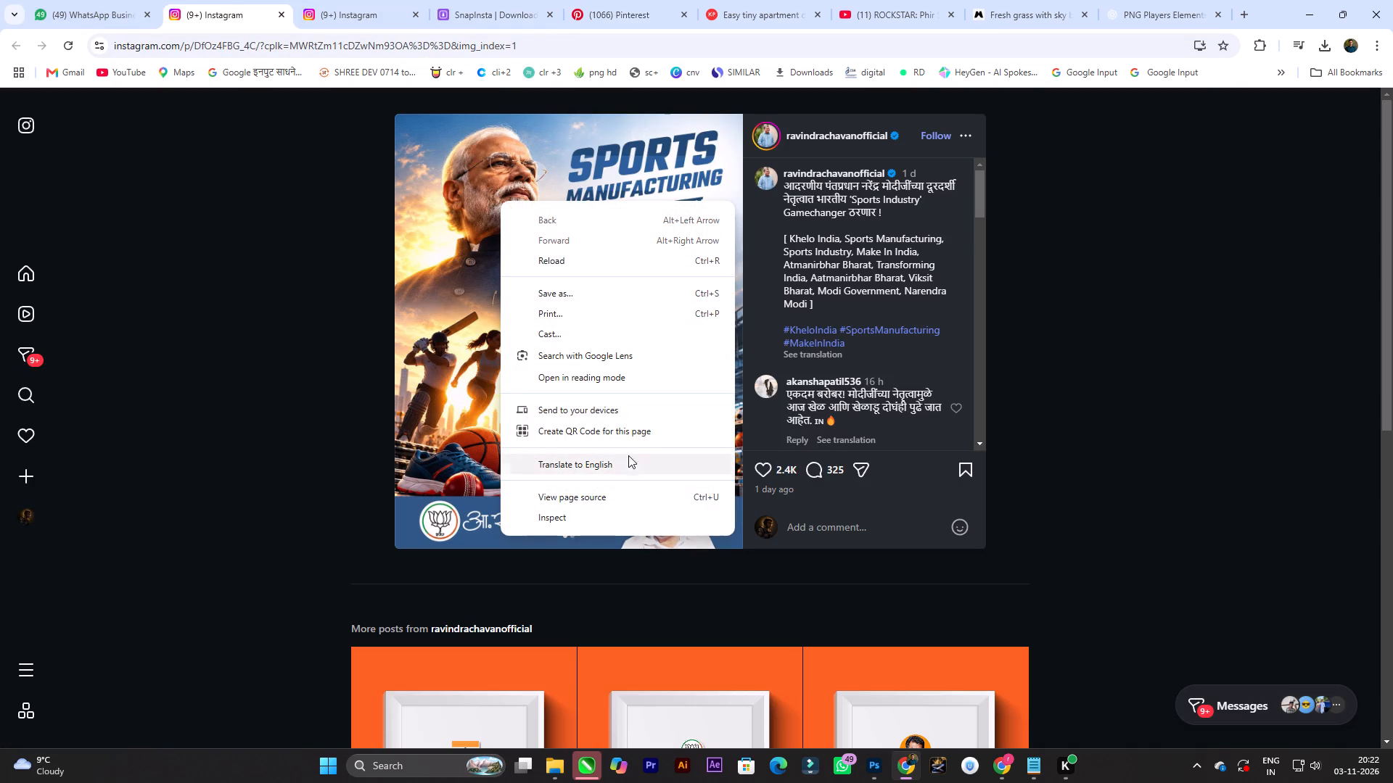
click(632, 431)
key(Escape)
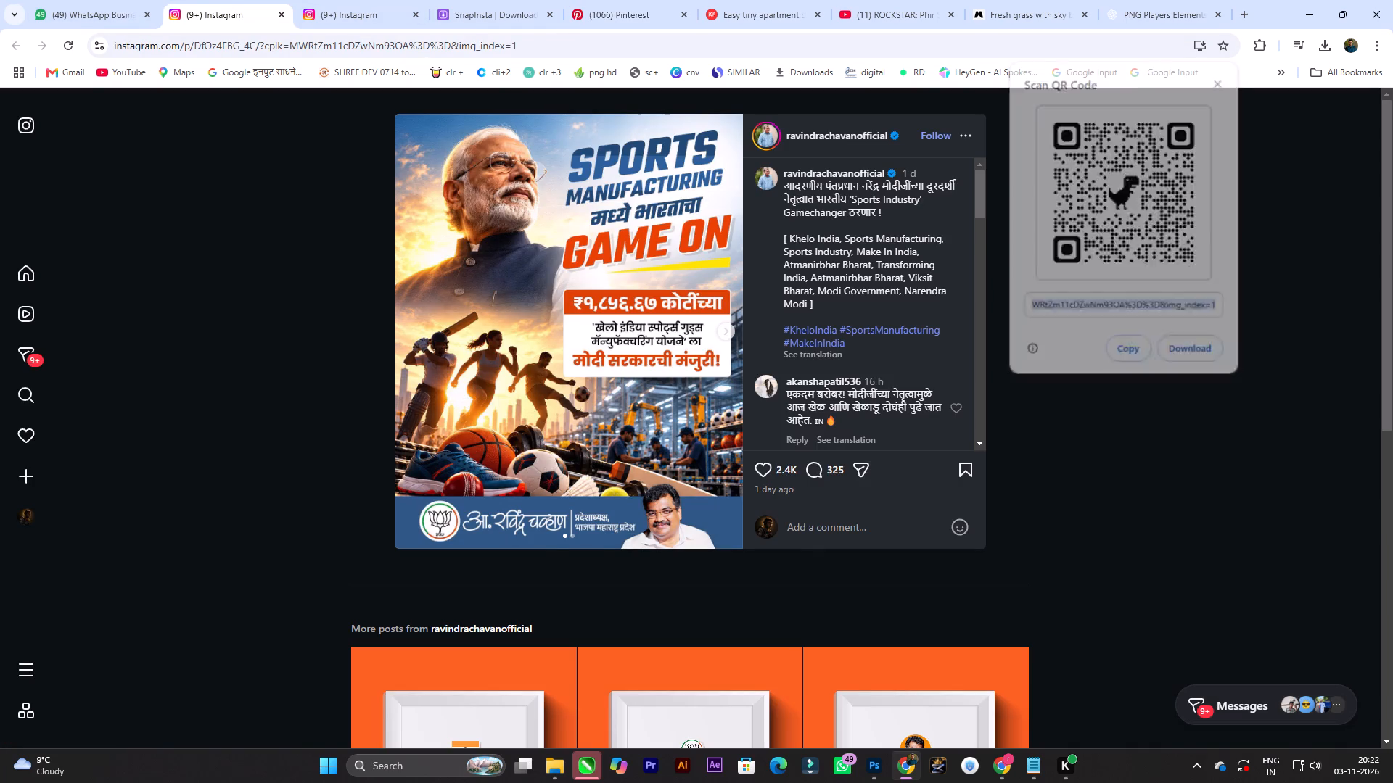
right_click(570, 223)
click(660, 380)
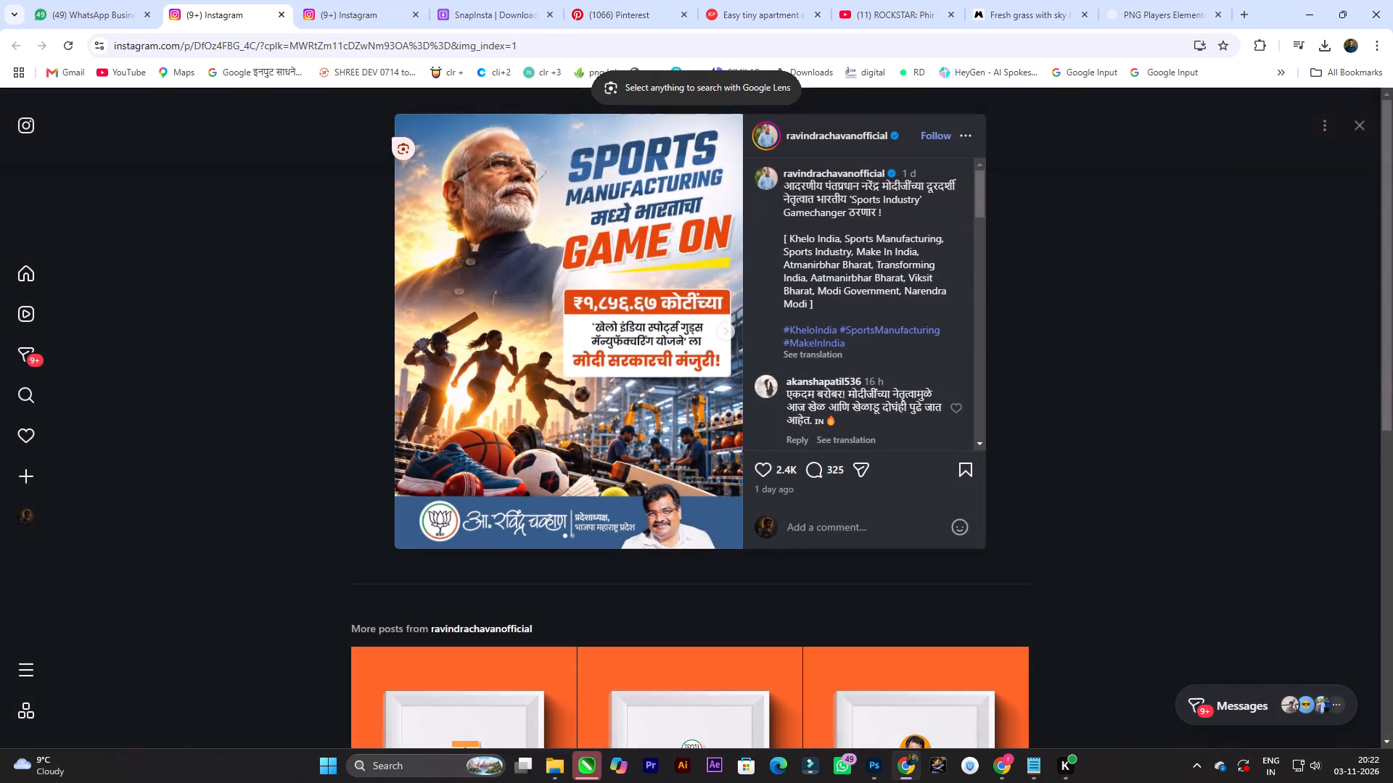
drag(384, 123, 591, 318)
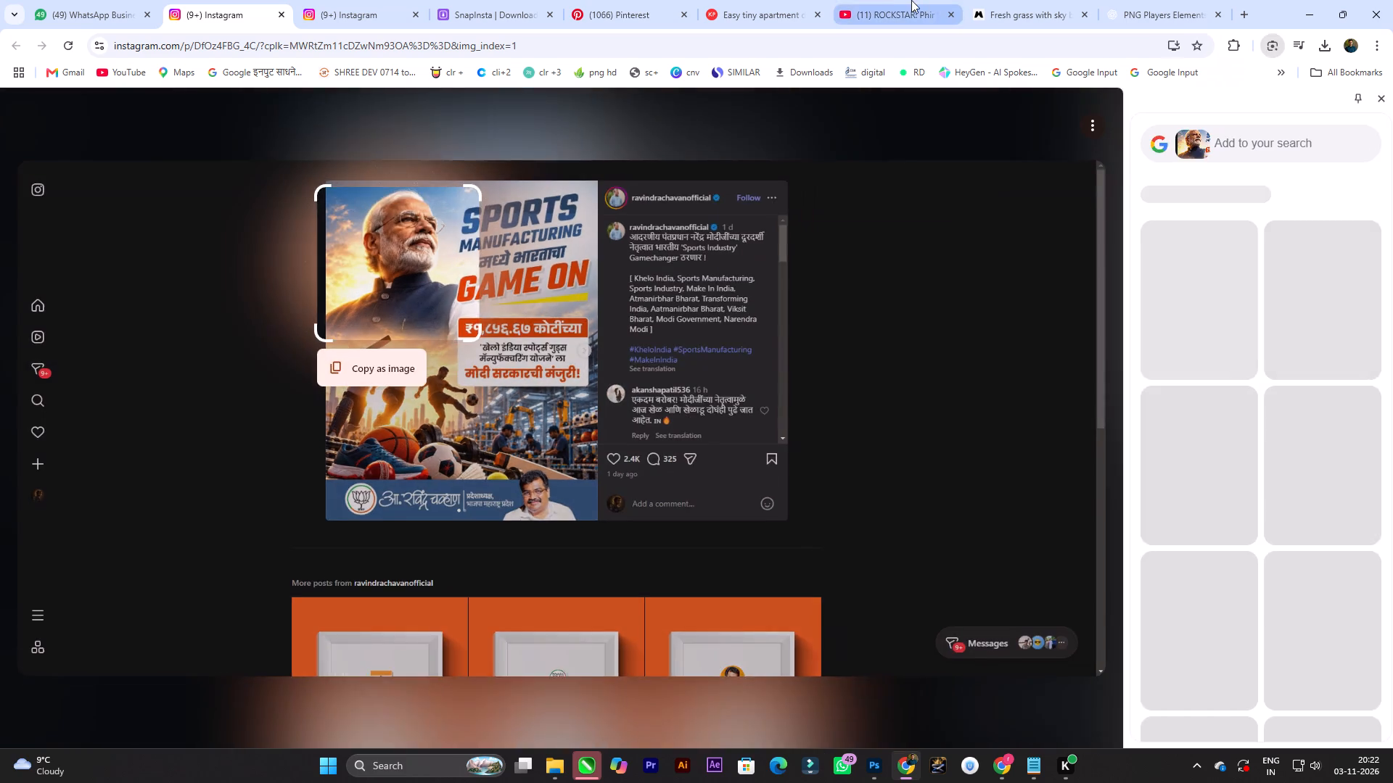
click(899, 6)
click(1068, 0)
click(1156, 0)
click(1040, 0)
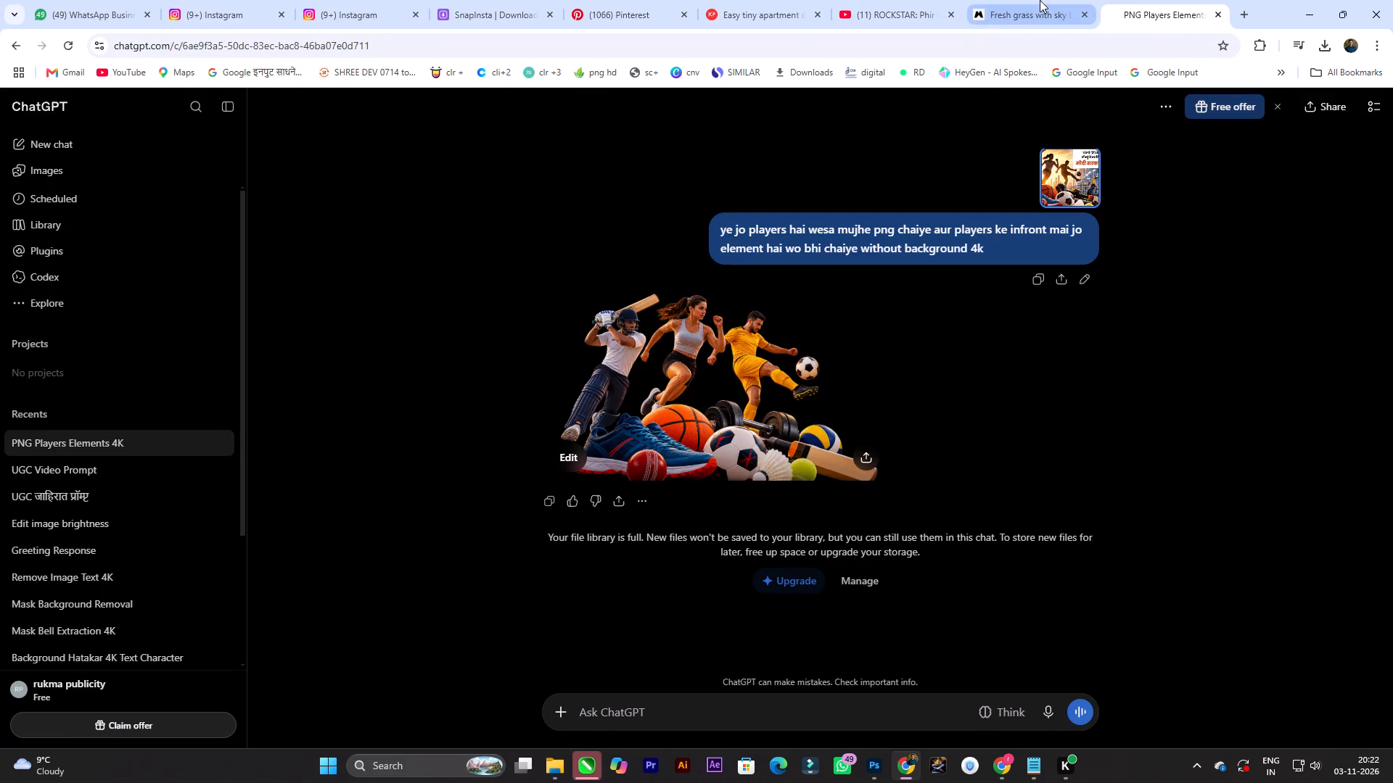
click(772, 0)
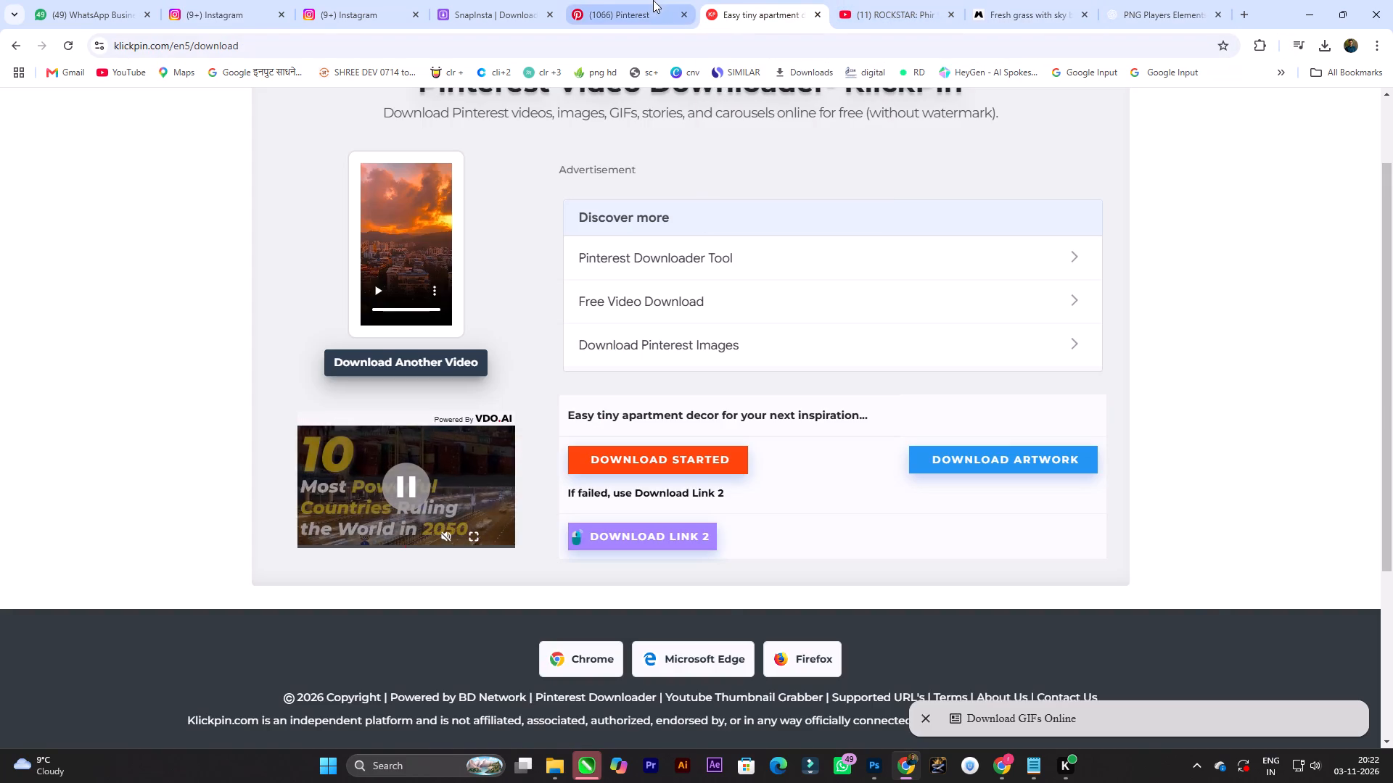
Return to the earlier Pinterest results for "marendra modi images" and look through the portraits for a suitable one.
click(617, 0)
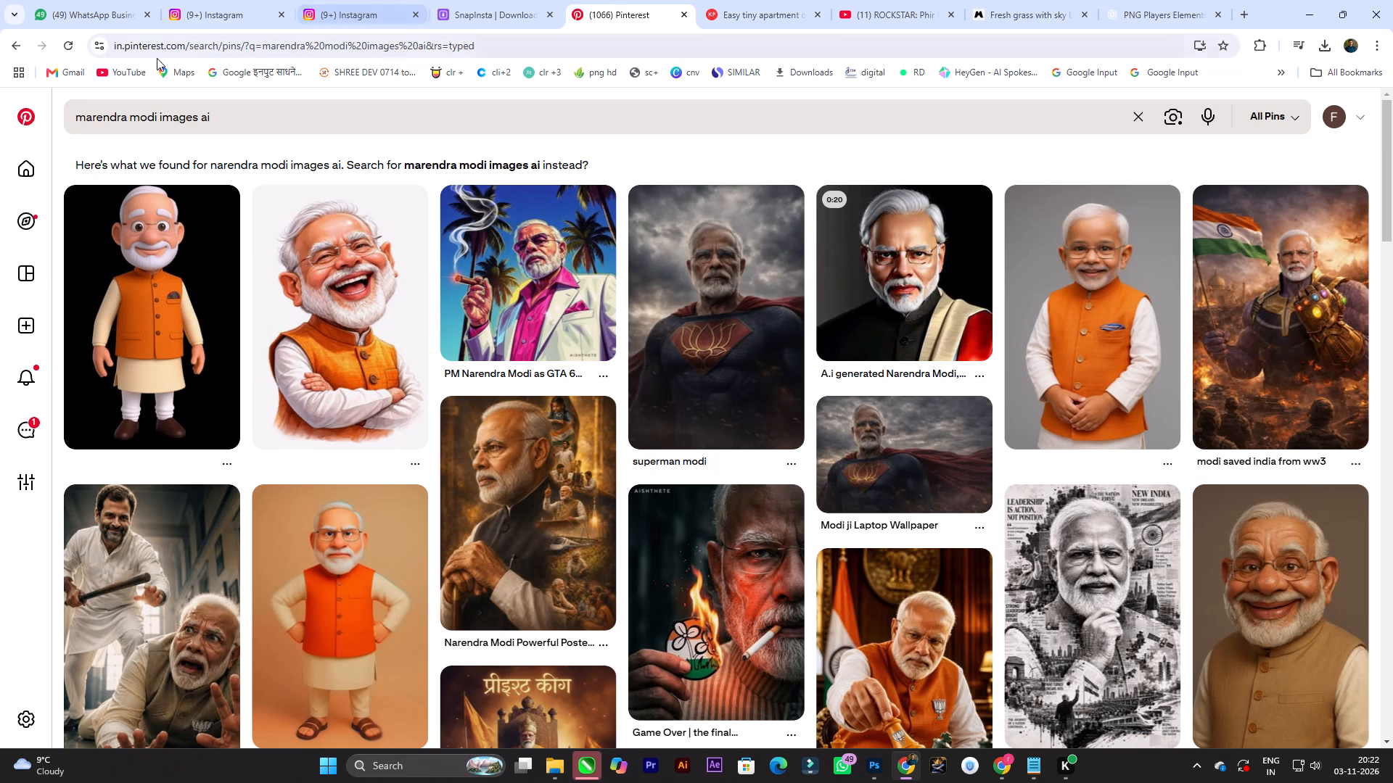
click(17, 50)
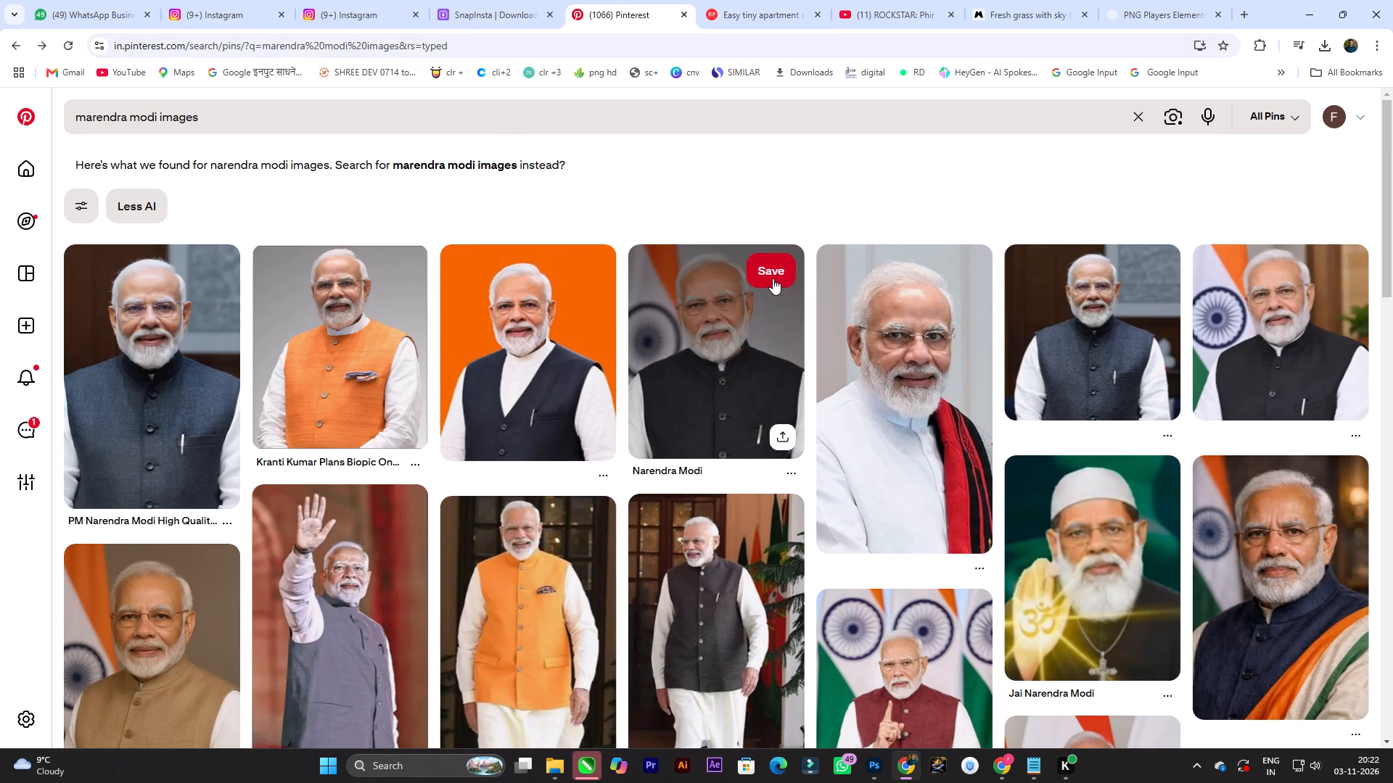
scroll(965, 526, down, 2)
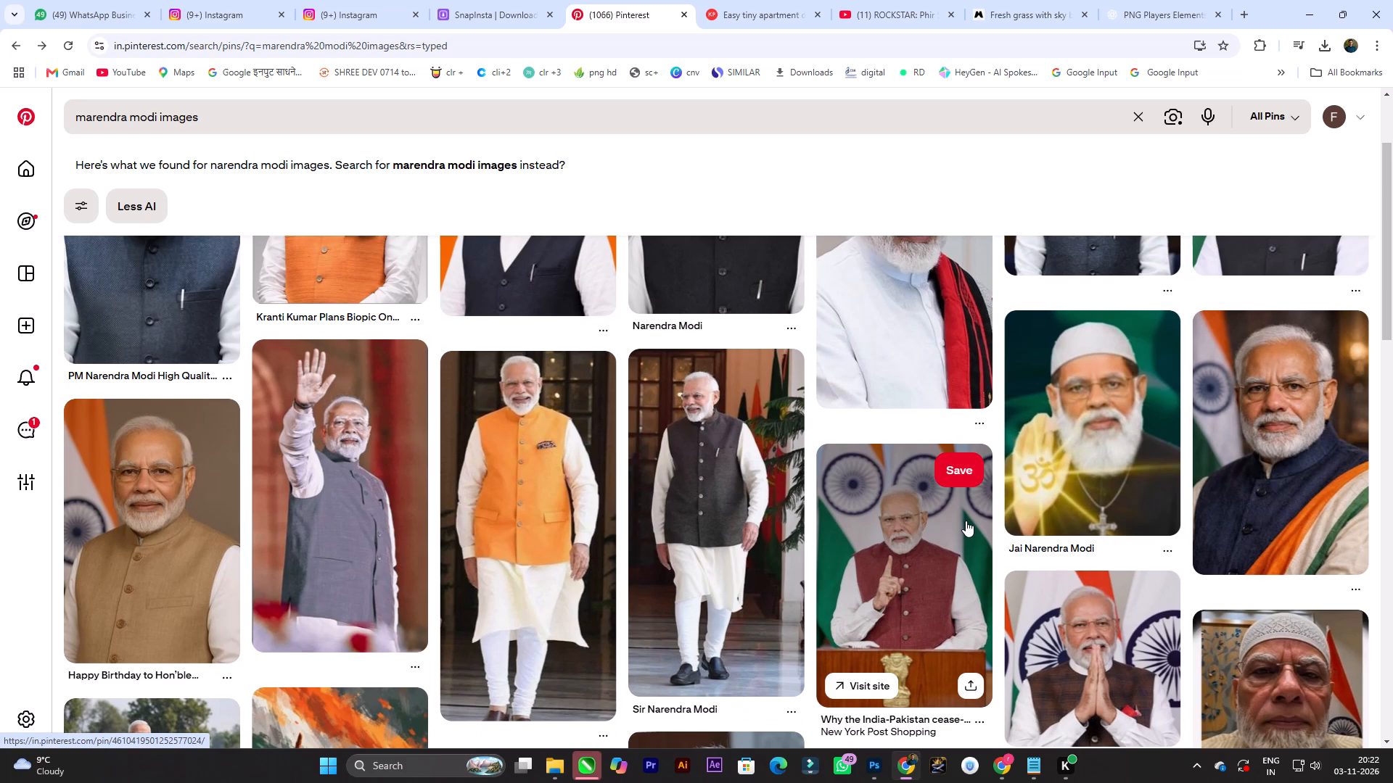
scroll(966, 521, down, 1)
scroll(824, 486, down, 1)
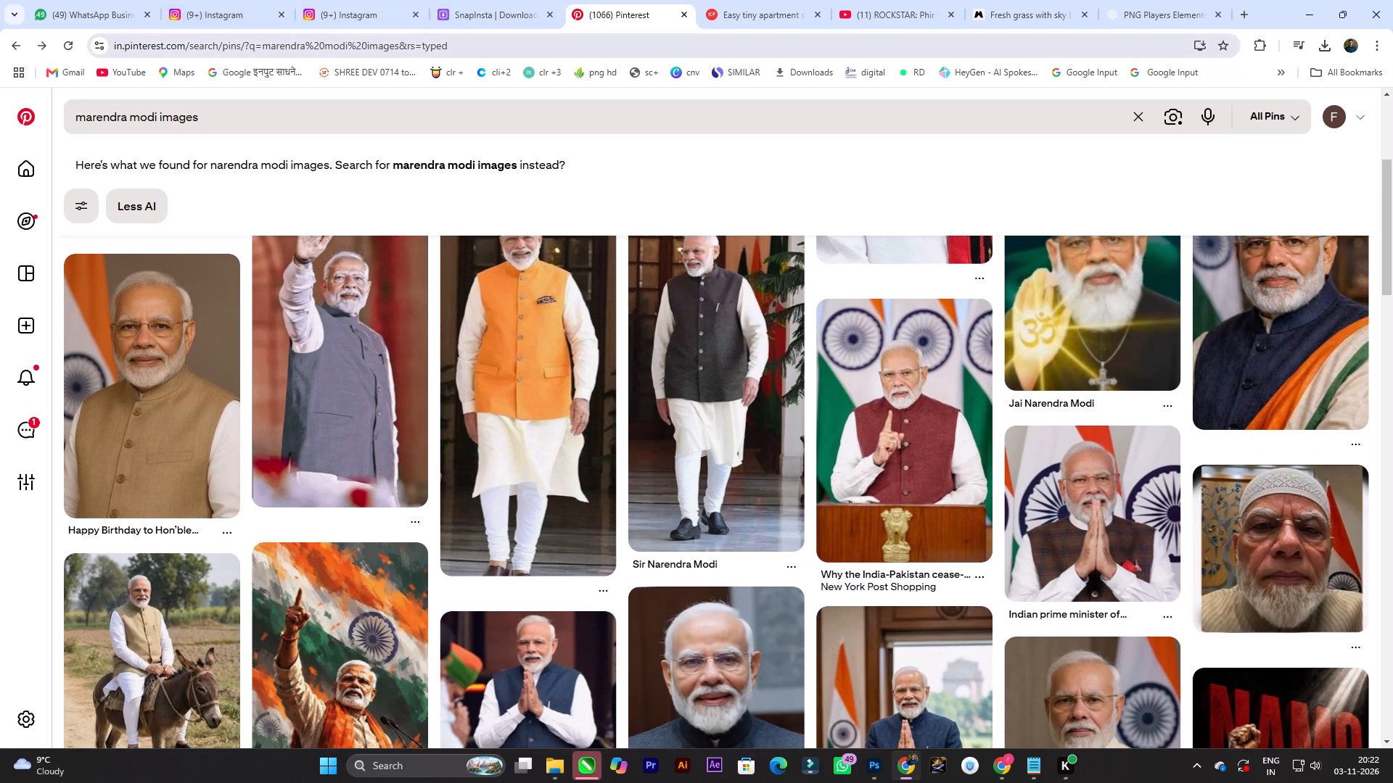
Compare the Lens visual matches for the Instagram portrait with the Modi portraits in the Pinterest results.
click(369, 1)
click(231, 0)
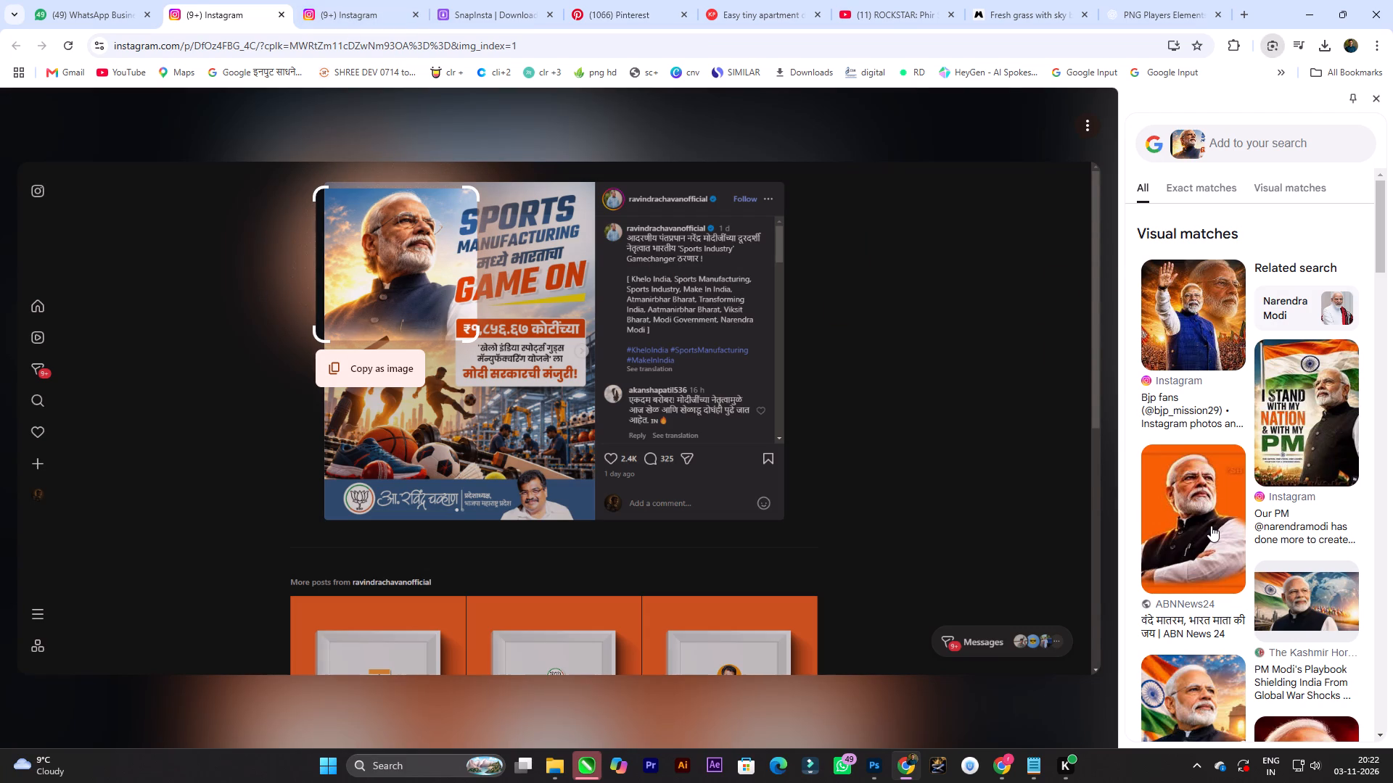
scroll(1211, 526, down, 2)
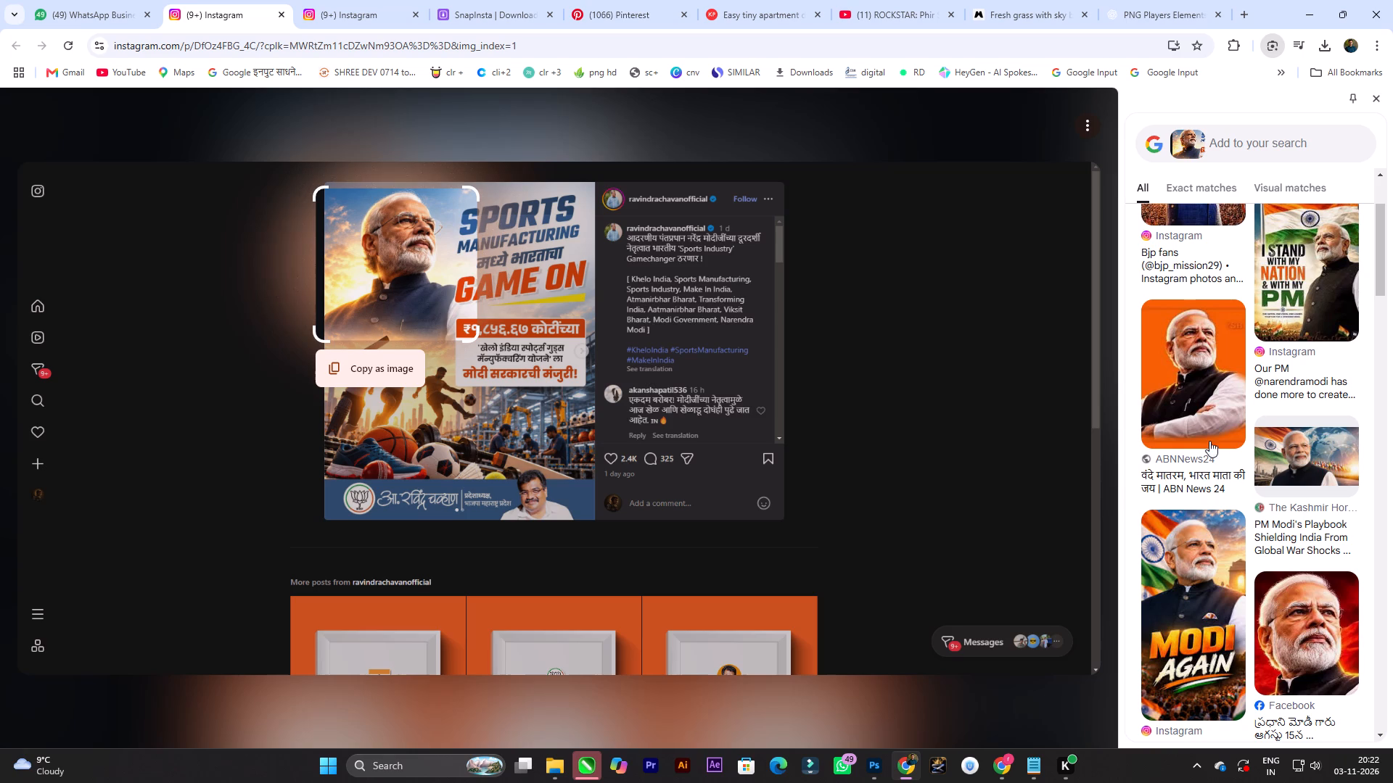
click(615, 0)
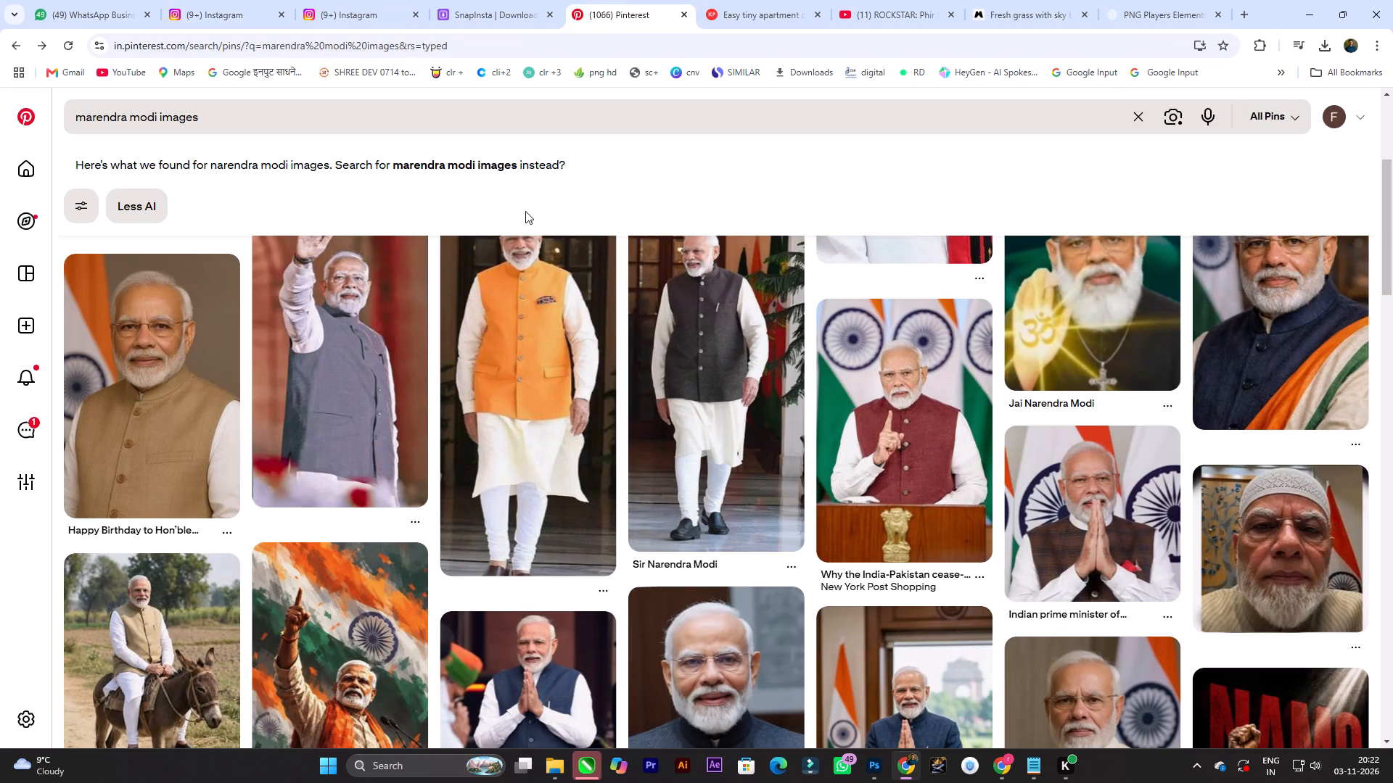
scroll(539, 427, up, 9)
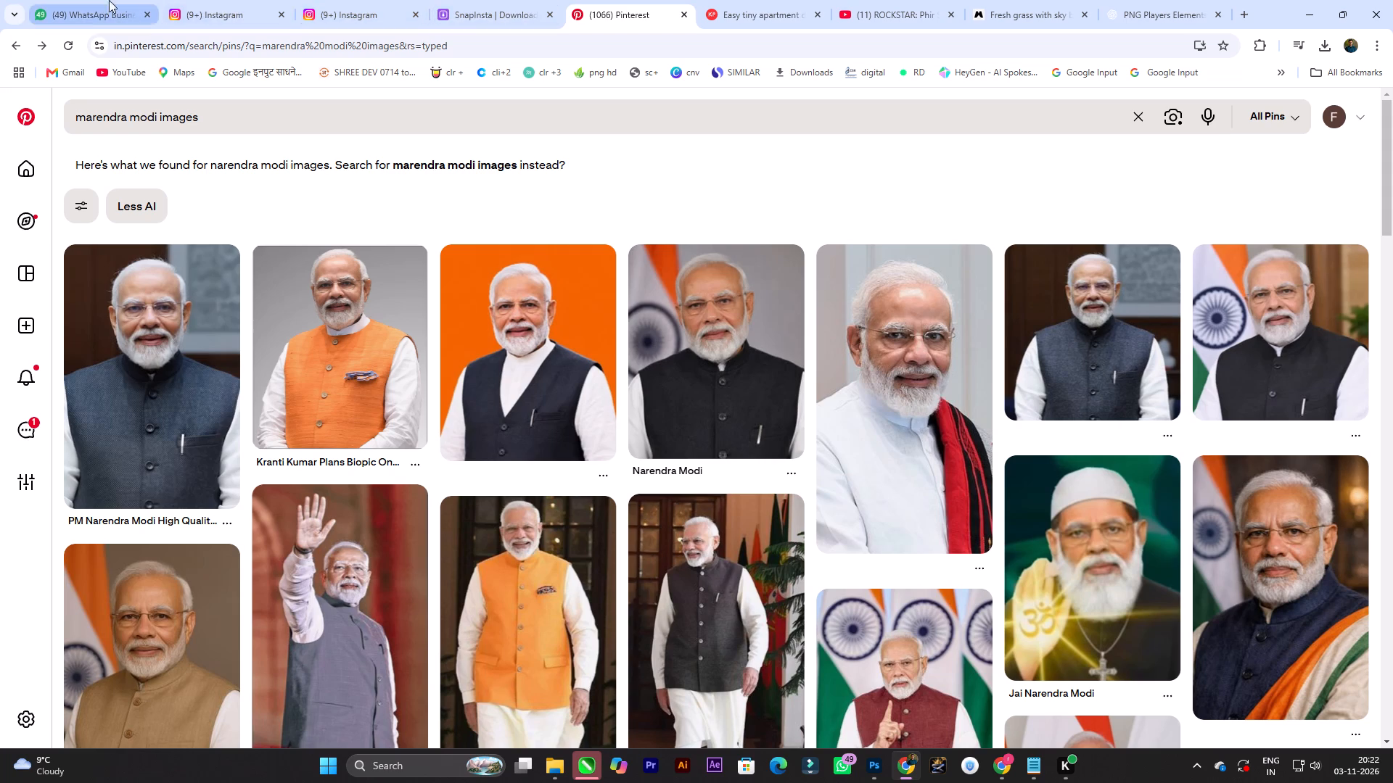
Examine the Lens visual matches for a Modi portrait resembling the one in the reference post, and close the Lens search.
click(239, 0)
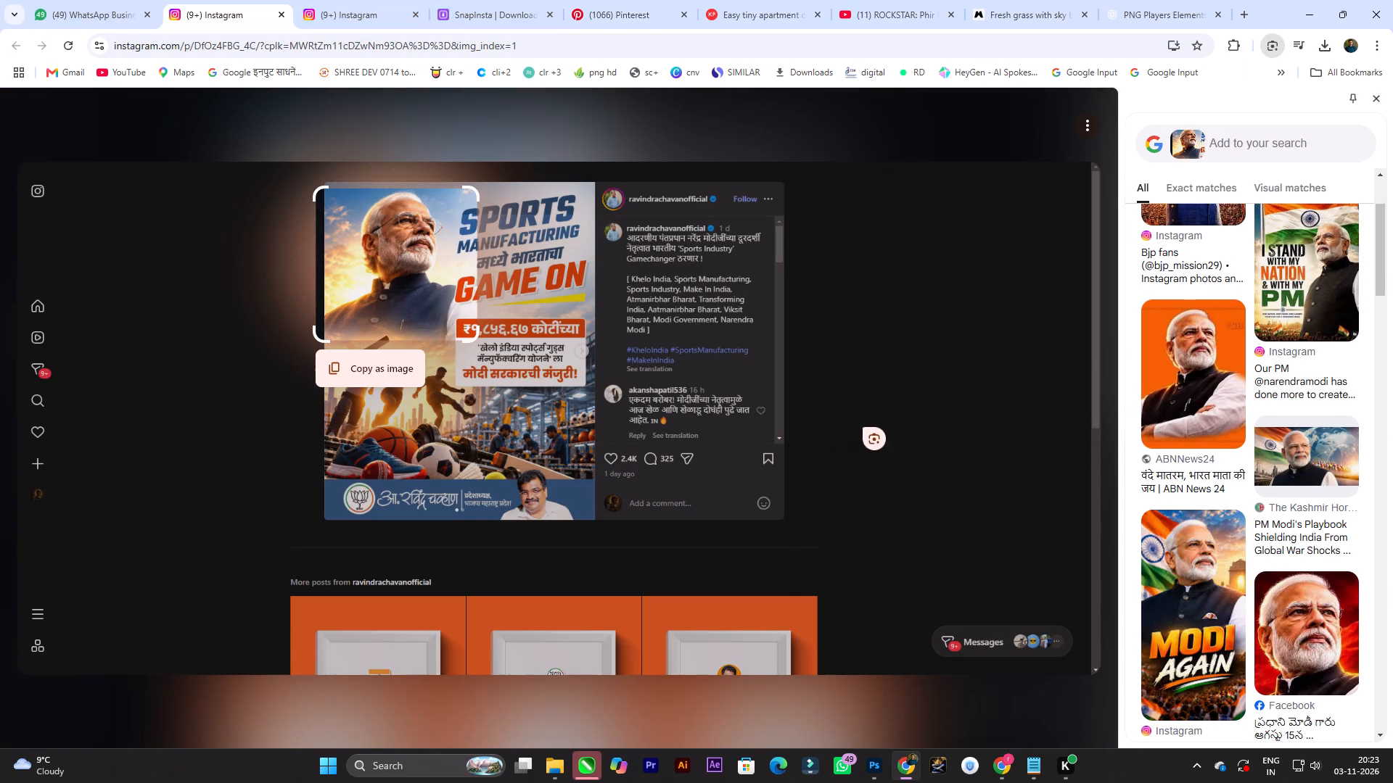
scroll(1183, 390, down, 1)
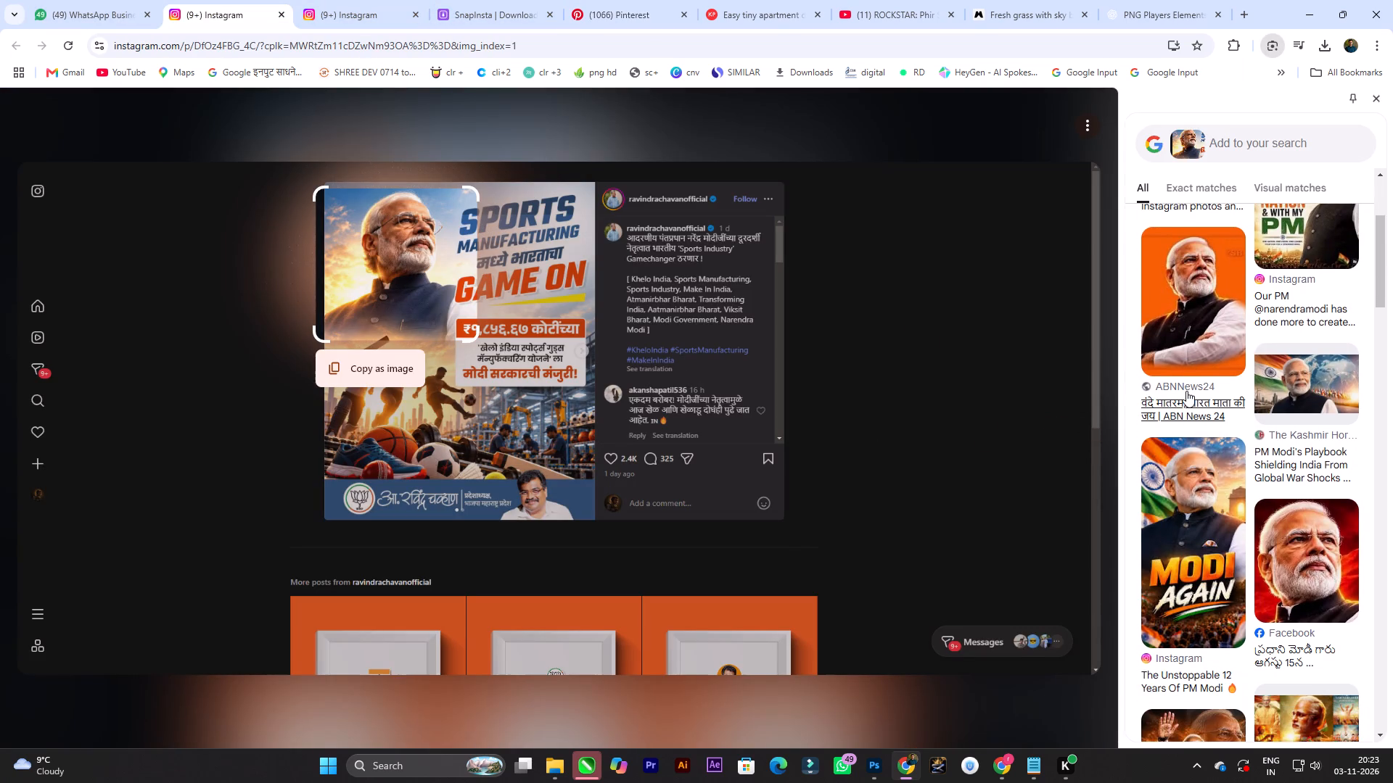
scroll(1195, 385, down, 1)
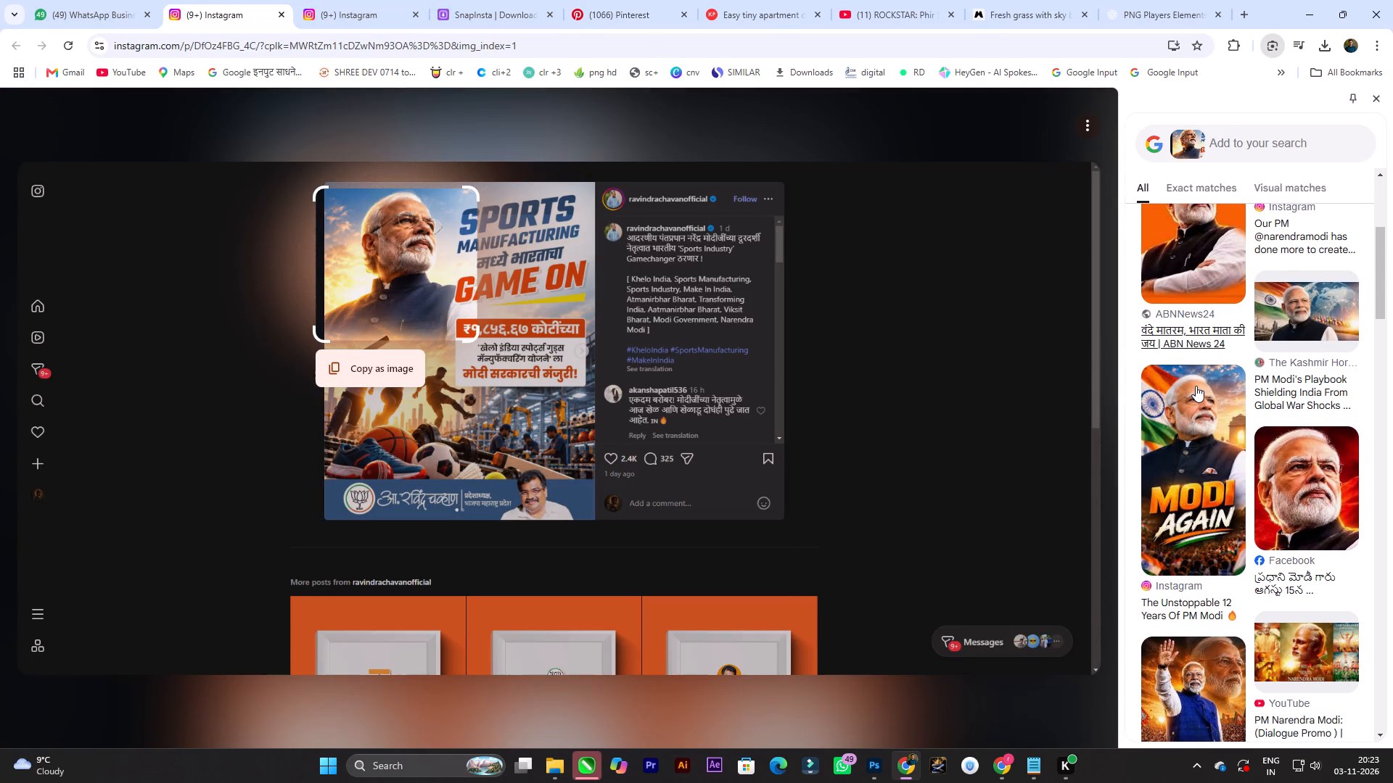
scroll(1196, 386, down, 2)
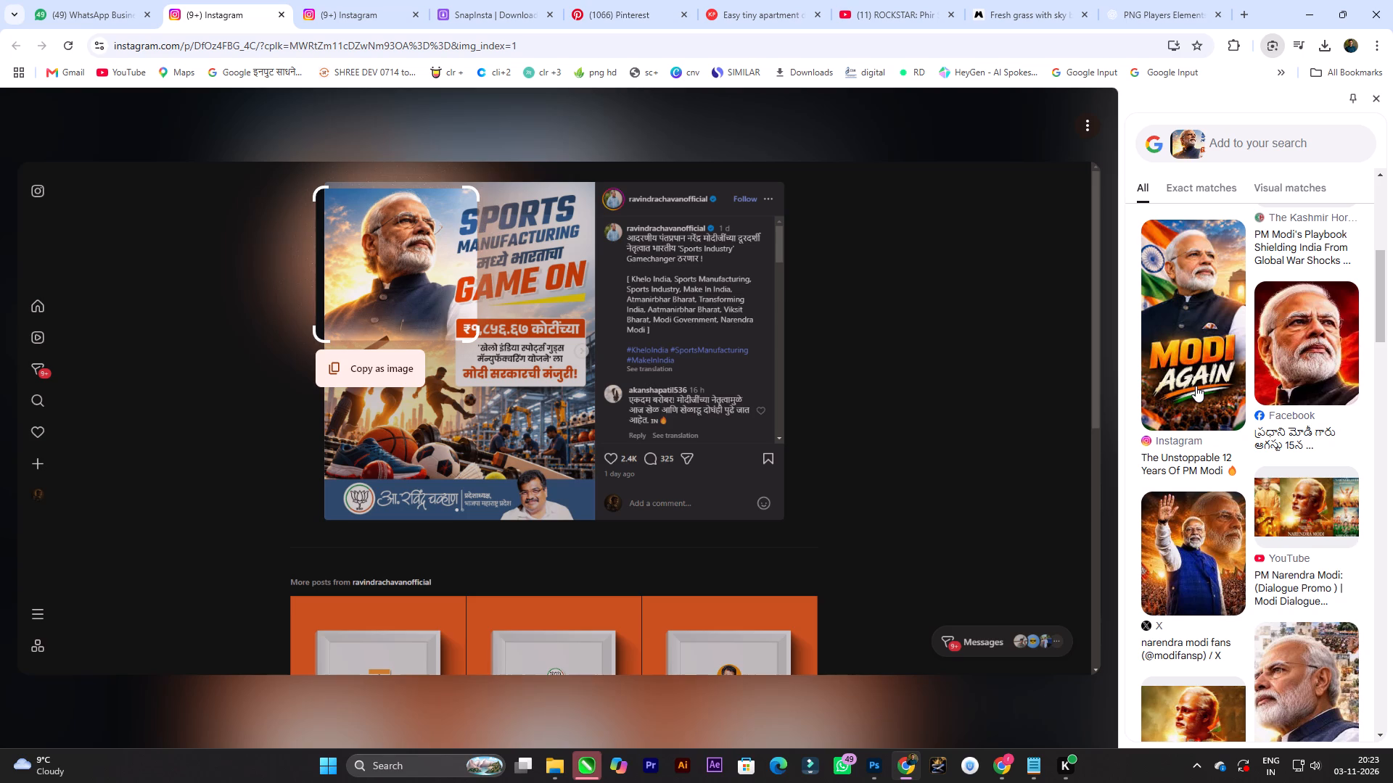
scroll(1196, 386, down, 1)
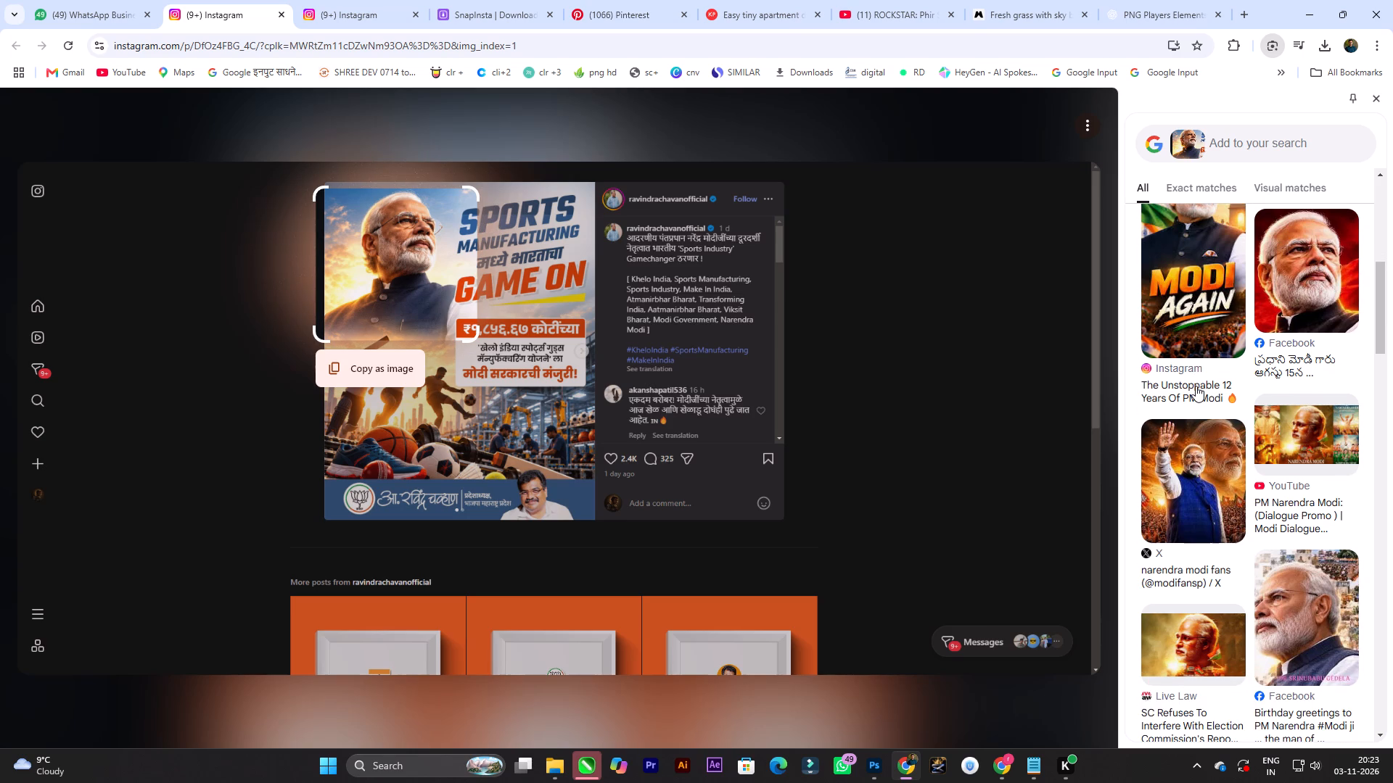
scroll(1196, 386, up, 10)
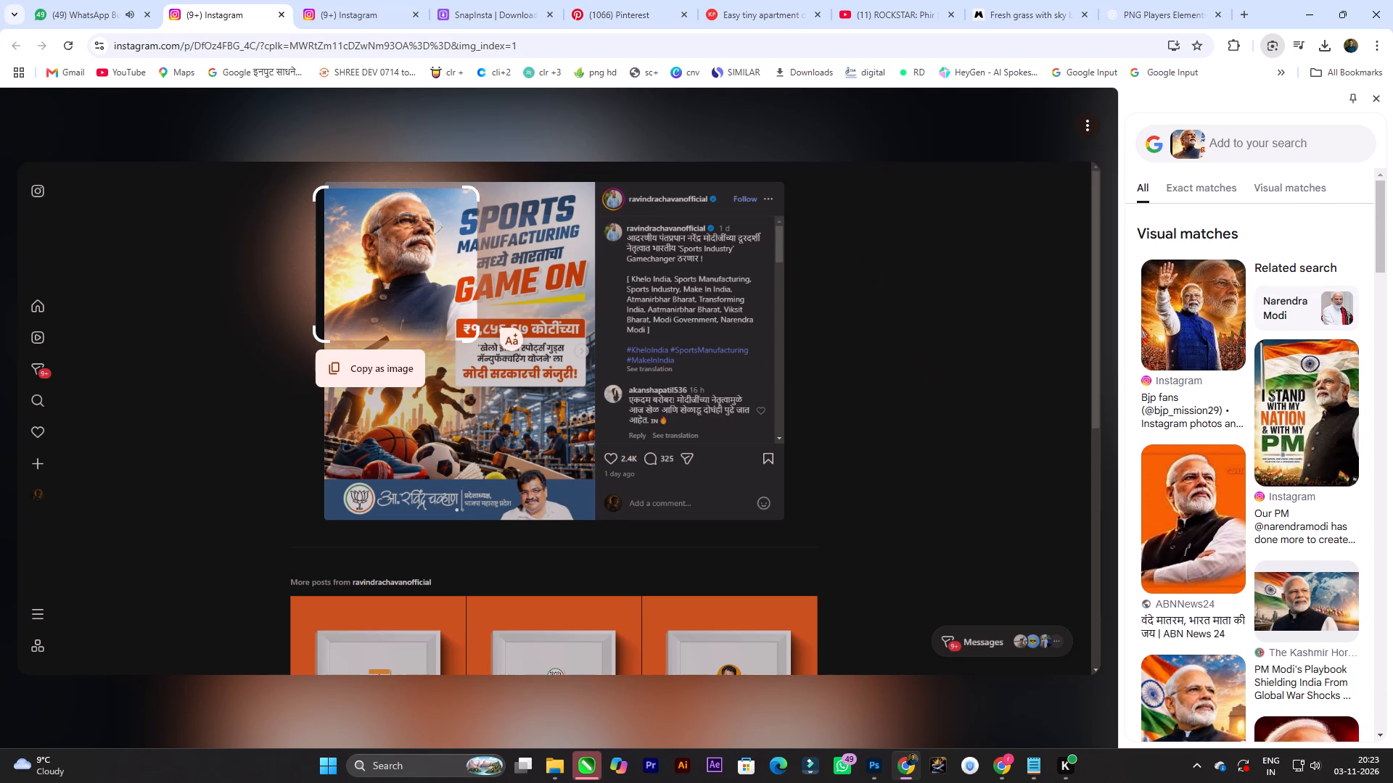
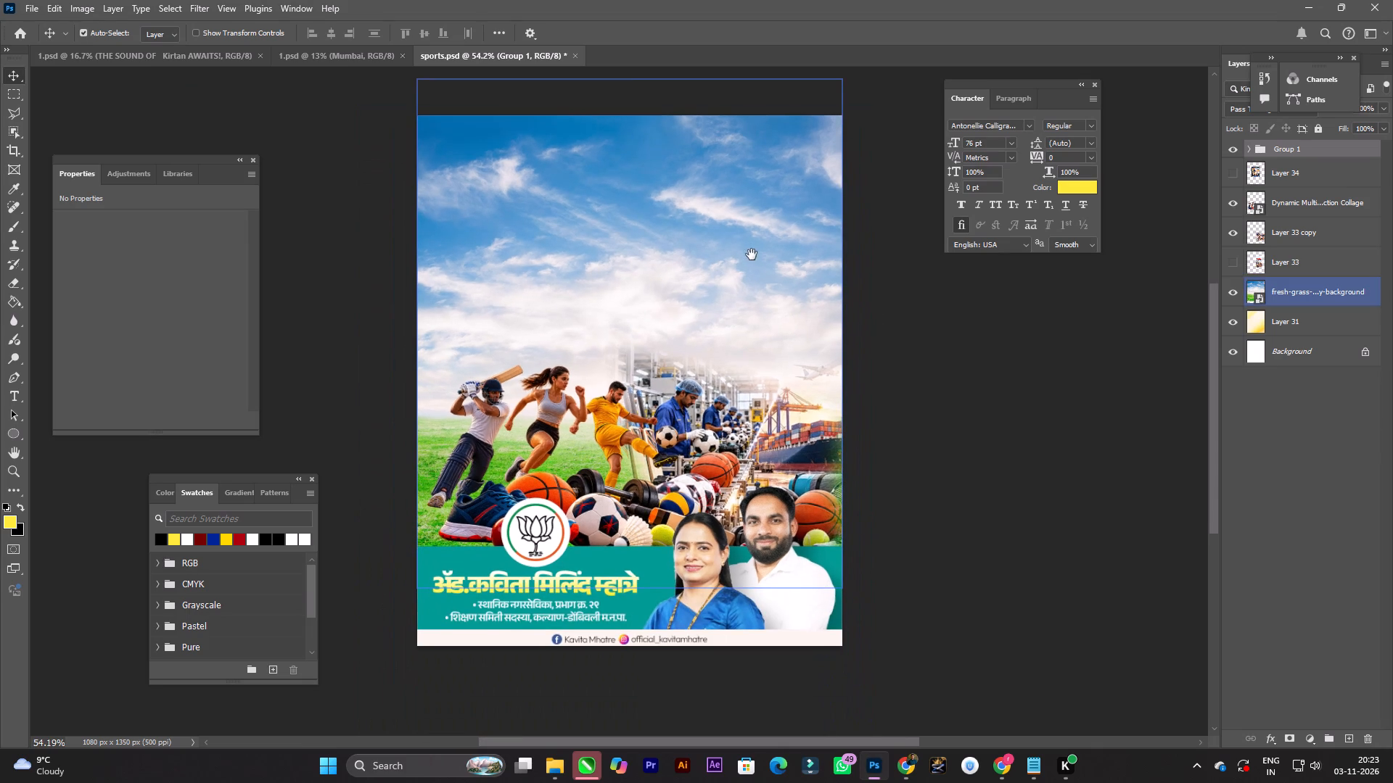
Save the sports.psd poster document.
drag(752, 254, 750, 273)
alt+scroll(660, 293, up, 1)
key(alt+space)
drag(678, 298, 694, 299)
alt+scroll(715, 306, down, 1)
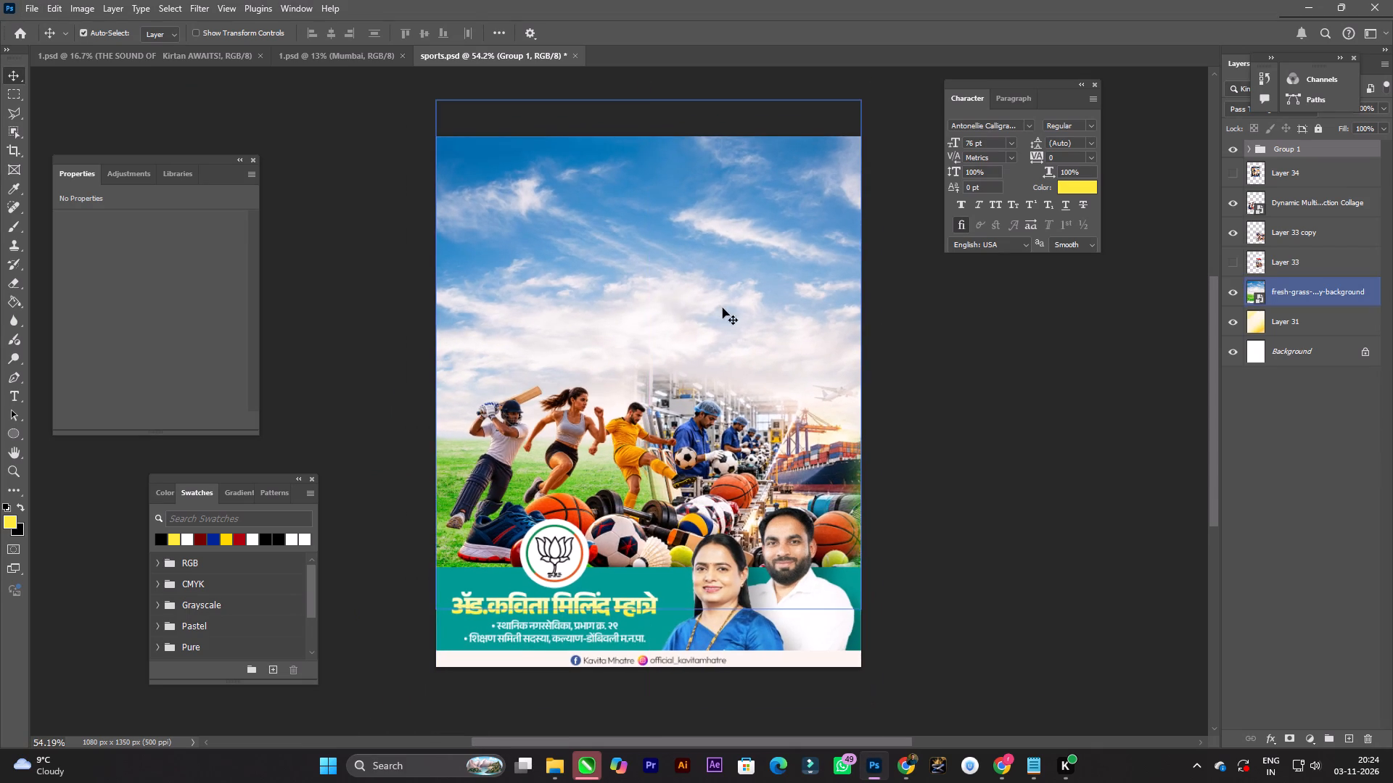
key(ctrl+s)
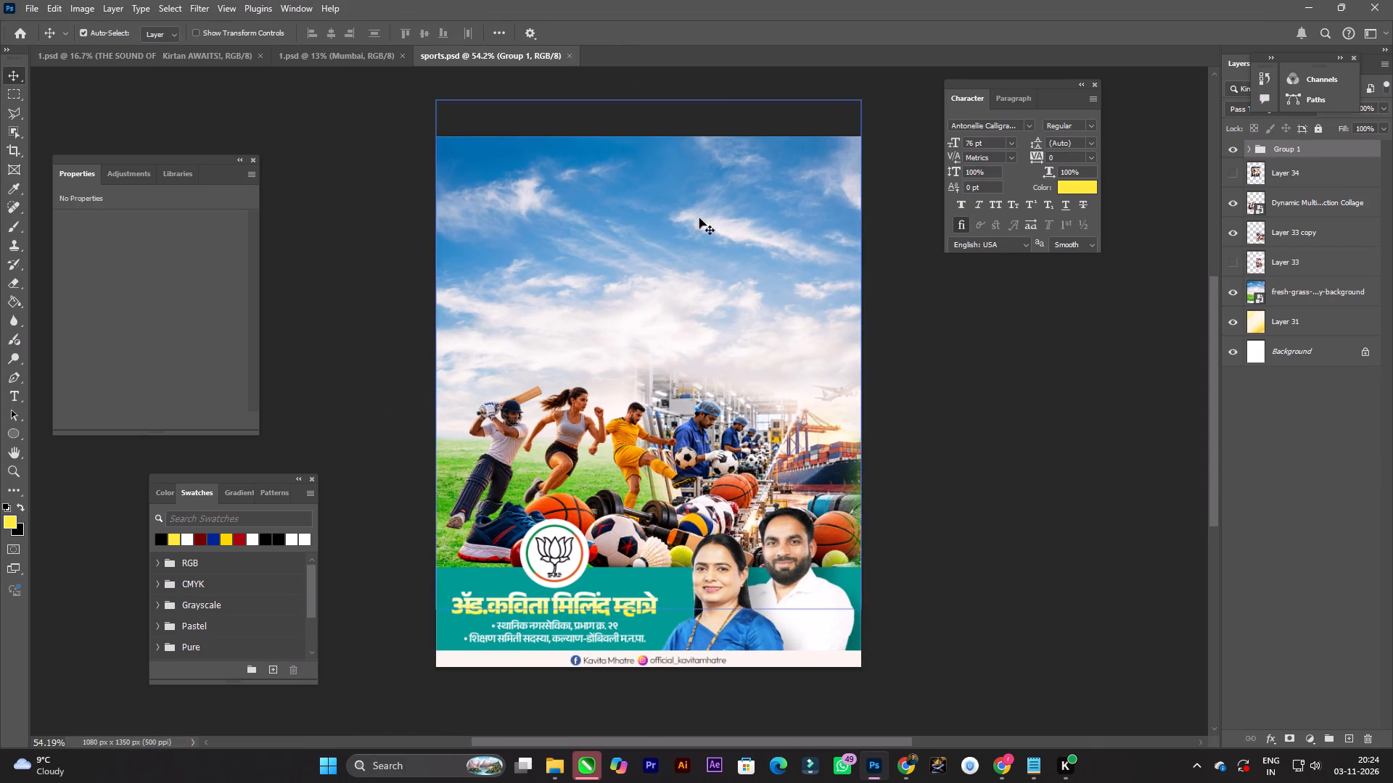
Show the reference poster on Layer 34 and examine its headline and layout up close.
click(1238, 177)
alt+scroll(628, 307, up, 2)
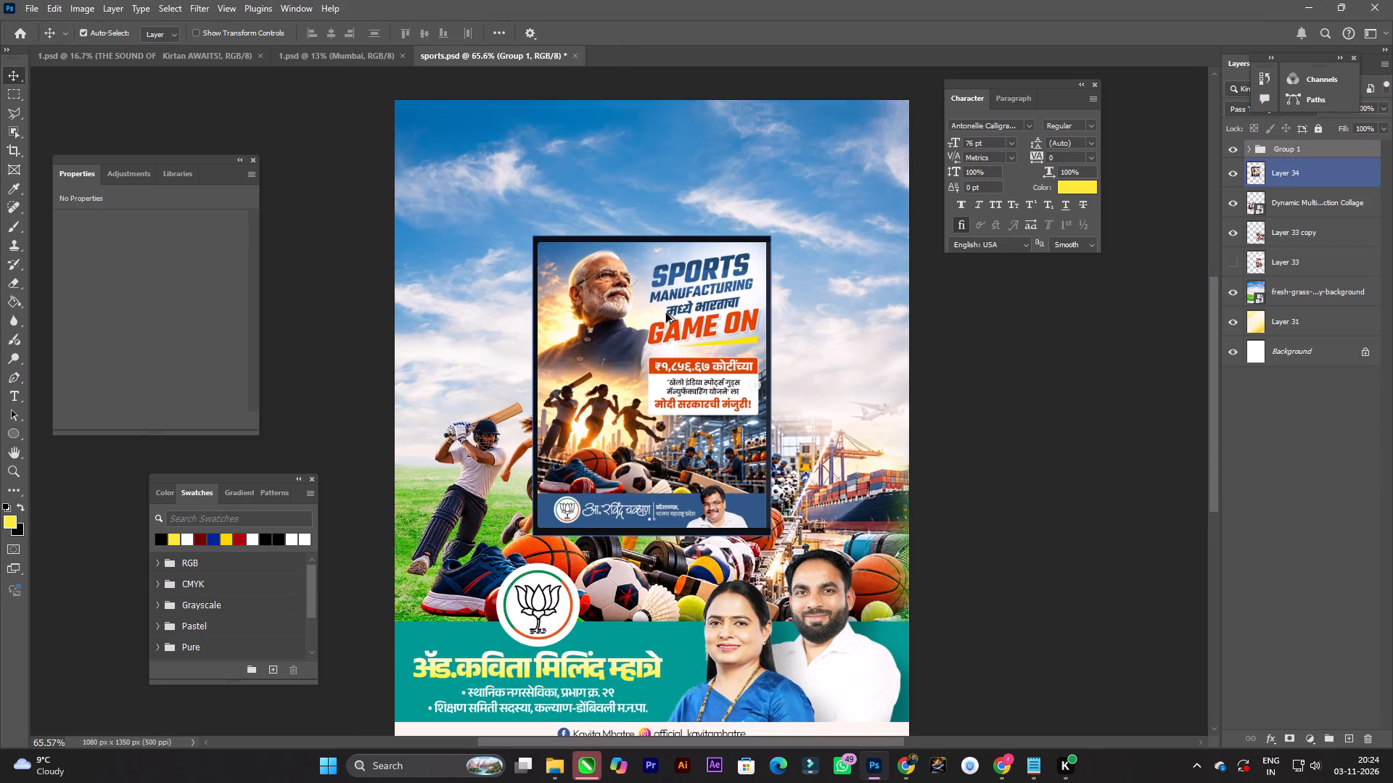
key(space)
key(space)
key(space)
drag(715, 295, 704, 341)
alt+scroll(686, 328, up, 3)
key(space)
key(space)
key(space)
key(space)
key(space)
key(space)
drag(699, 314, 693, 315)
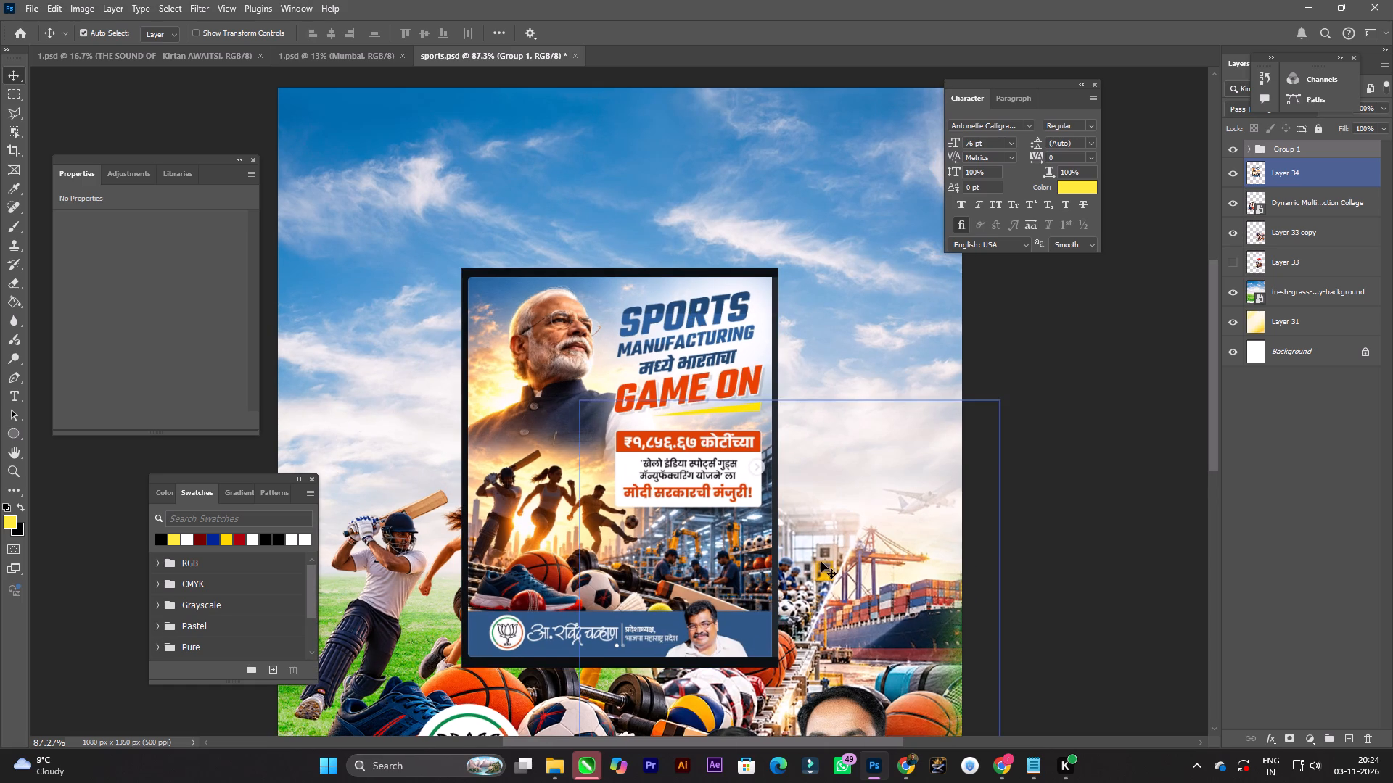
Switch to Chrome and use Google Lens on the Instagram post to copy the headline "SPORTS MANUFACTURING मध्ये भारताचा GAME ON".
click(900, 763)
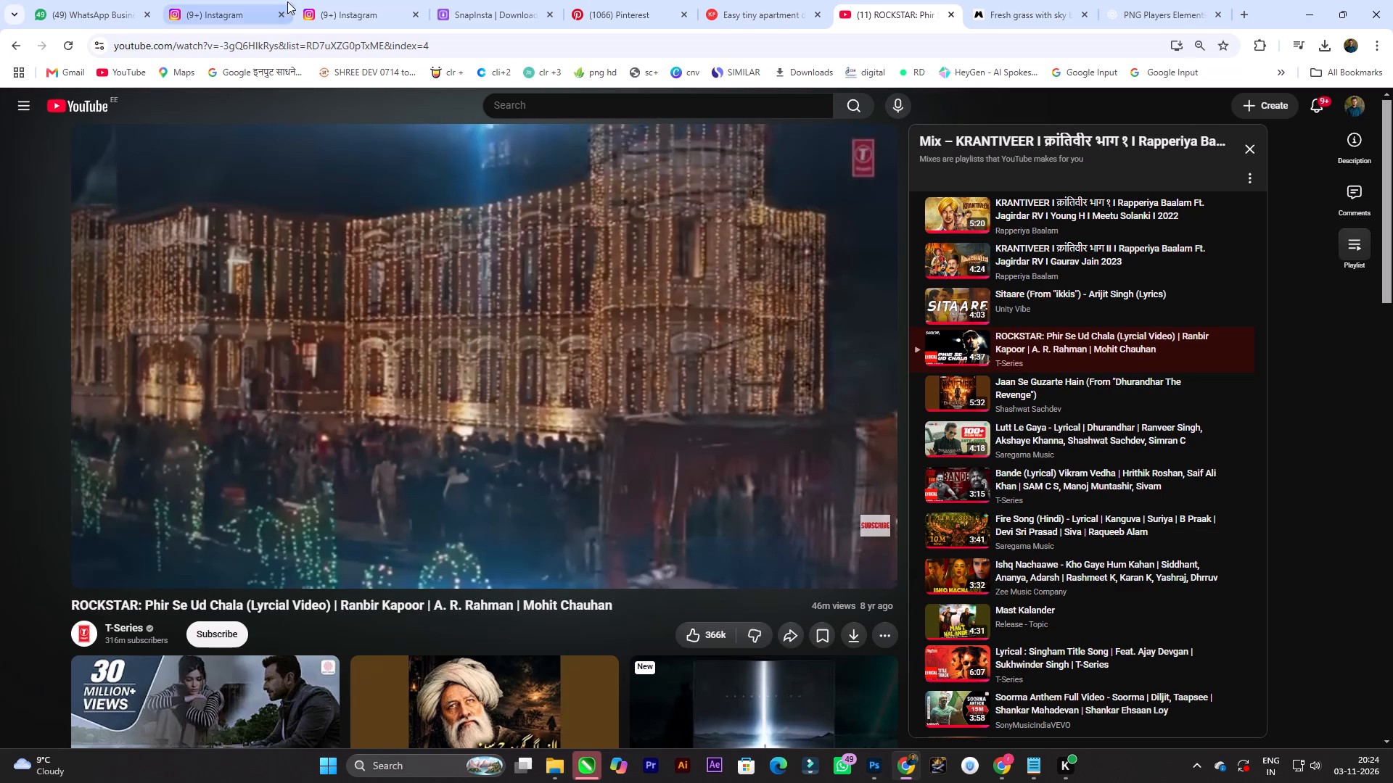
click(219, 0)
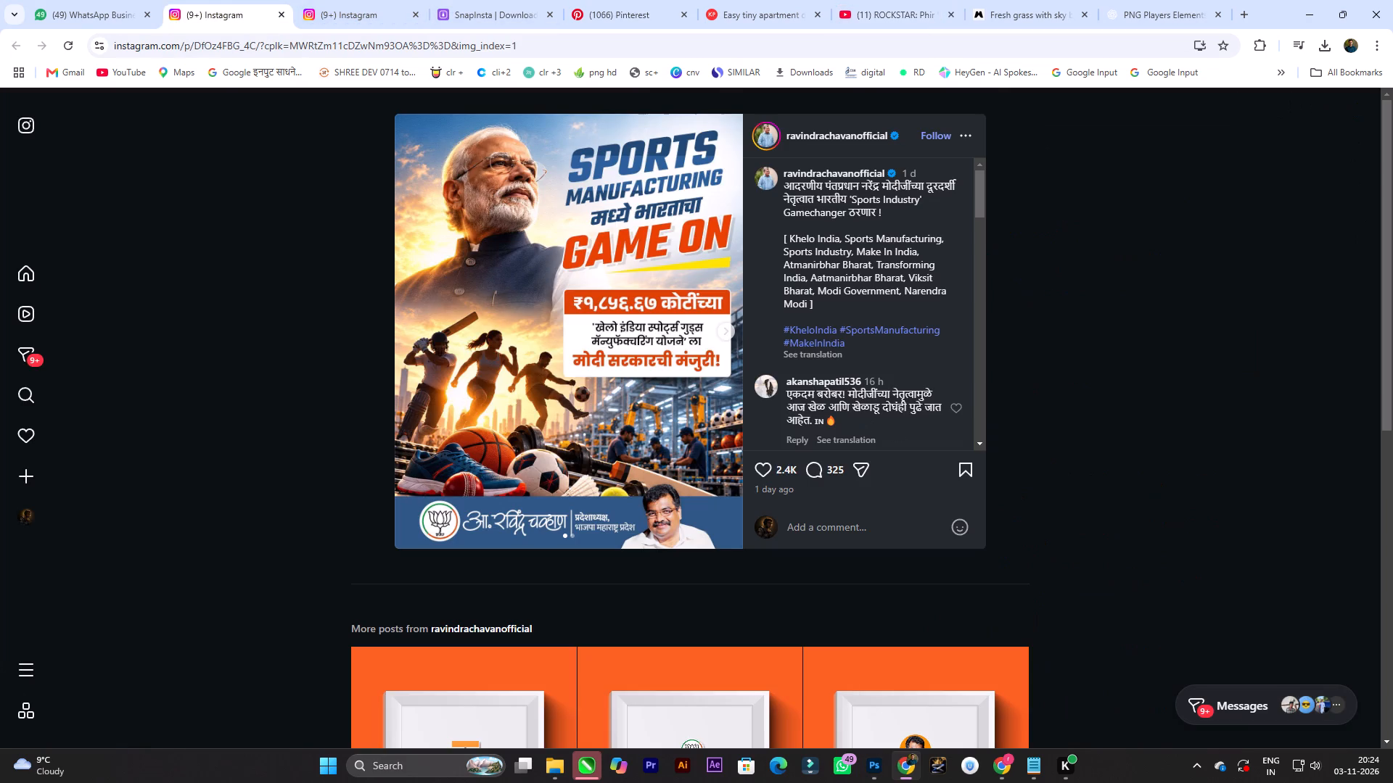
right_click(337, 151)
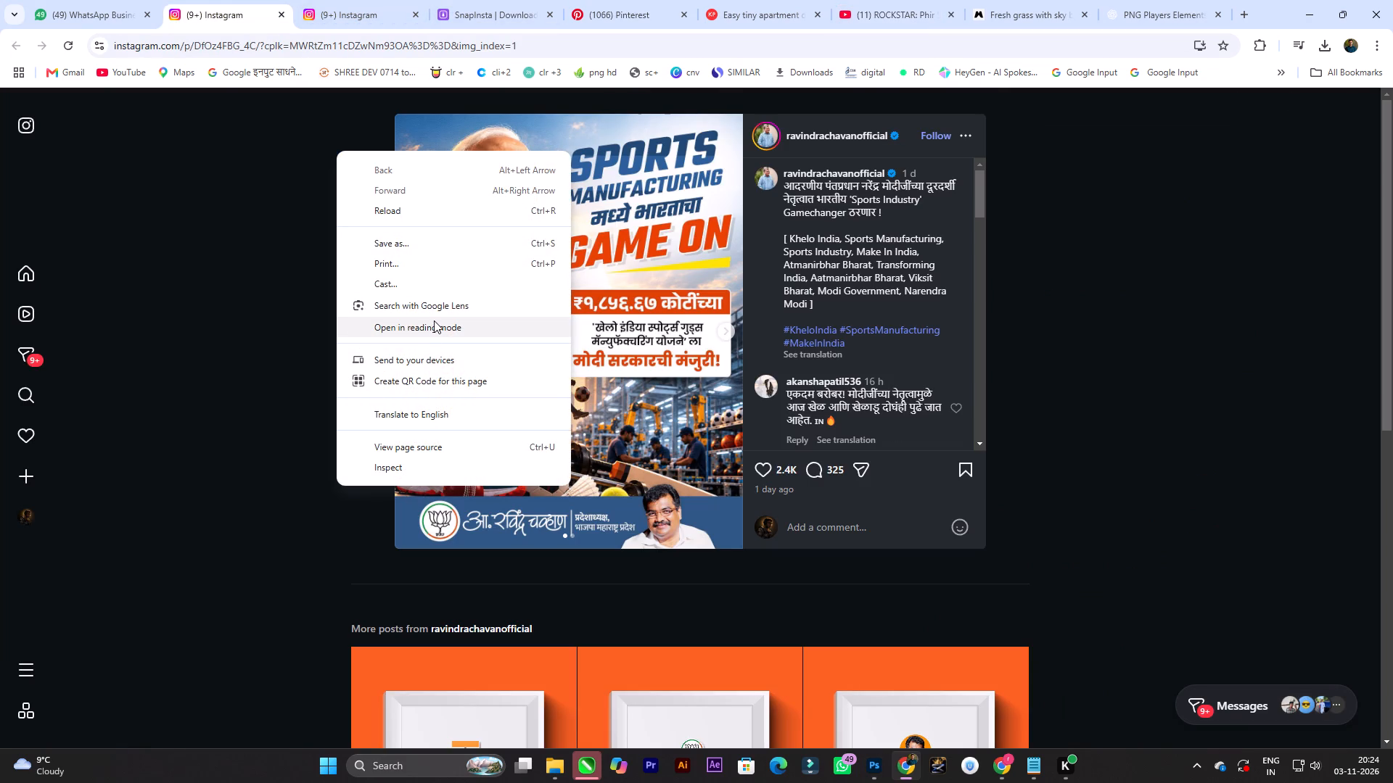
click(450, 312)
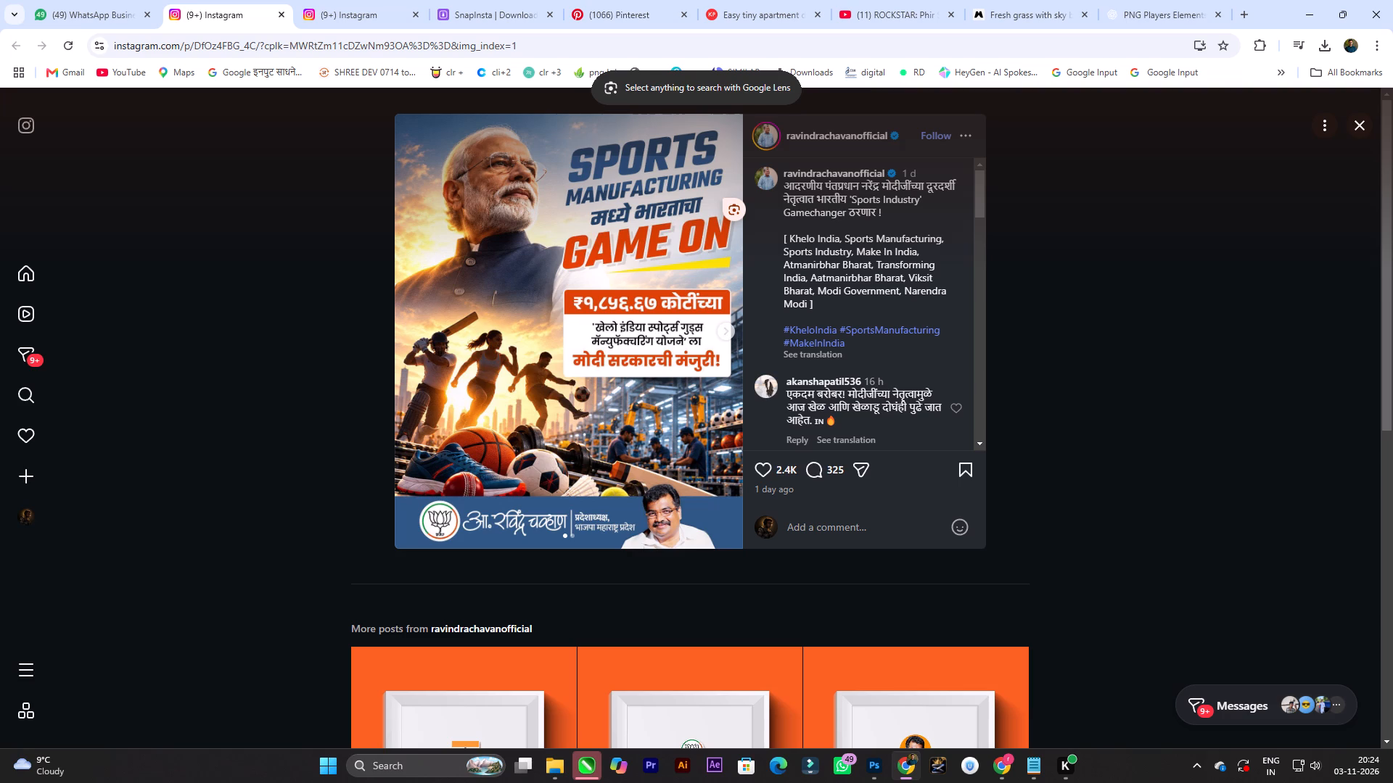
click(583, 159)
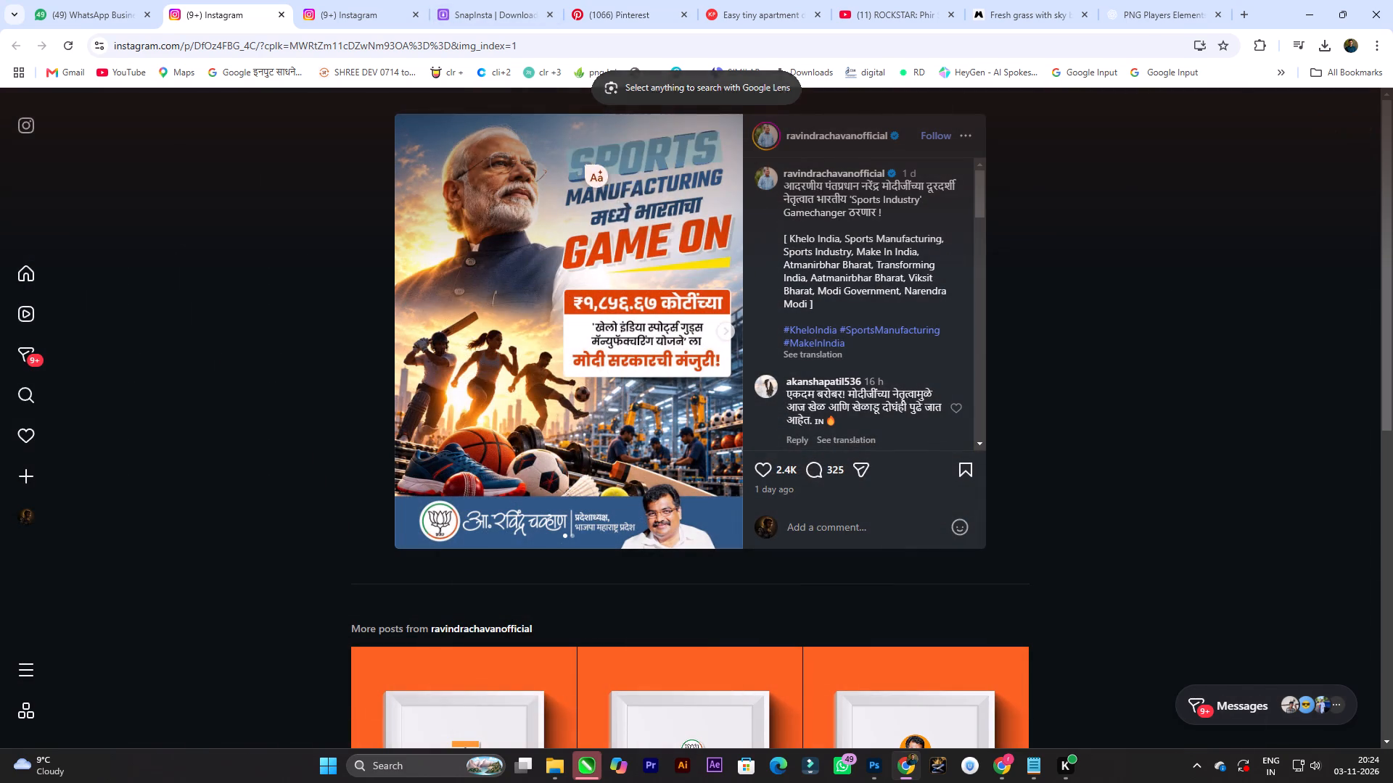
drag(580, 159, 541, 225)
drag(463, 217, 469, 218)
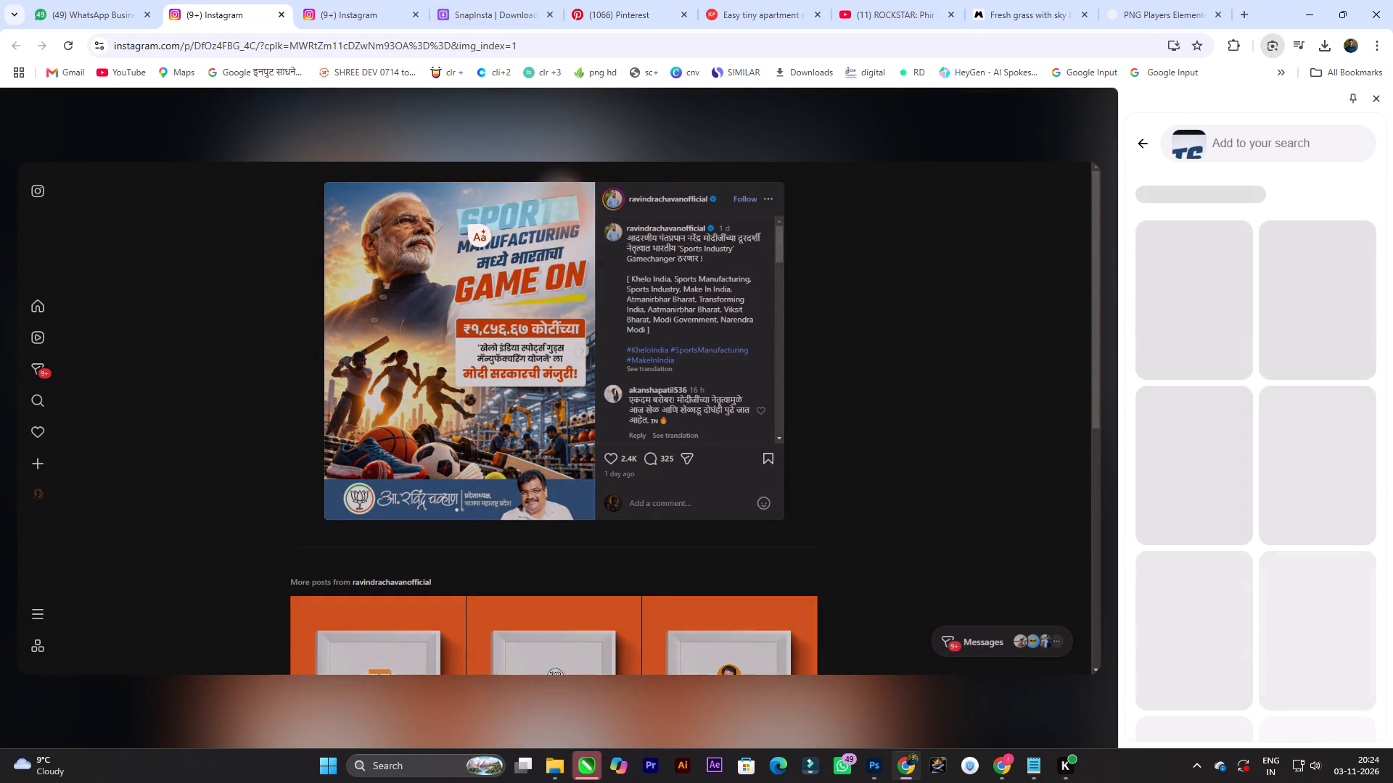
drag(469, 218, 570, 280)
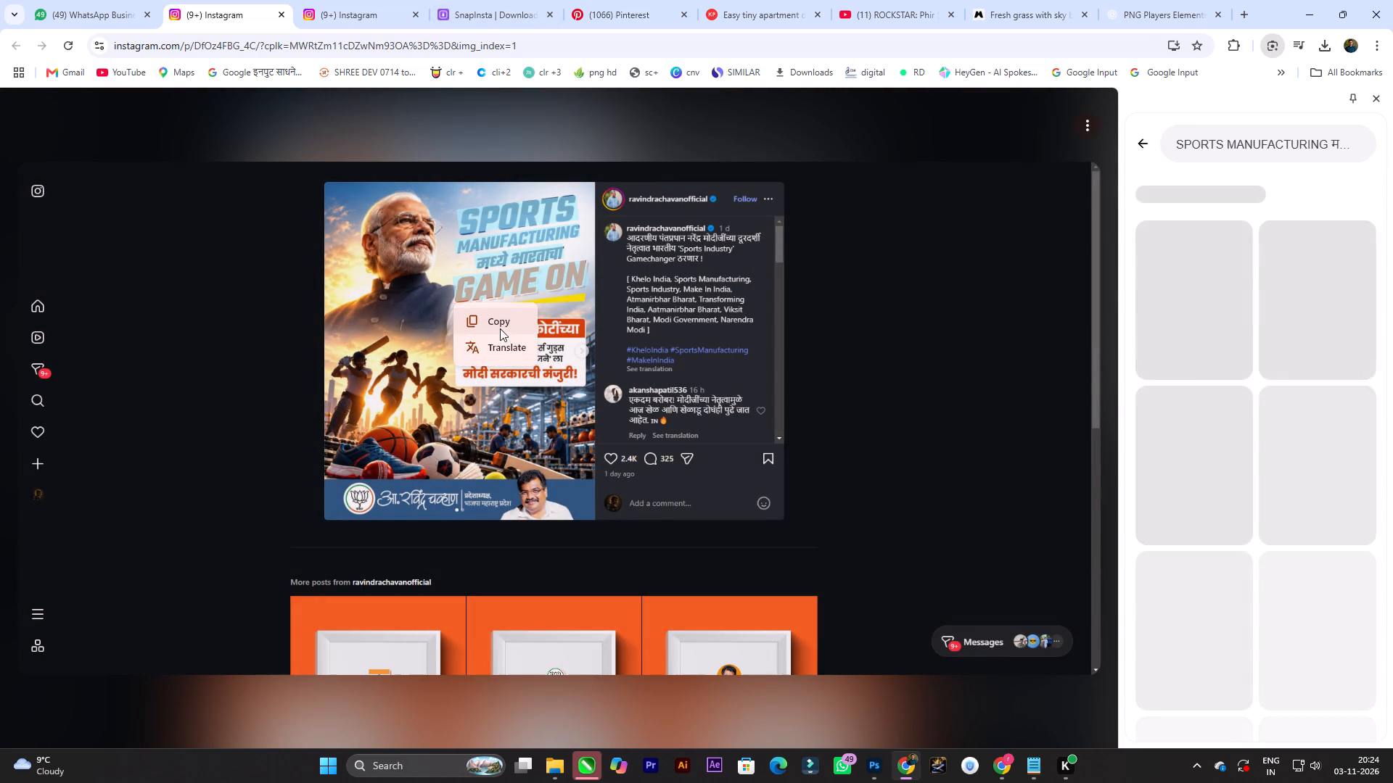
click(484, 318)
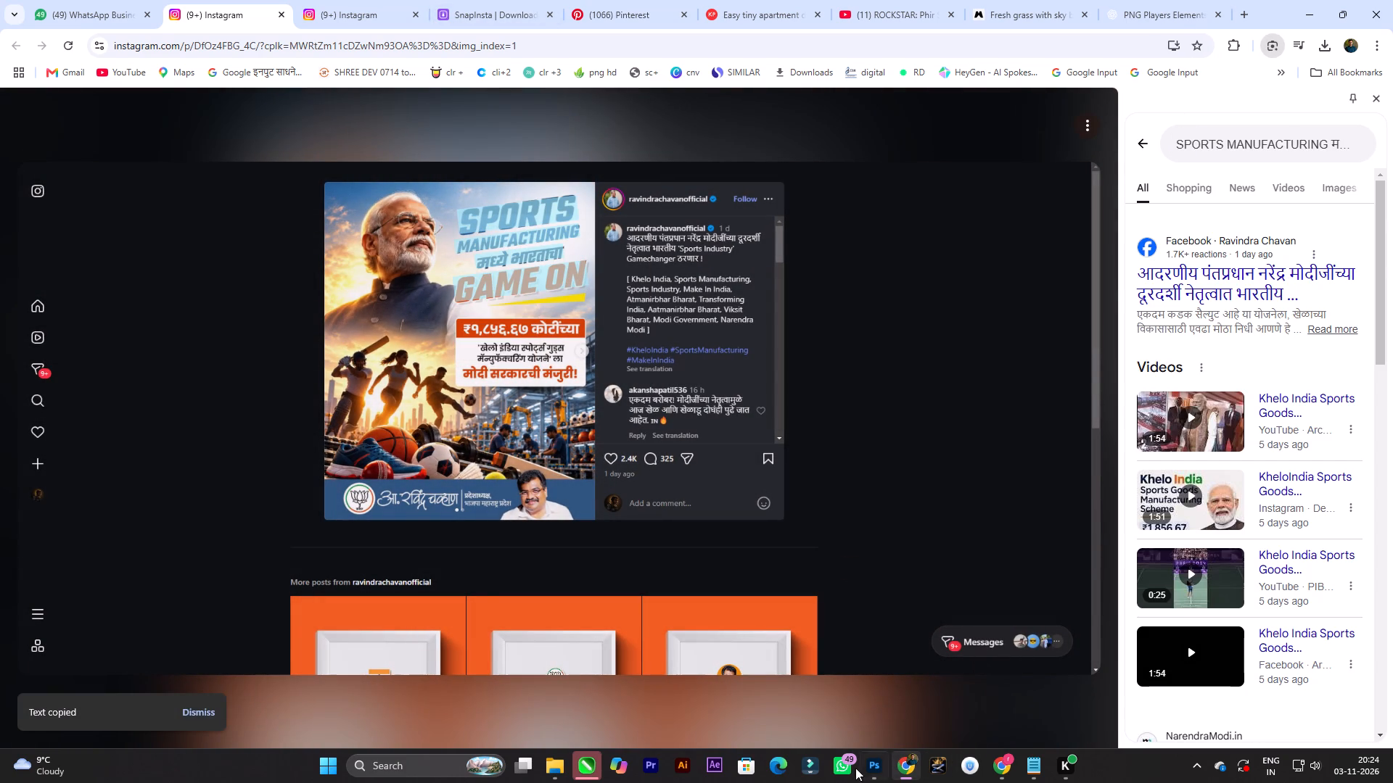
Back in Photoshop, move the reference poster on Layer 34 to about X 164 px, Y 403 px, and scale it down slightly.
click(869, 768)
alt+scroll(728, 362, up, 2)
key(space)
drag(728, 360, 763, 332)
alt+scroll(763, 333, down, 7)
drag(739, 364, 690, 410)
key(ctrl+t)
alt+drag(745, 331, 734, 331)
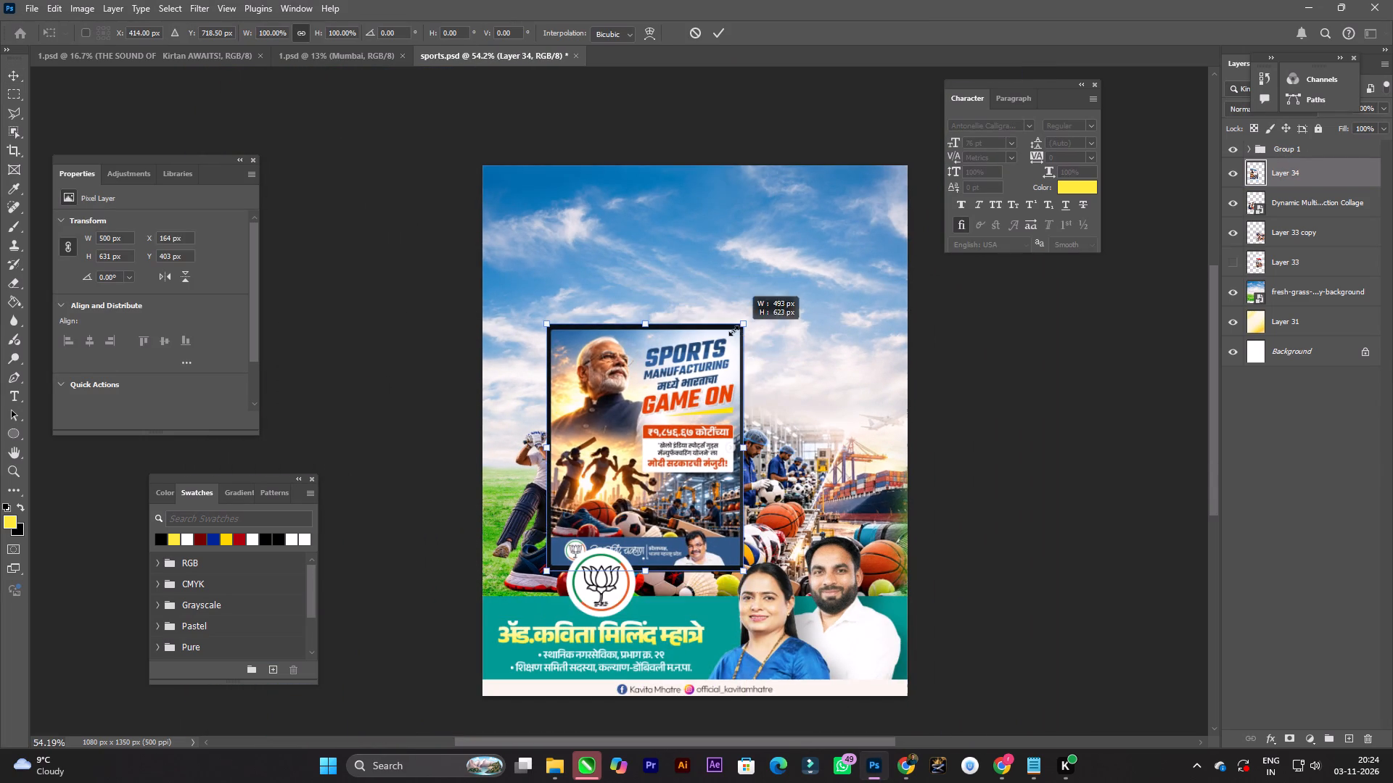
alt+drag(734, 331, 722, 332)
double_click(668, 383)
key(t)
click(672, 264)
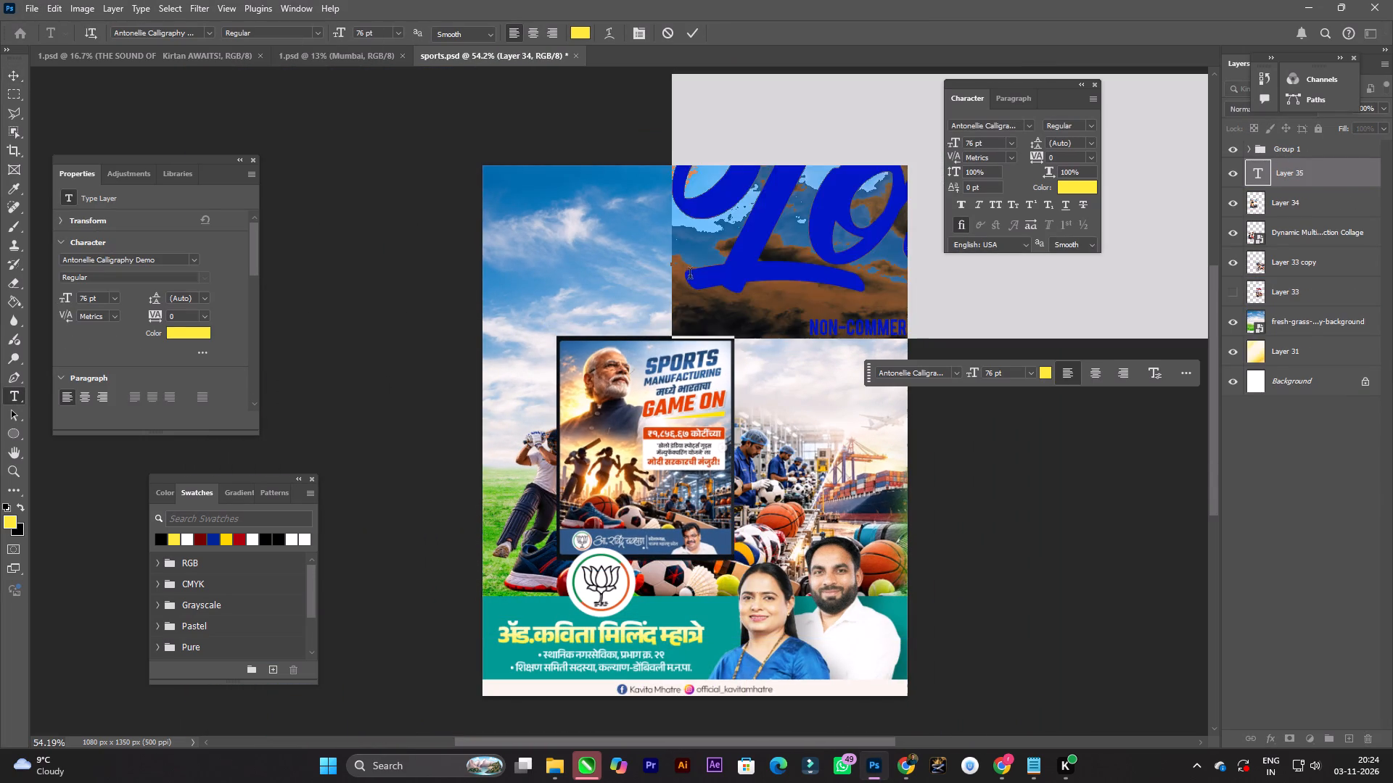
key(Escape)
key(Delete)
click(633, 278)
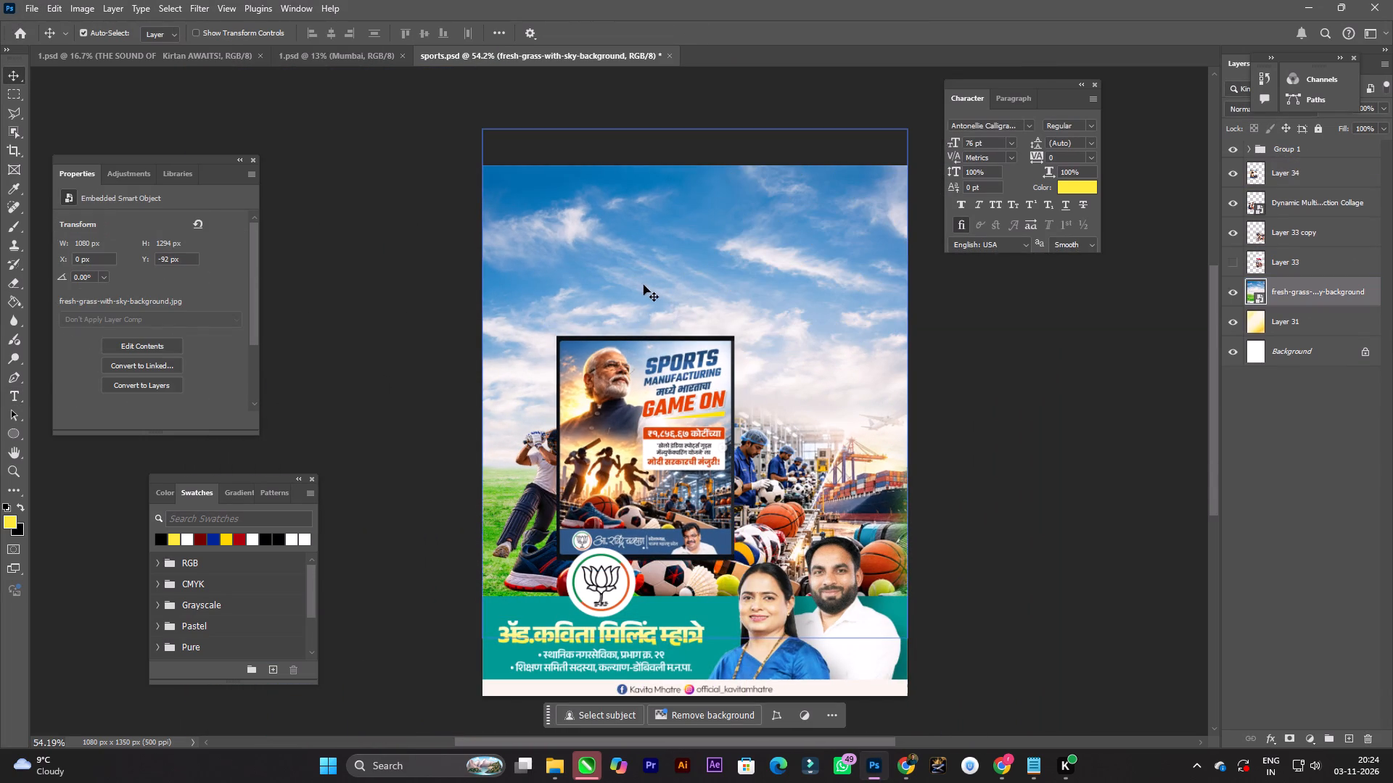
Add a 7 pt placeholder text layer reading "dsfsf" in the sky area, above Group 1.
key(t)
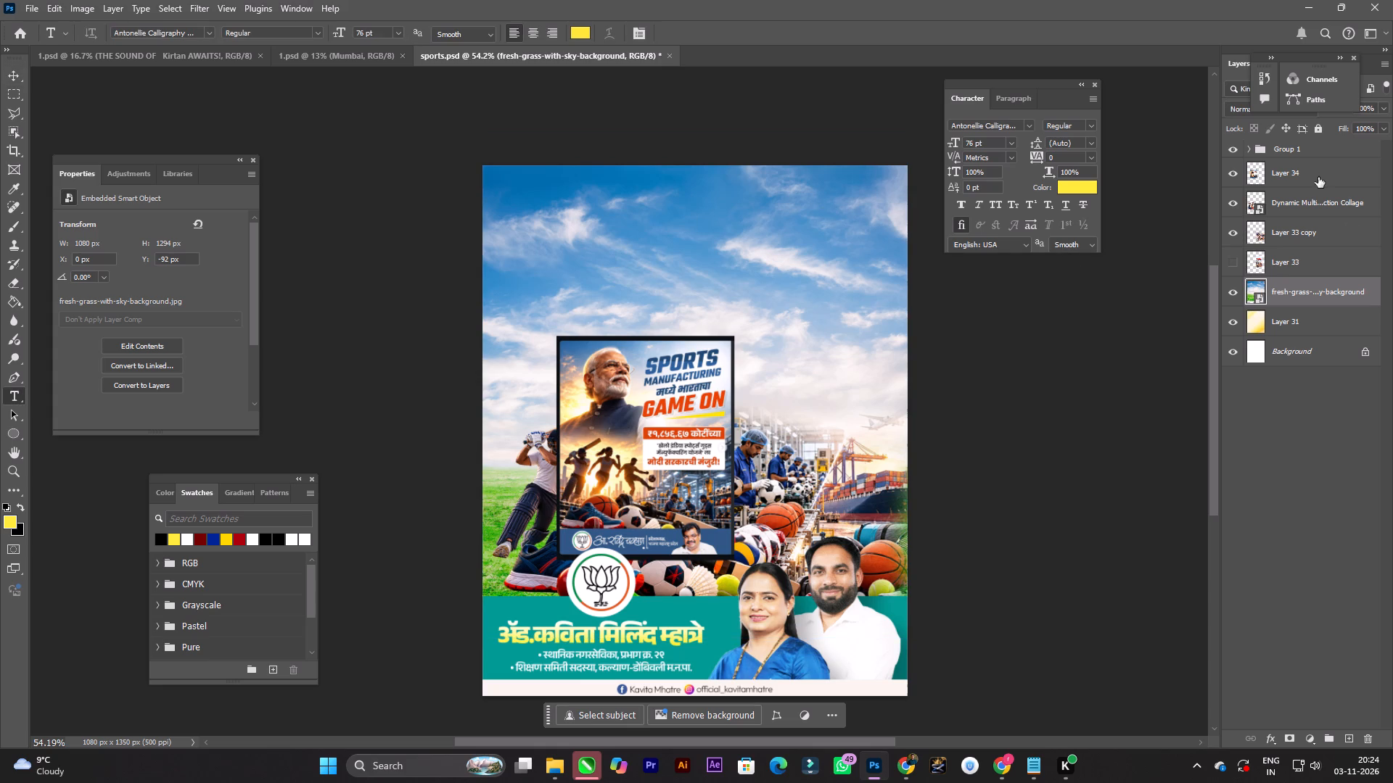
click(1299, 148)
click(620, 262)
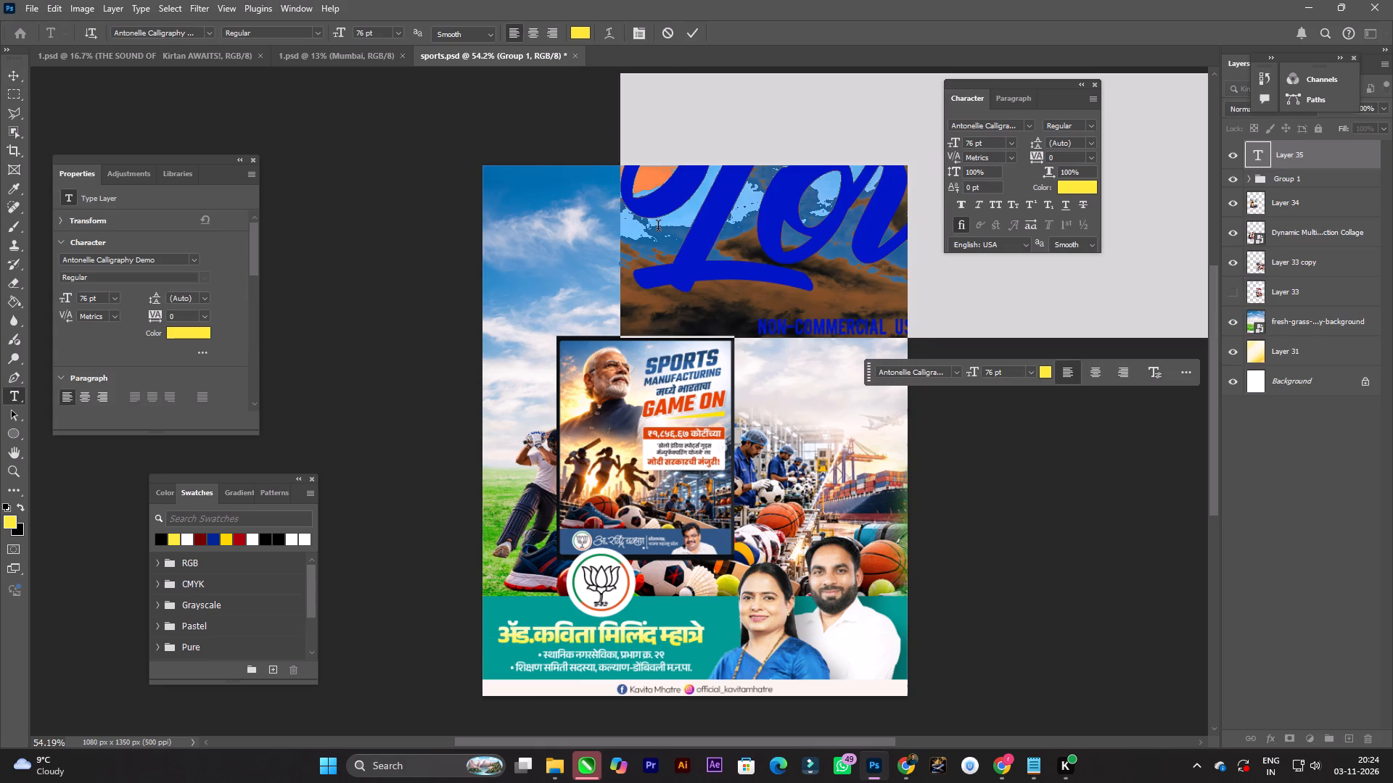
drag(339, 28, 289, 28)
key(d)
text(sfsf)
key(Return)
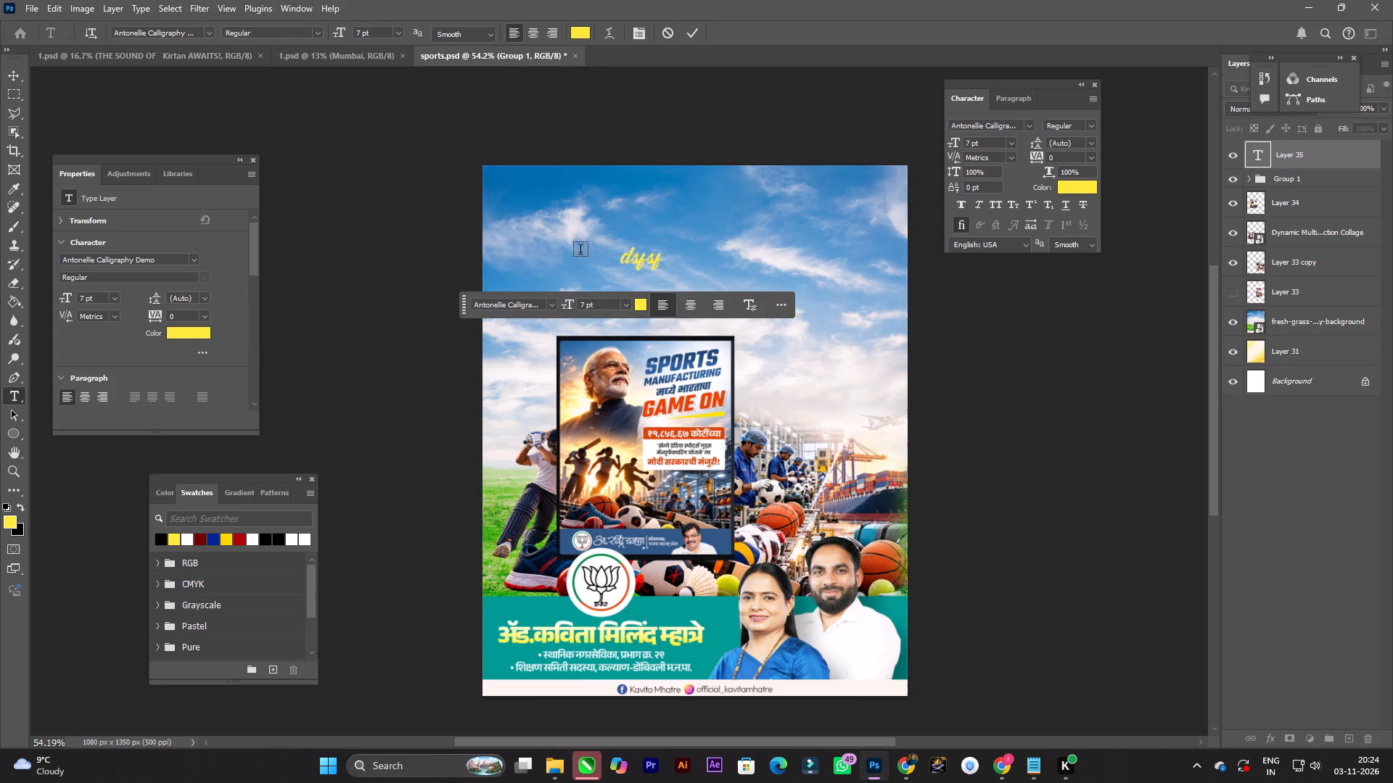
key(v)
Set the font of the "dsfsf" placeholder text to Khand Bold.
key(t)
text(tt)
click(644, 263)
key(ctrl+a)
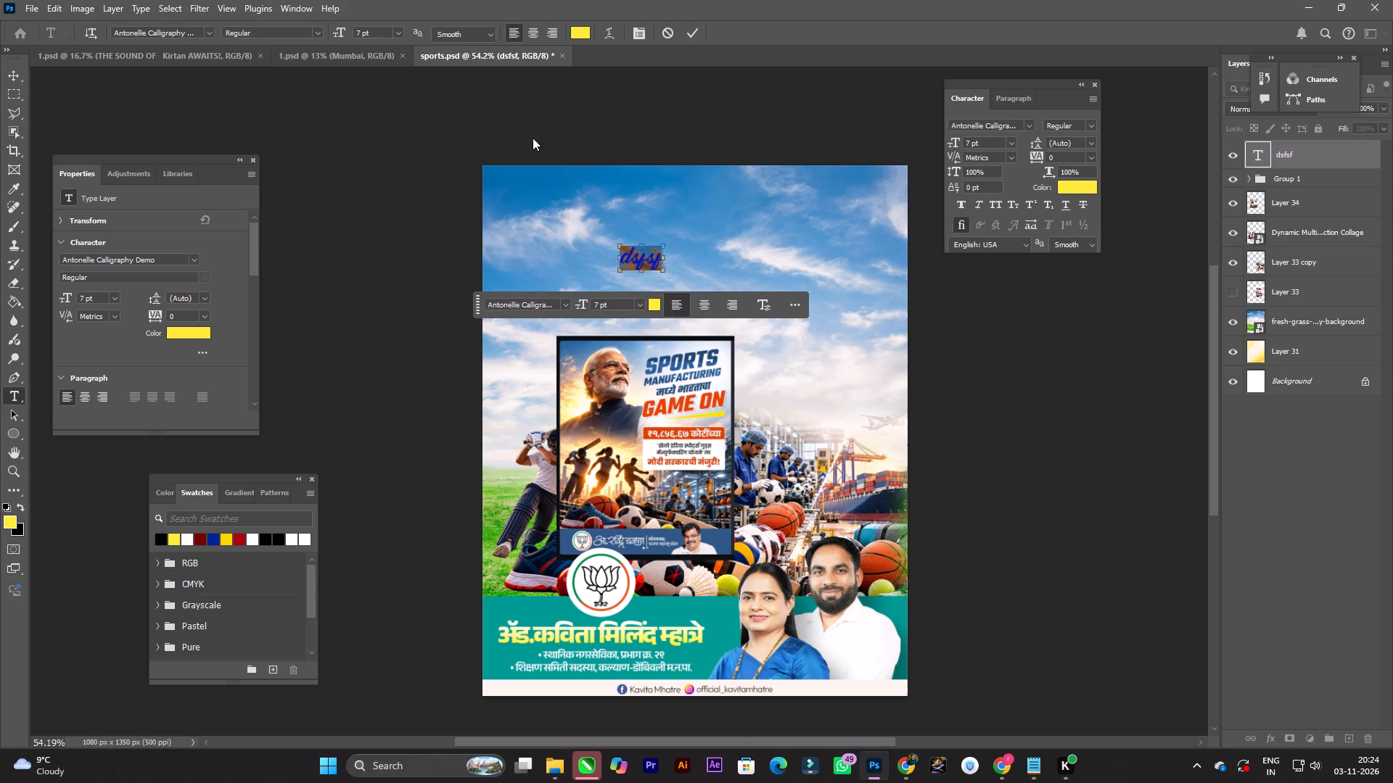
click(187, 28)
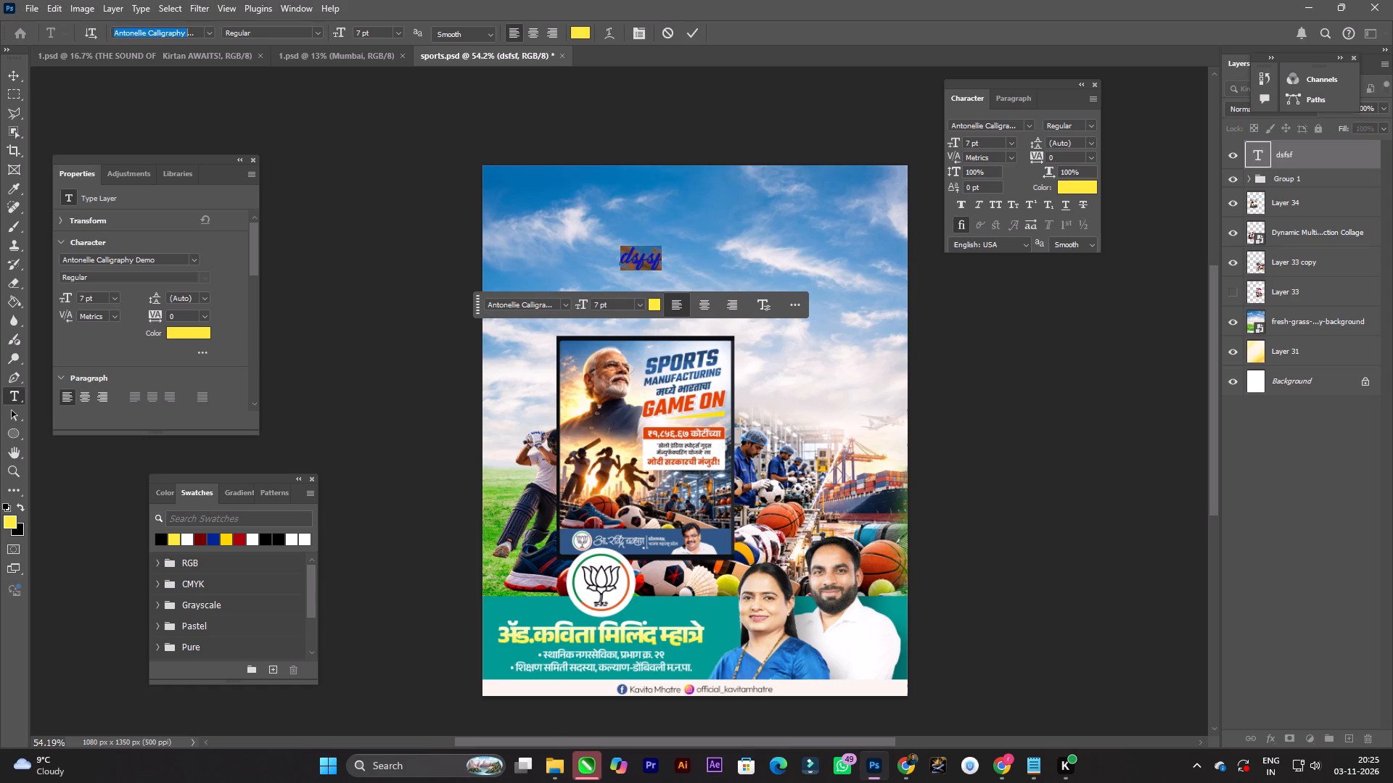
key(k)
key(BackSpace)
key(ctrl+a)
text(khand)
click(480, 186)
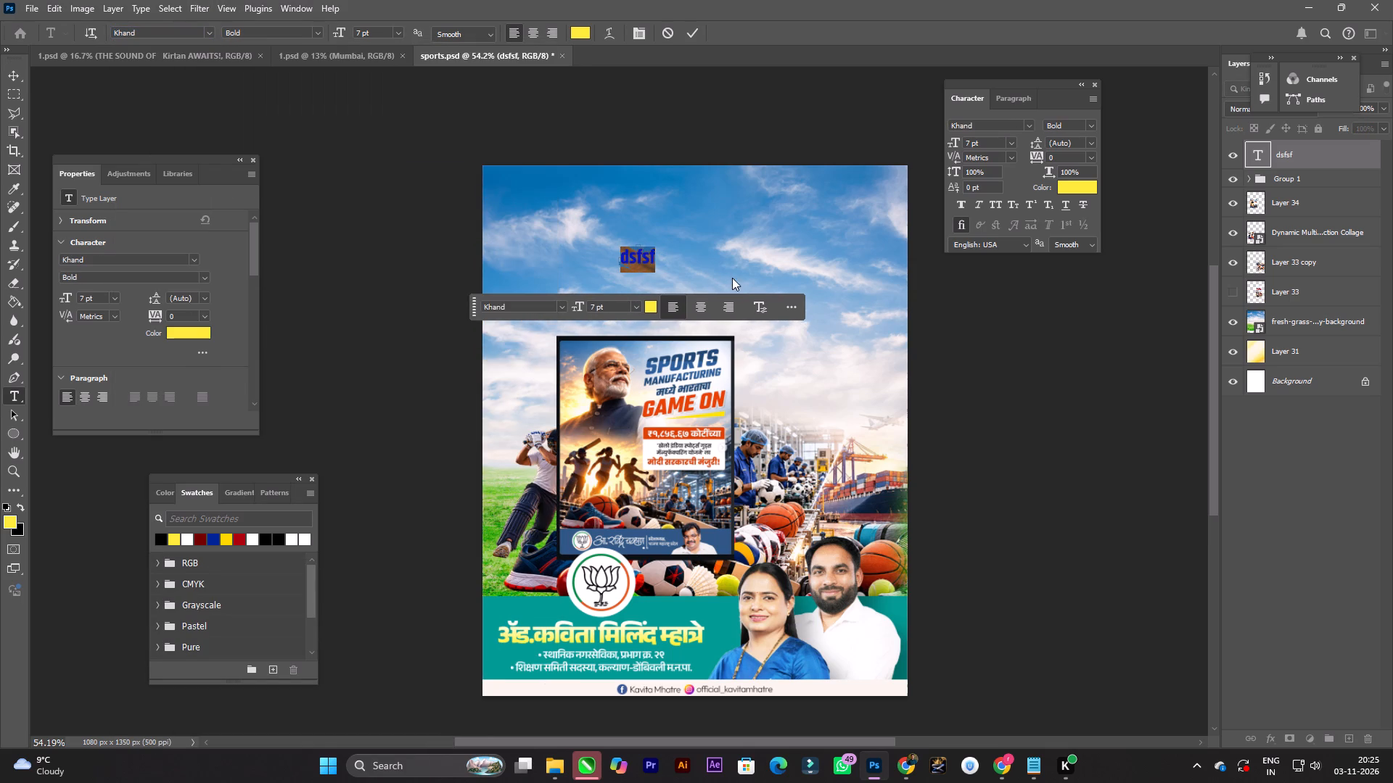
Replace the yellow placeholder text "dsfsf" with the pasted headline, trimmed to the single word SPORTS.
key(ctrl+v)
click(724, 261)
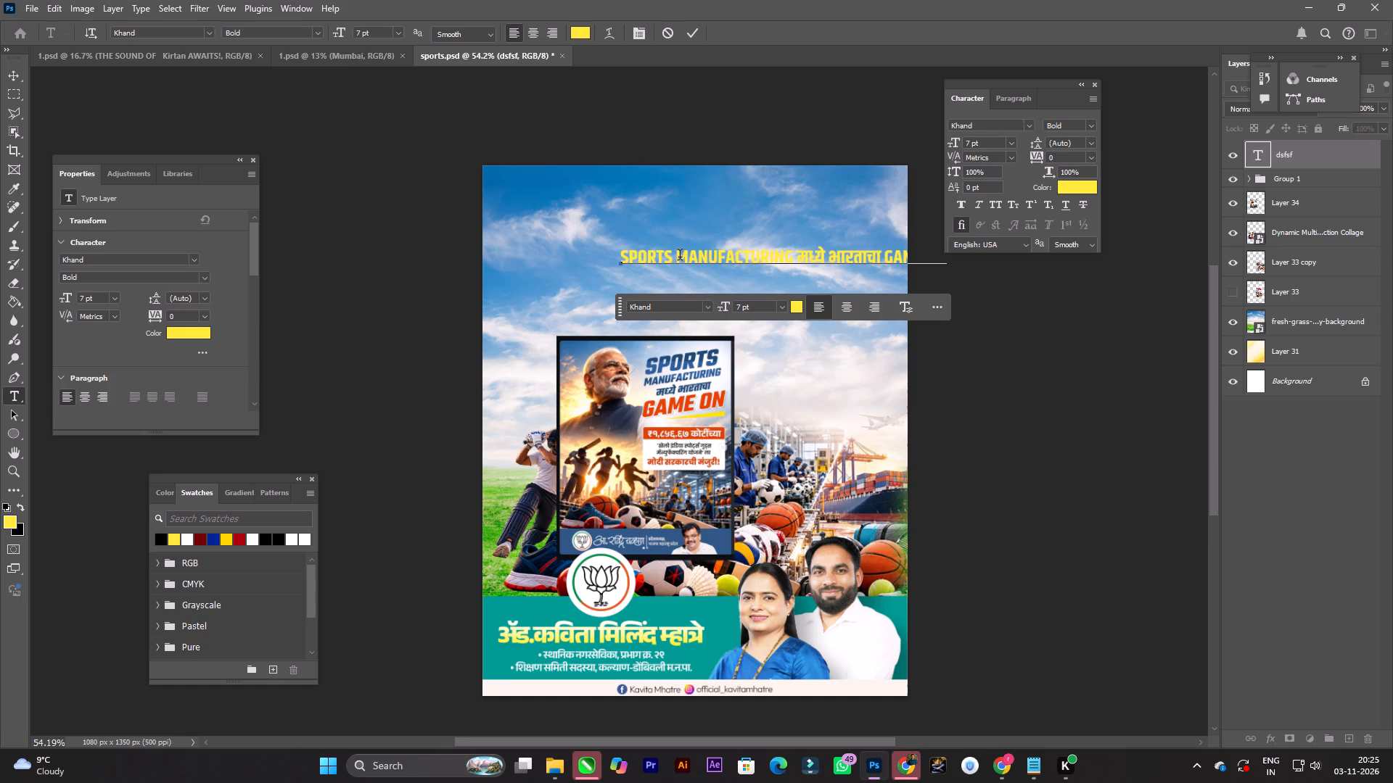
drag(675, 257, 1057, 262)
key(ctrl+x)
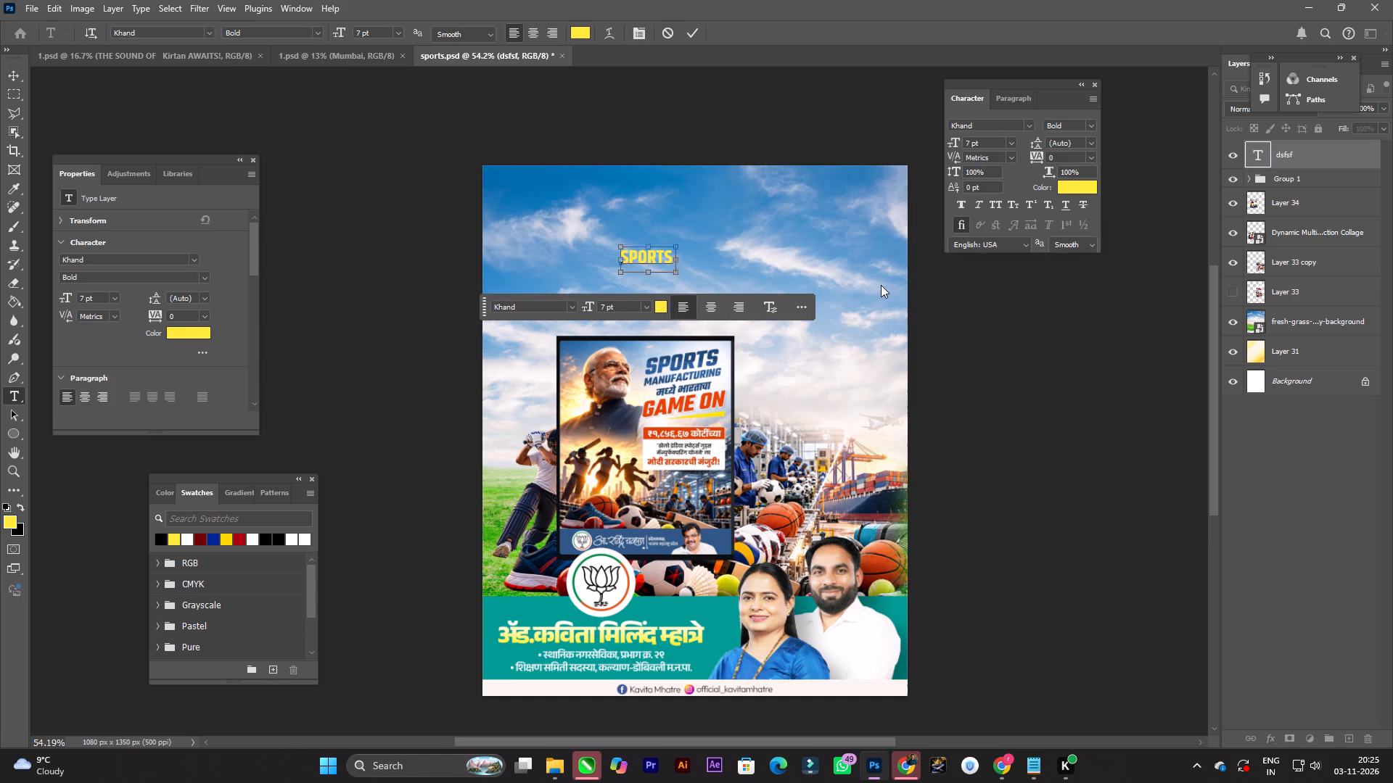
key(BackSpace)
key(Return)
Enlarge the SPORTS line to about 15.32 pt and move it up near the top of the sky.
key(v)
key(ctrl+t)
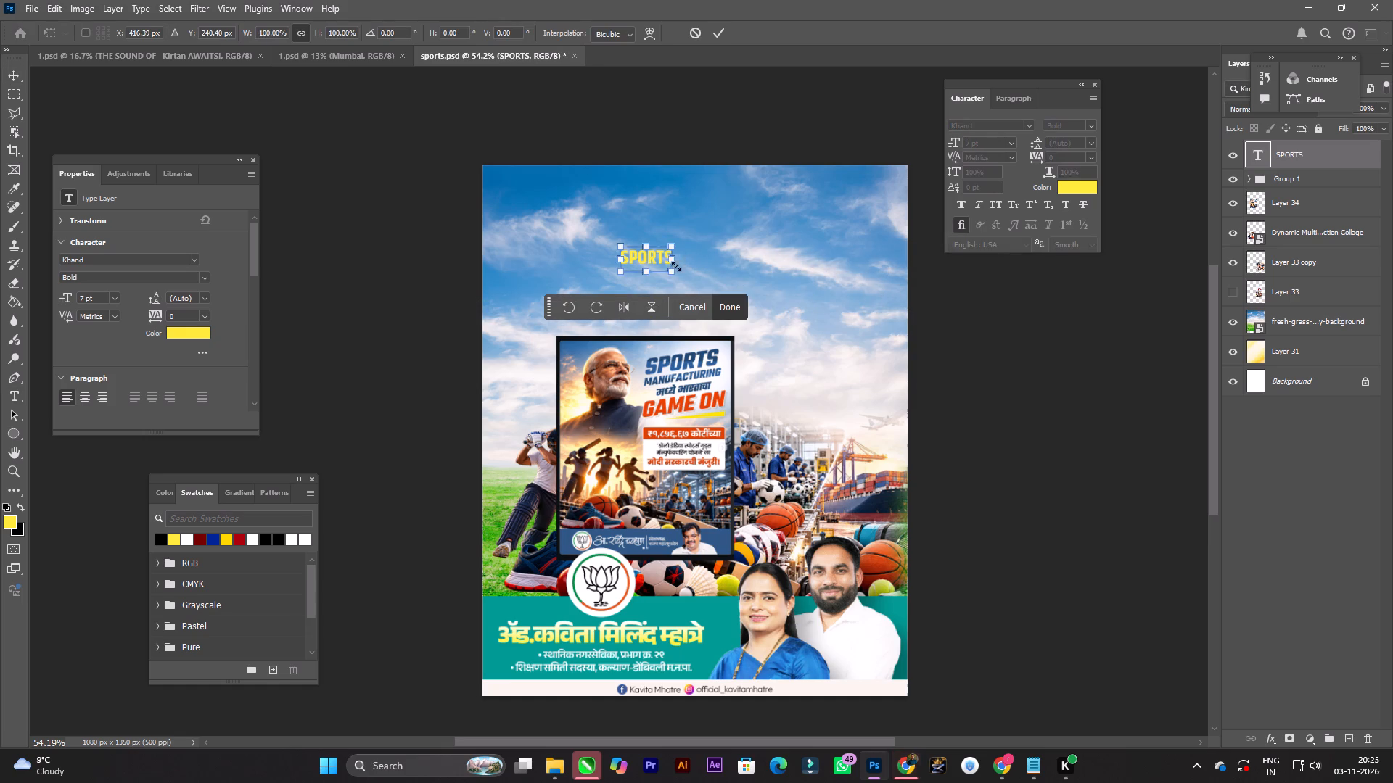
drag(670, 270, 743, 278)
drag(689, 266, 689, 223)
double_click(689, 223)
Duplicate the SPORTS line just below itself and replace its text with the pasted headline, trimmed to MANUFACTURING.
alt+drag(689, 223, 686, 257)
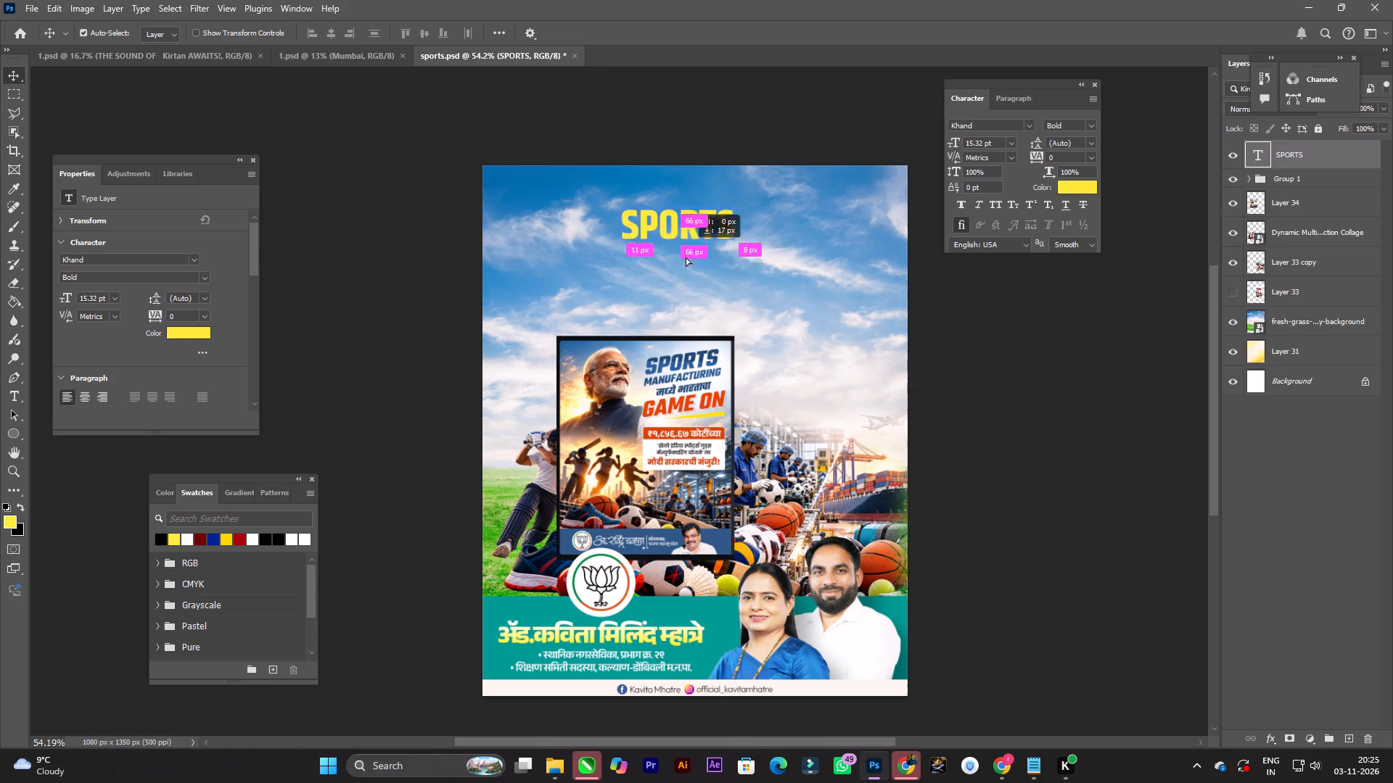
alt+drag(686, 257, 686, 266)
key(t)
click(687, 266)
key(ctrl+a)
key(ctrl+v)
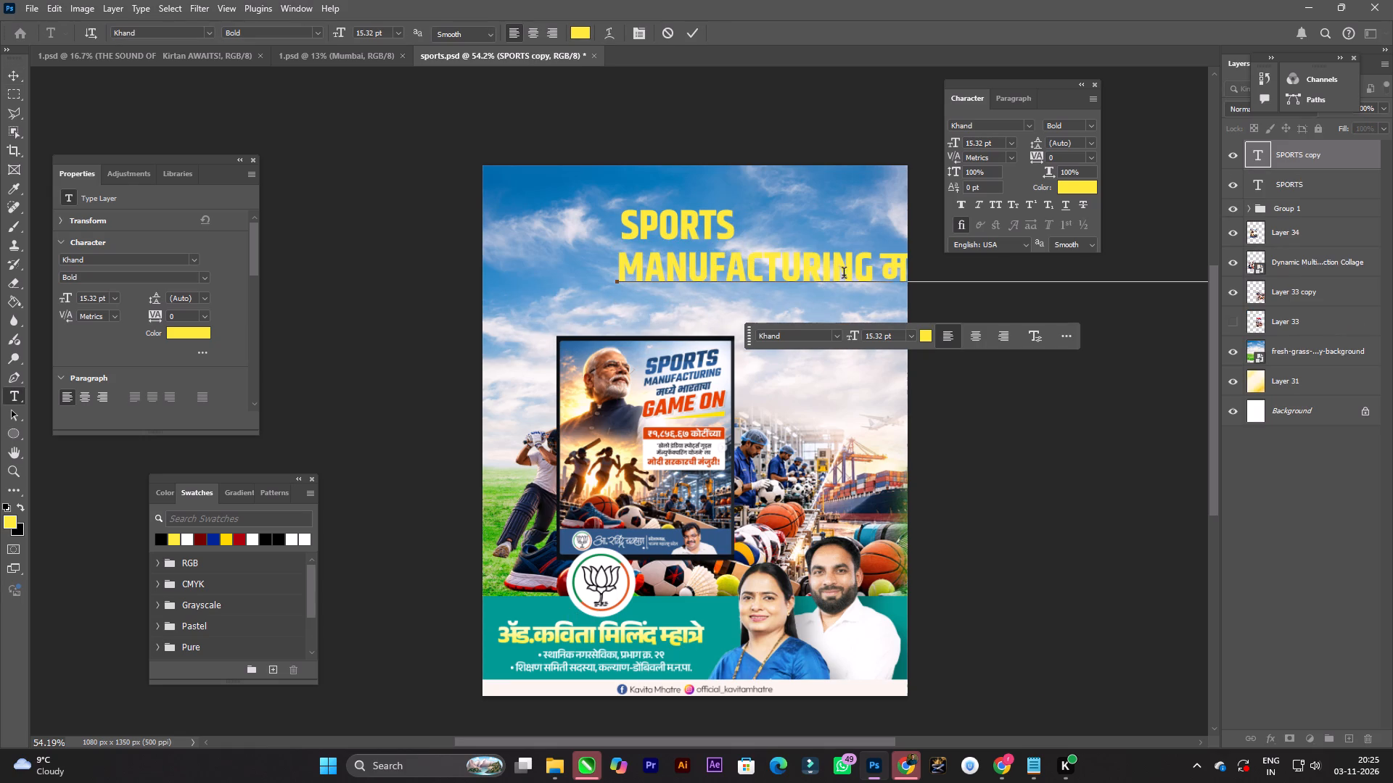
drag(871, 269, 1311, 278)
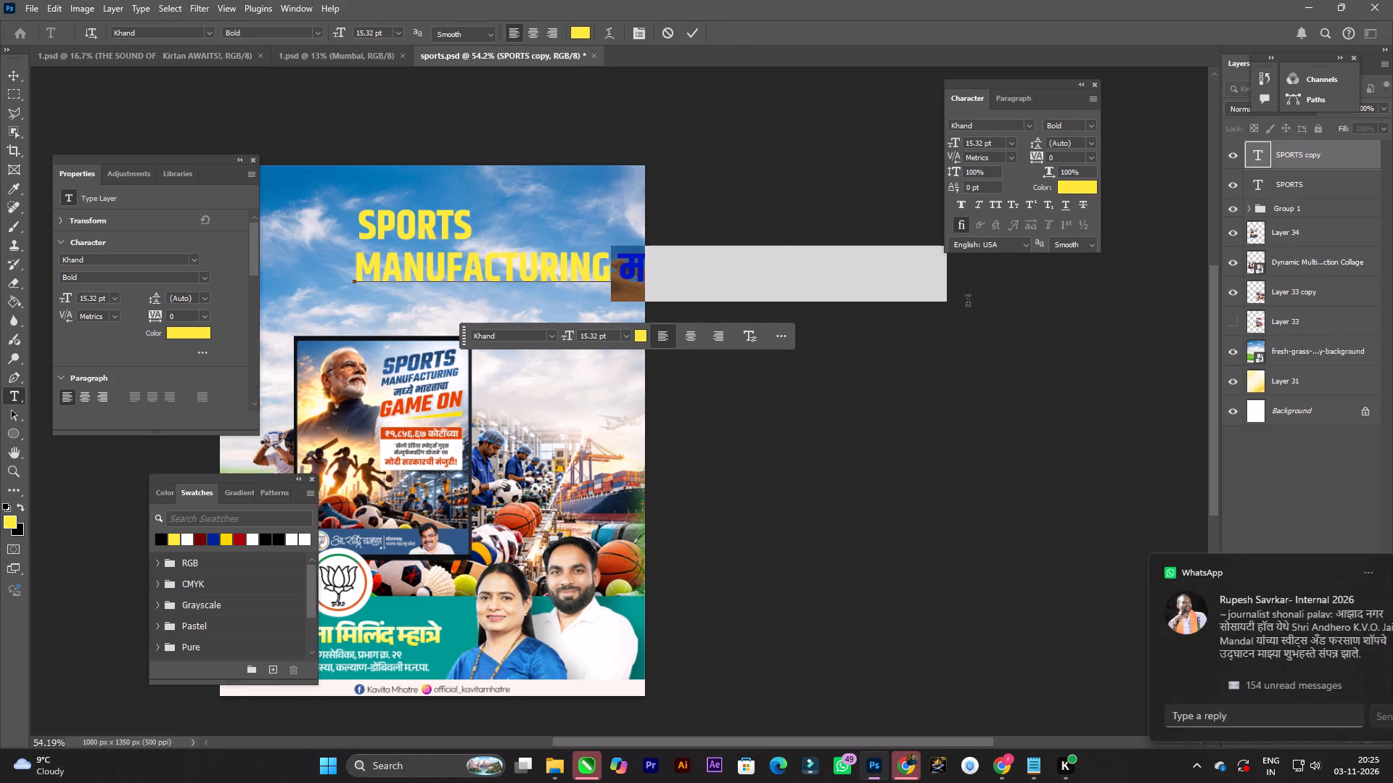
key(ctrl+x)
key(Return)
Shift both the SPORTS line and the MANUFACTURING line slightly upward in the sky.
key(v)
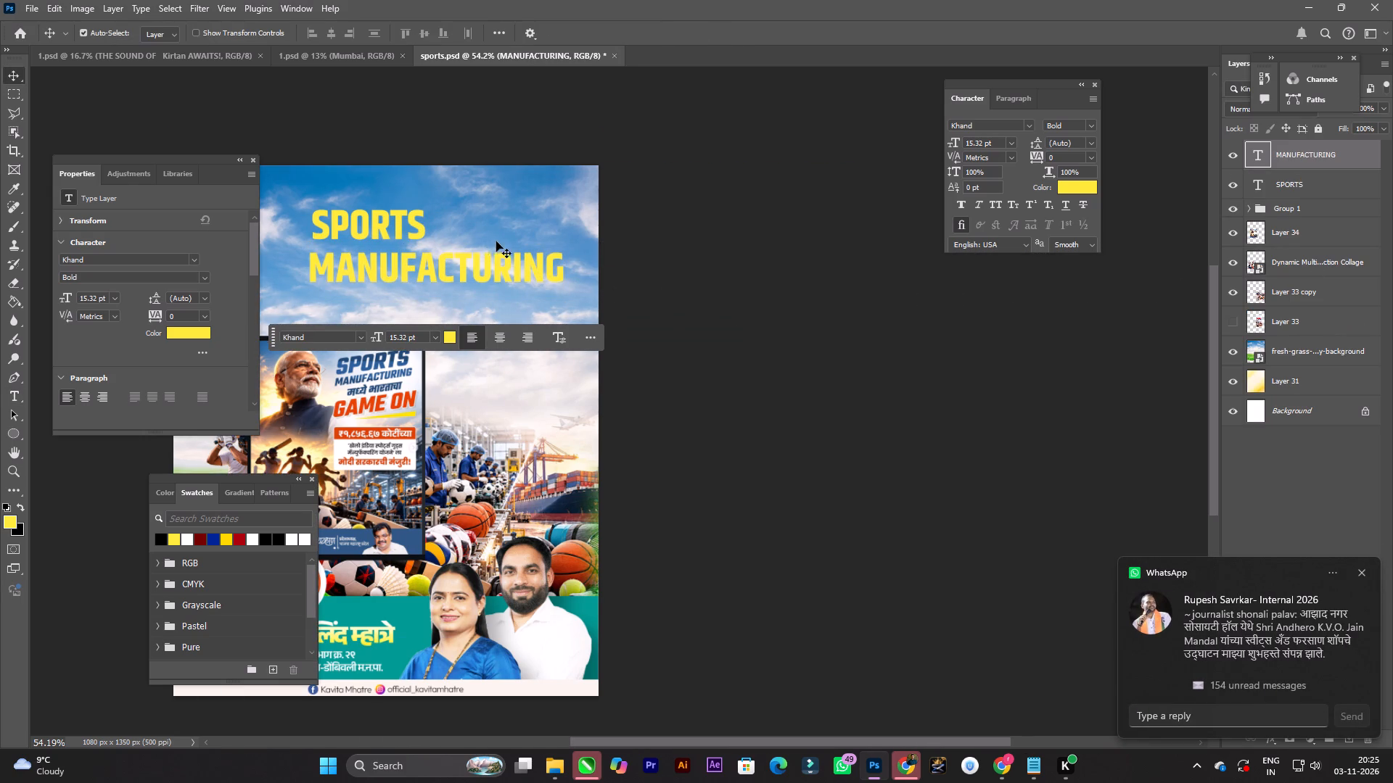
alt+scroll(483, 244, down, 2)
key(space)
key(space)
key(space)
drag(433, 233, 603, 284)
alt+scroll(561, 281, up, 3)
drag(560, 280, 564, 266)
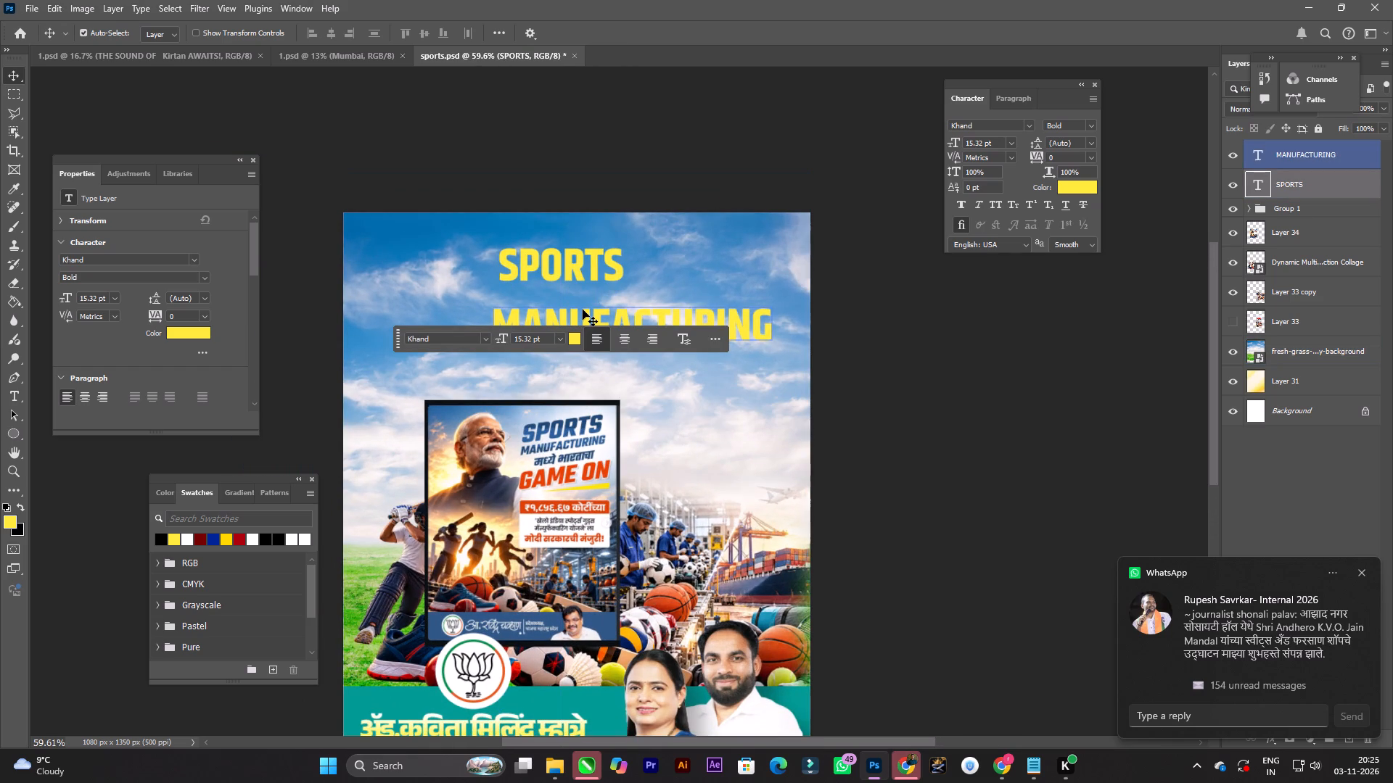
drag(583, 310, 583, 294)
Duplicate the MANUFACTURING line below itself and replace its text with the pasted headline, trimmed to मध्ये भारताचा.
alt+drag(583, 316, 575, 347)
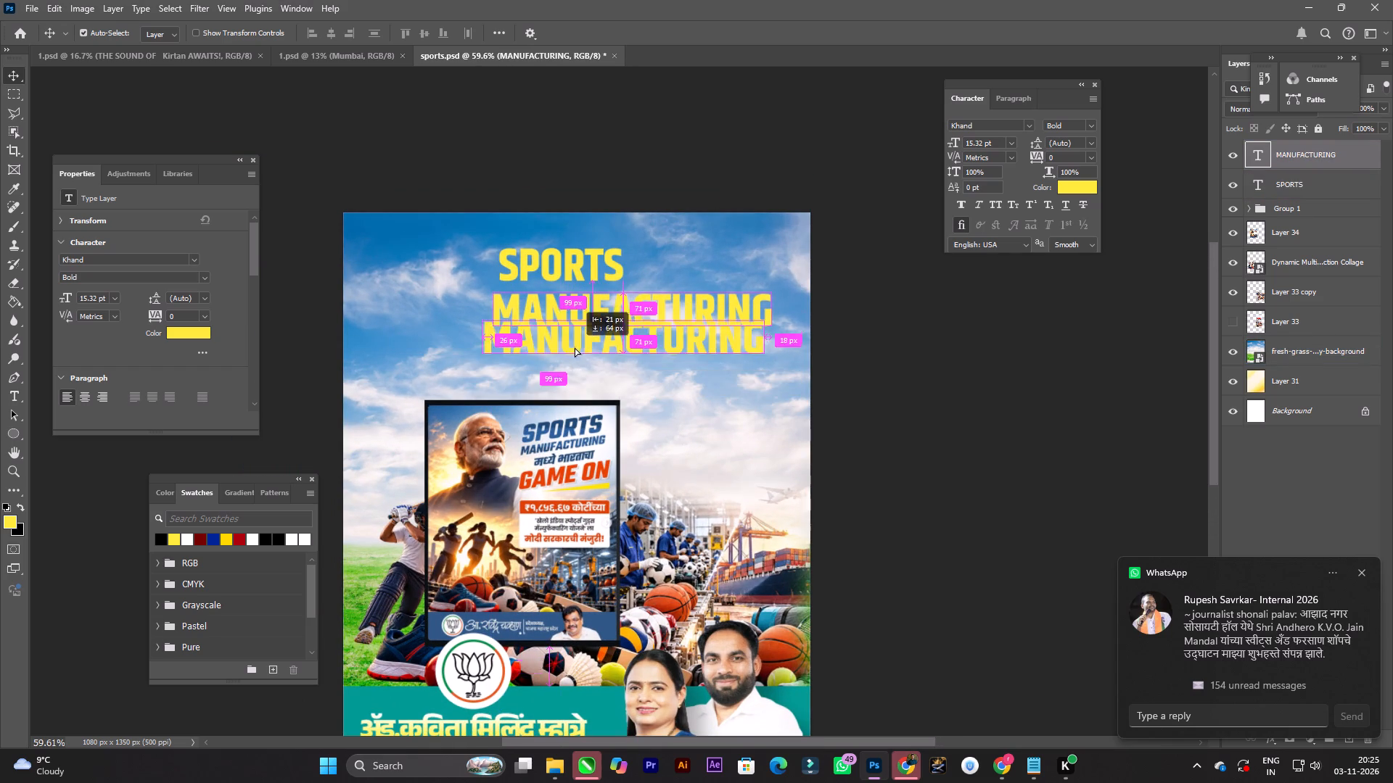
alt+drag(575, 347, 575, 362)
key(t)
click(575, 366)
key(ctrl+a)
key(ctrl+v)
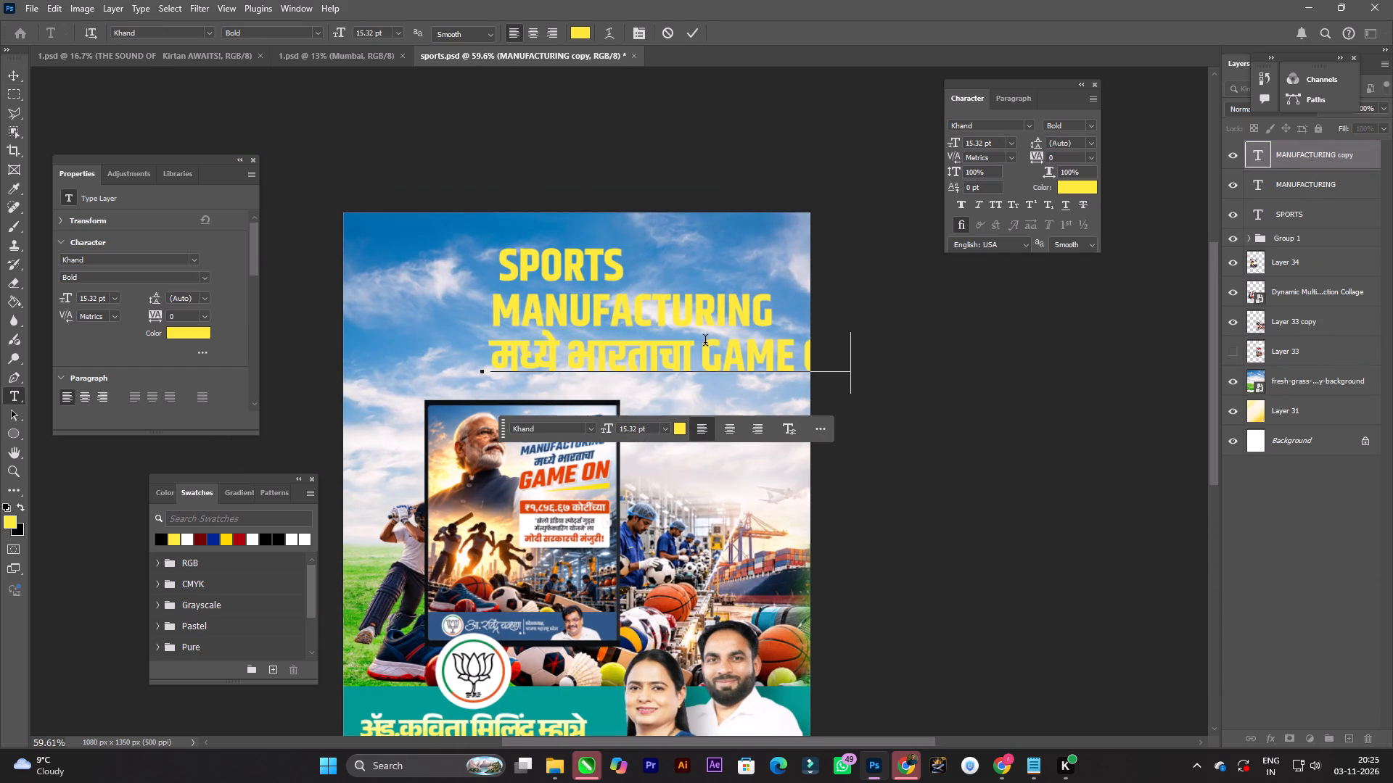
drag(703, 344, 976, 362)
key(ctrl+z)
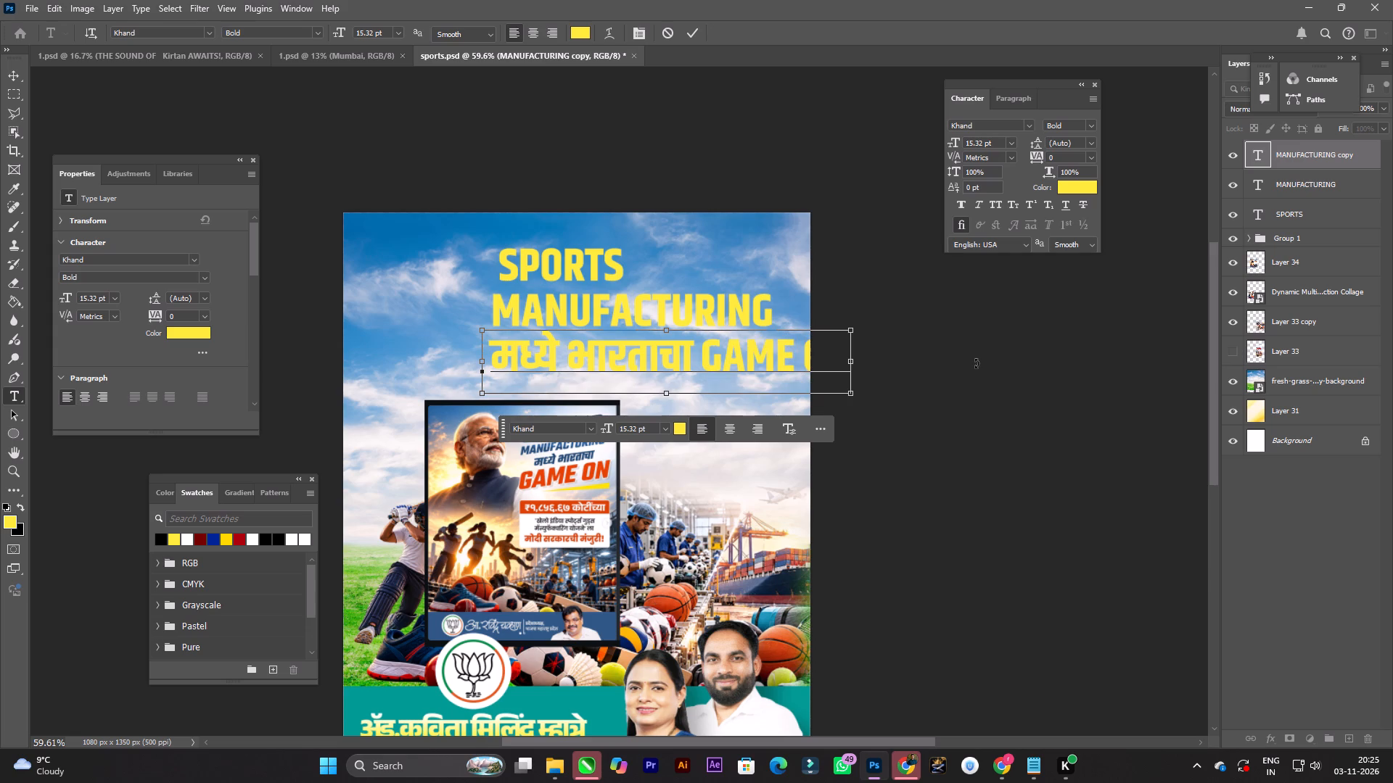
drag(691, 361, 1034, 389)
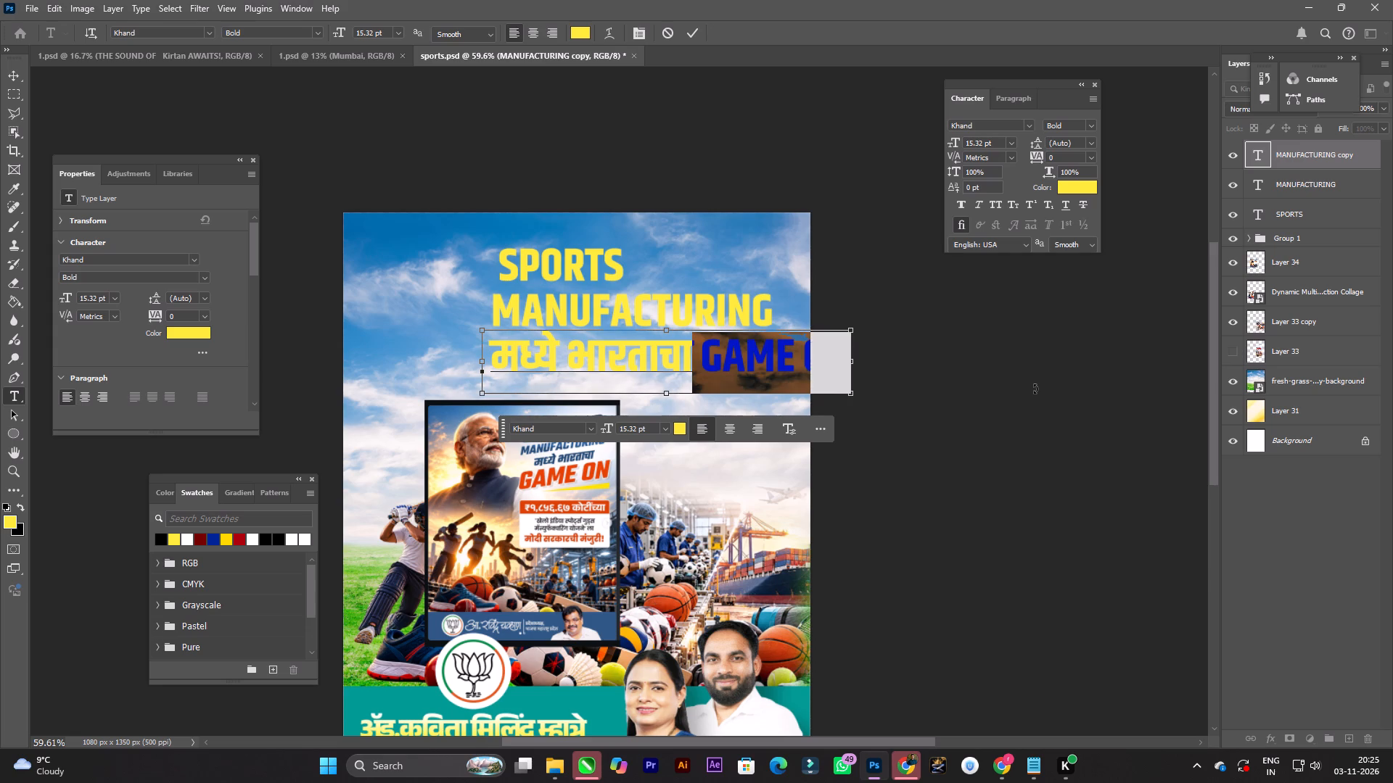
key(ctrl+x)
key(Return)
key(v)
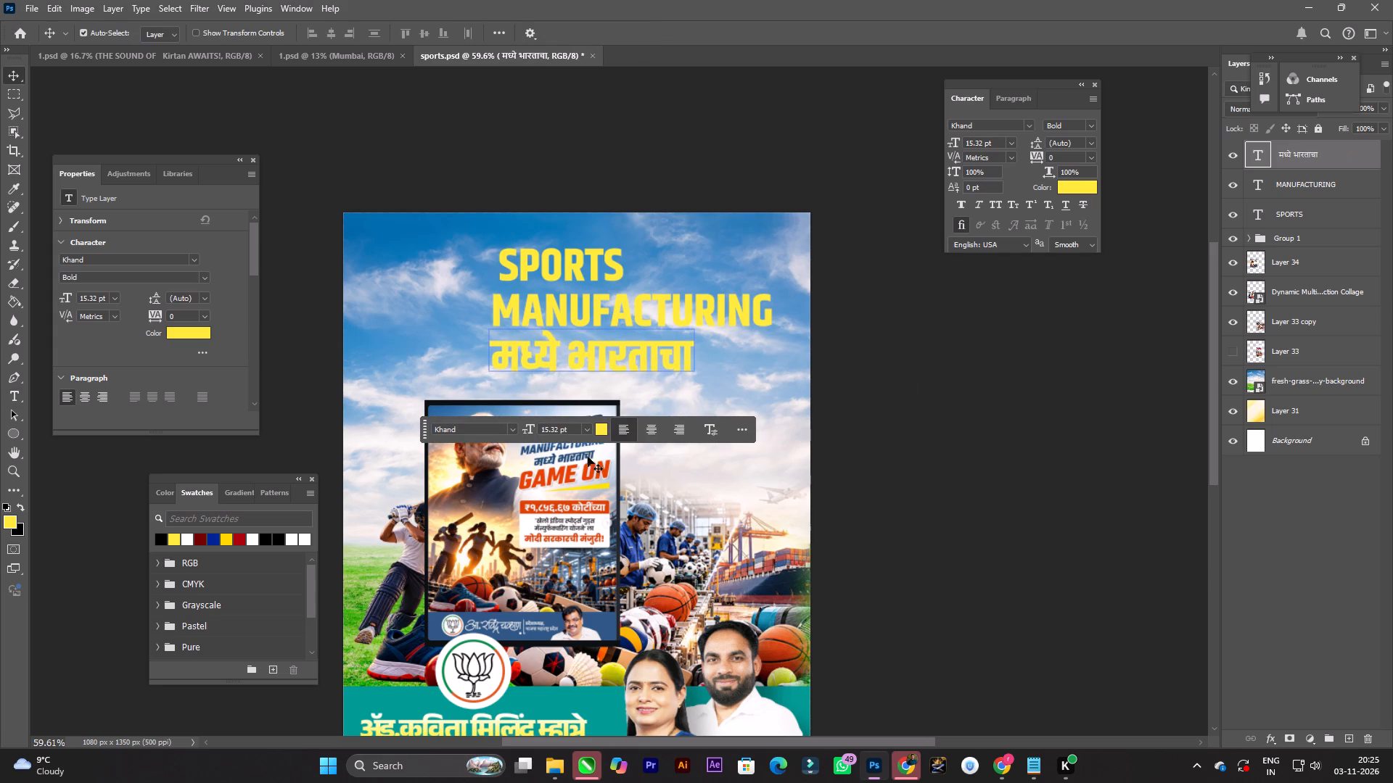
Spread out the reference poster, the मध्ये भारताचा line and the MANUFACTURING line to free space below SPORTS.
key(v)
drag(541, 513, 518, 529)
drag(646, 356, 674, 395)
drag(644, 299, 539, 335)
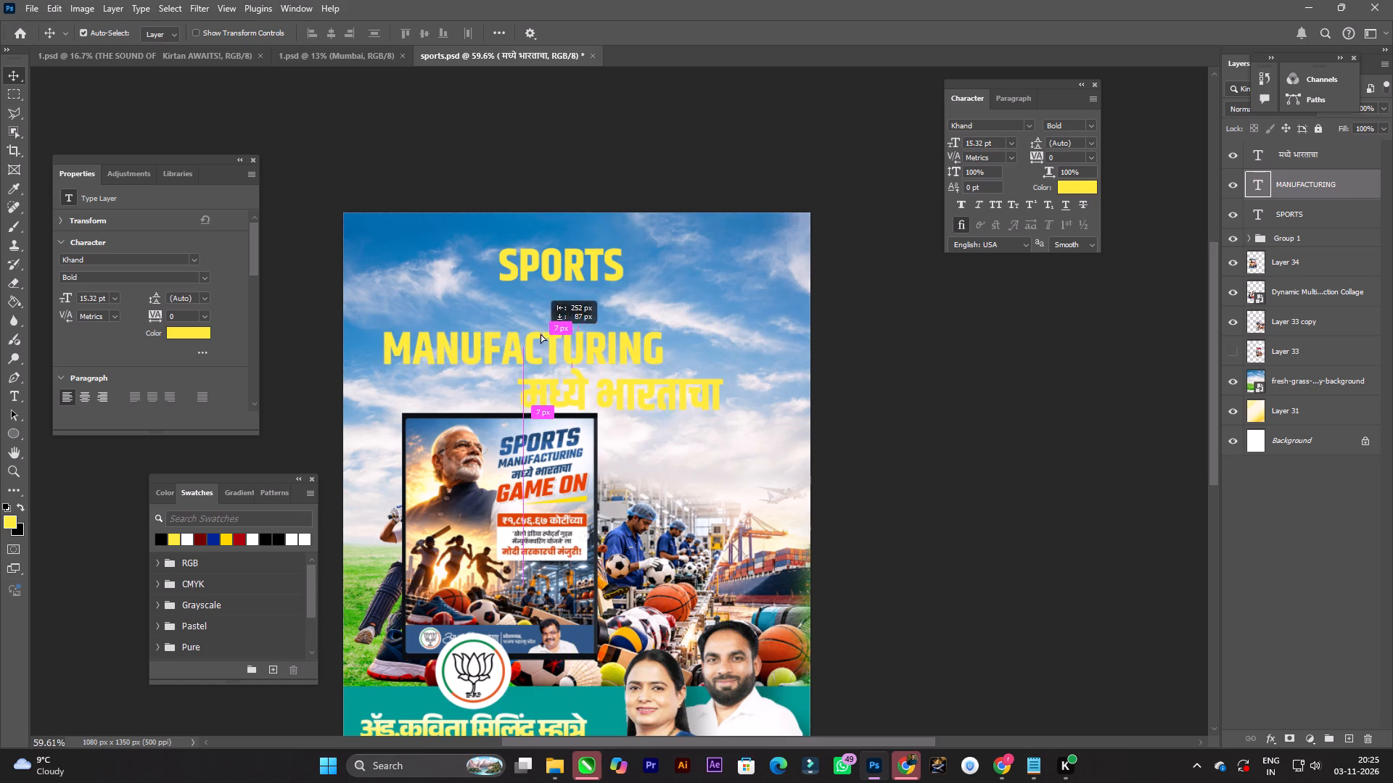
Scale the SPORTS line to about 162% (24.89 pt) and shift it toward the right side of the sky.
click(595, 258)
key(ctrl+t)
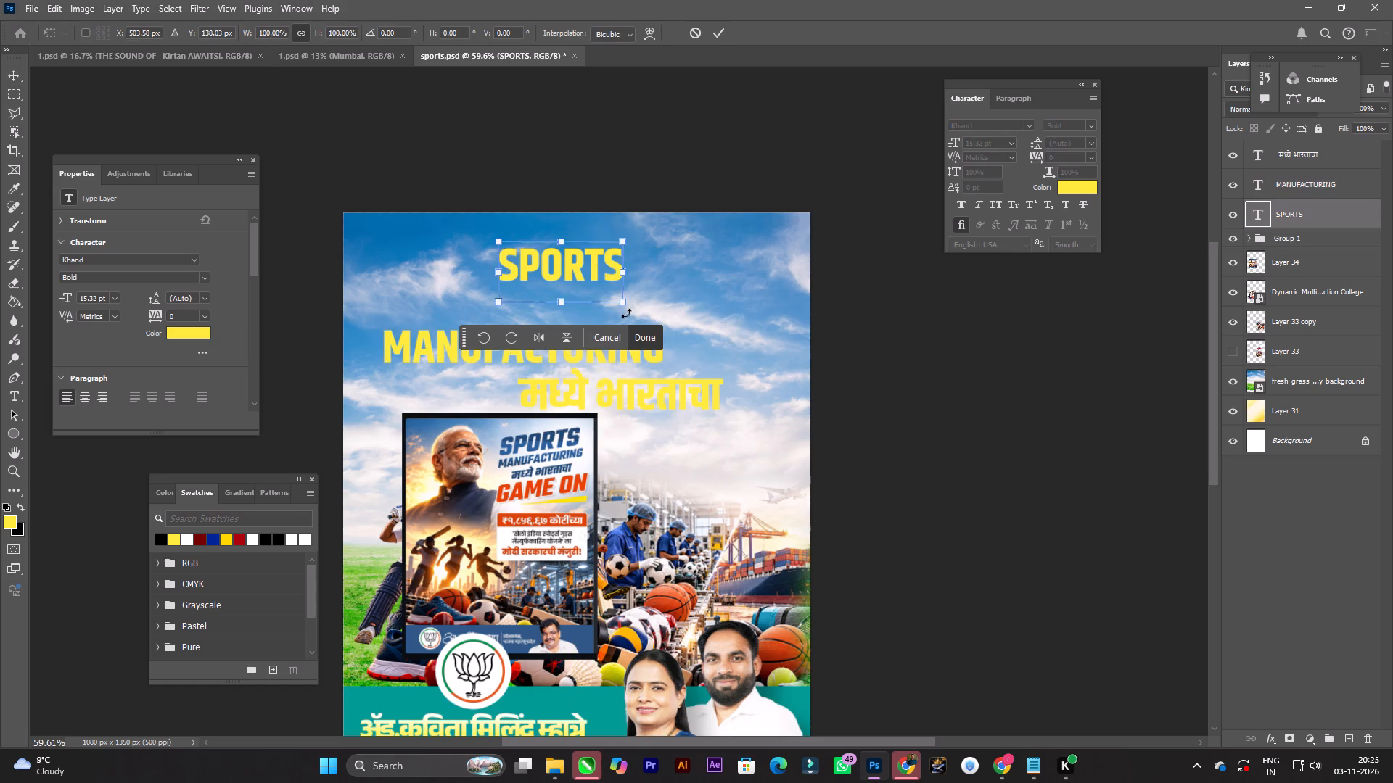
drag(620, 299, 709, 316)
drag(609, 286, 645, 291)
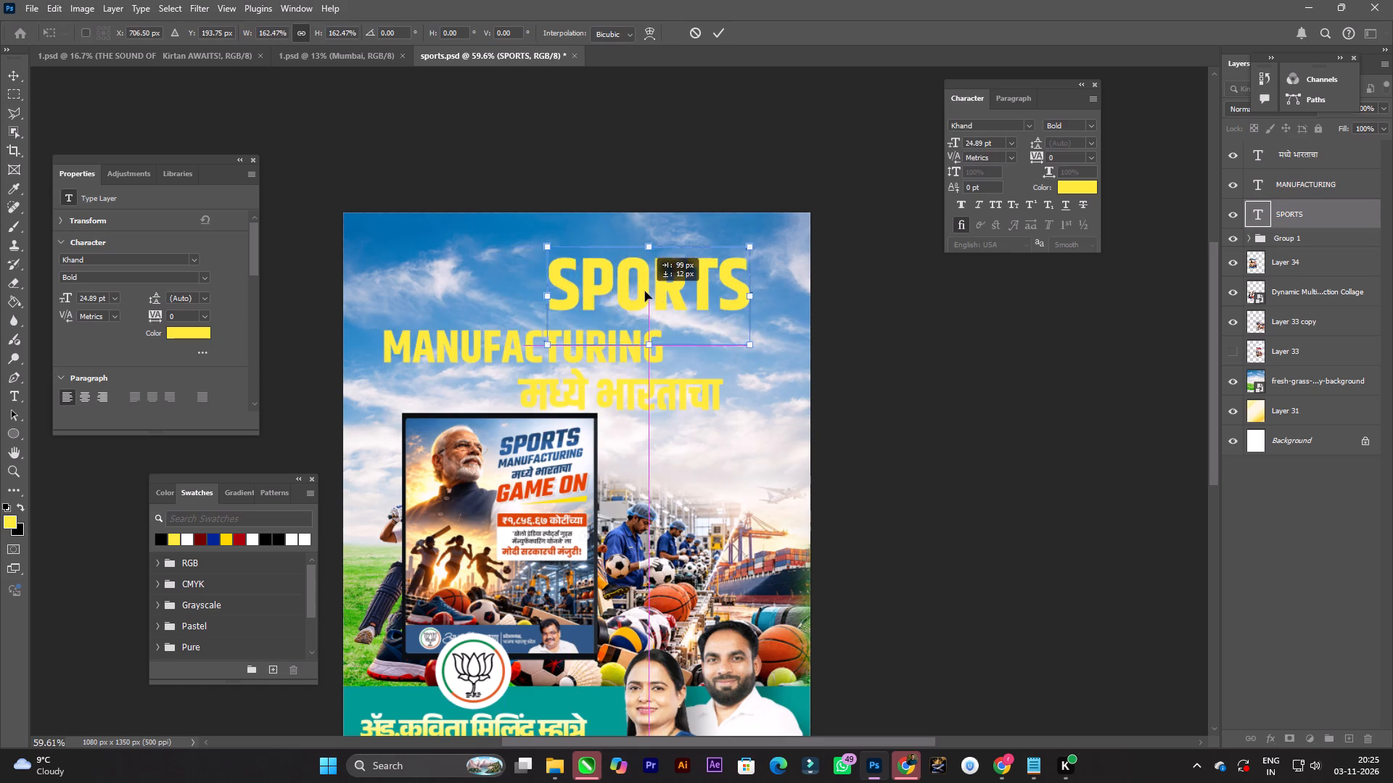
drag(645, 291, 633, 291)
double_click(633, 291)
Move MANUFACTURING directly under SPORTS and scale it to about 10.97 pt to match the width of SPORTS.
drag(577, 345, 678, 336)
key(ctrl+t)
alt+drag(769, 312, 727, 312)
double_click(654, 323)
Scale the मध्ये भारताचा line to about 86% (13.23 pt) and place it centred beneath MANUFACTURING.
alt+scroll(644, 338, up, 2)
key(space)
key(space)
key(space)
key(space)
key(space)
key(space)
key(space)
key(space)
key(space)
key(space)
key(space)
drag(644, 339, 659, 348)
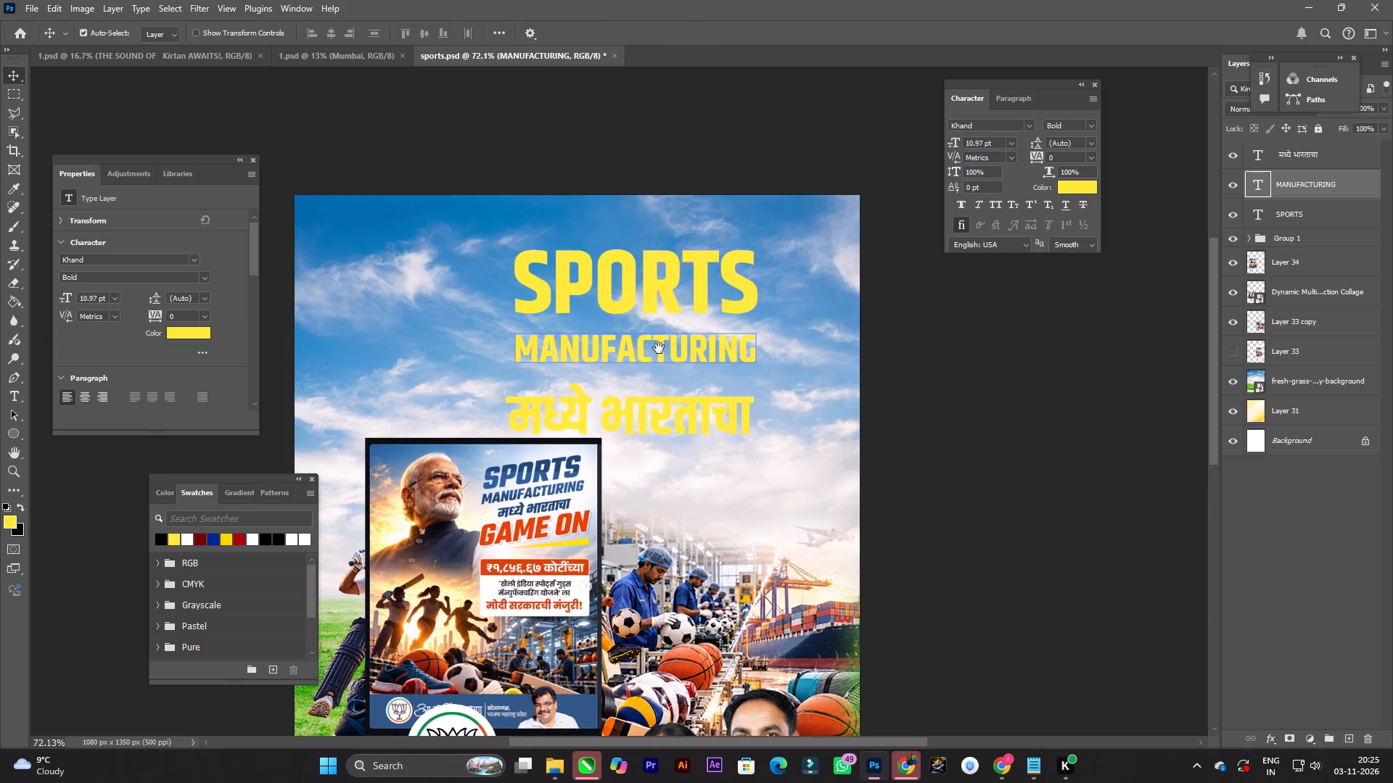
Move the MANUFACTURING line up so it sits tightly beneath SPORTS, and select the two lines together.
drag(659, 348, 659, 349)
drag(659, 349, 658, 335)
click(704, 302)
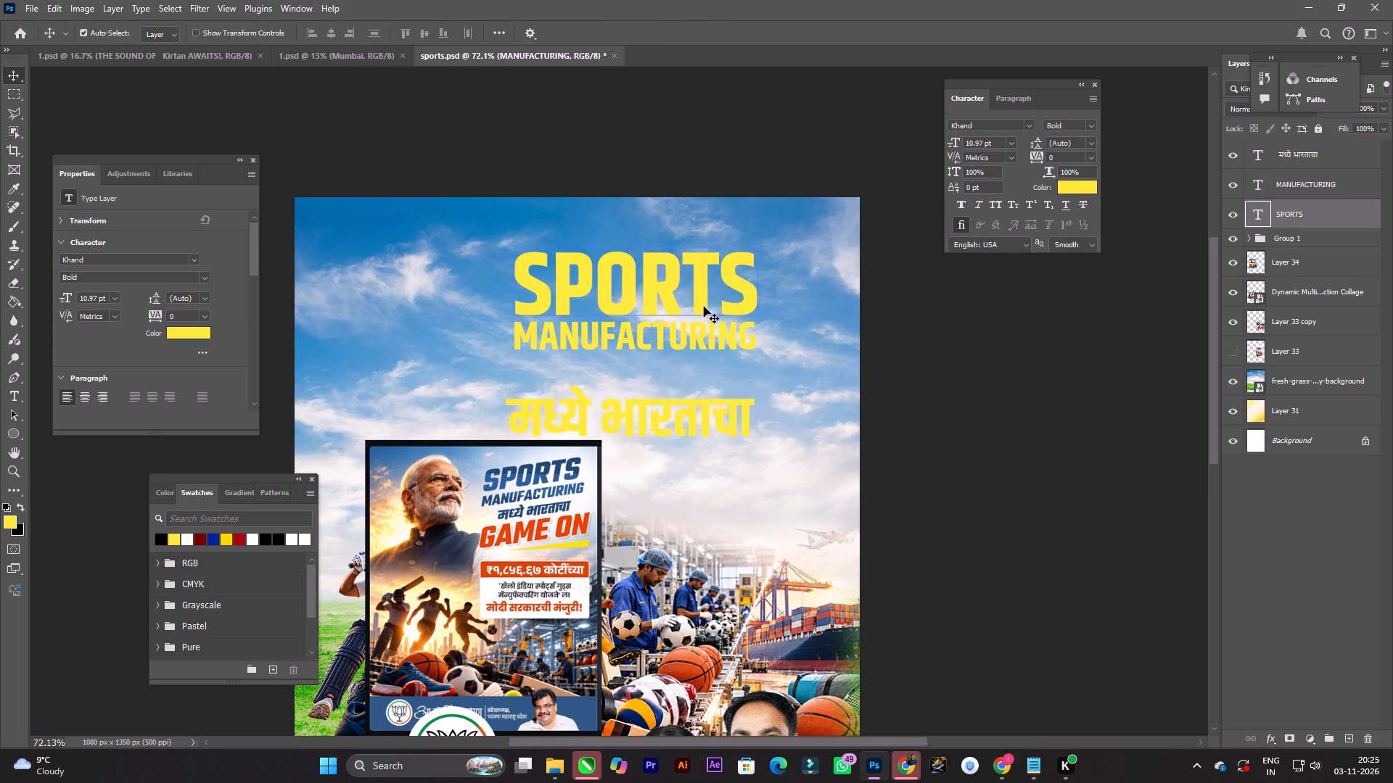
click(697, 332)
ctrl+click(1297, 213)
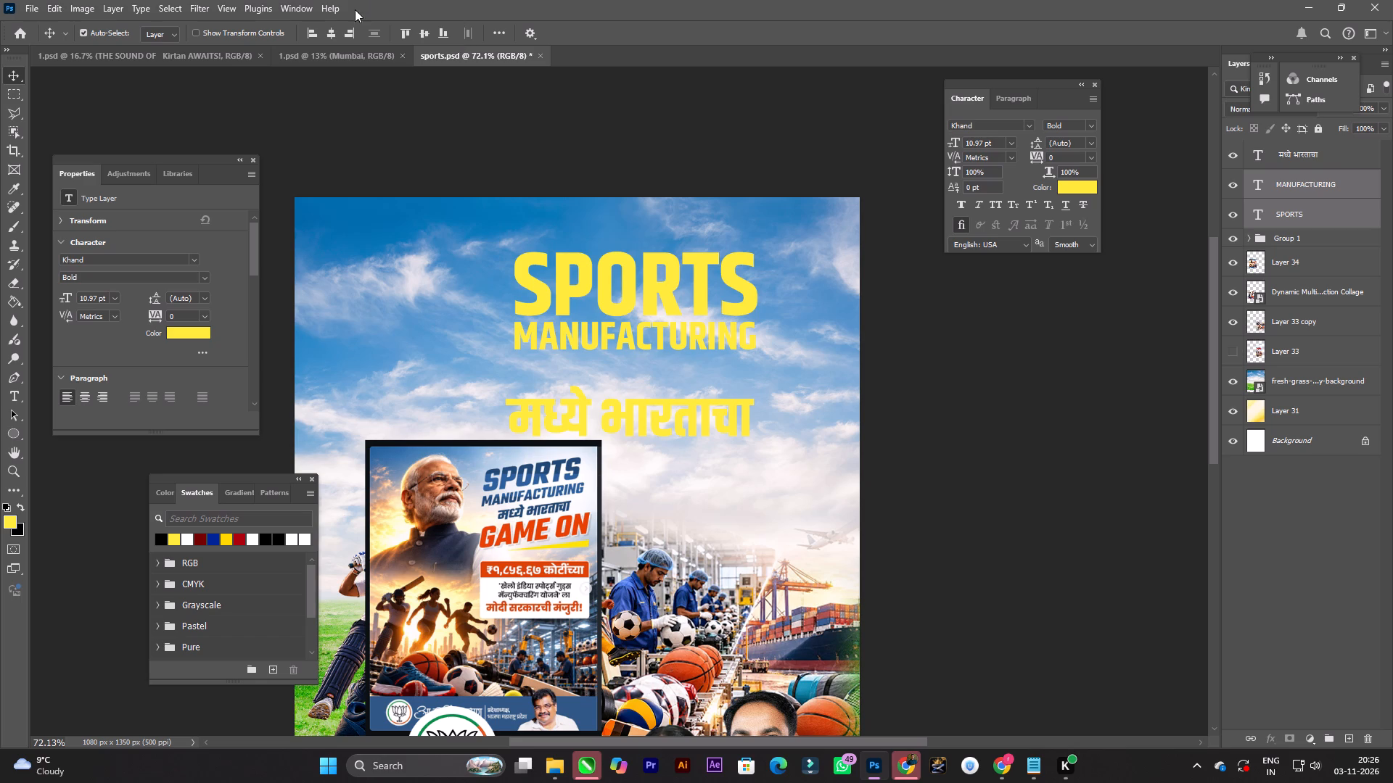
Move the मध्ये भारताचा line up directly beneath MANUFACTURING and scale it to about 86% (13.23 pt), keeping it centred.
click(663, 412)
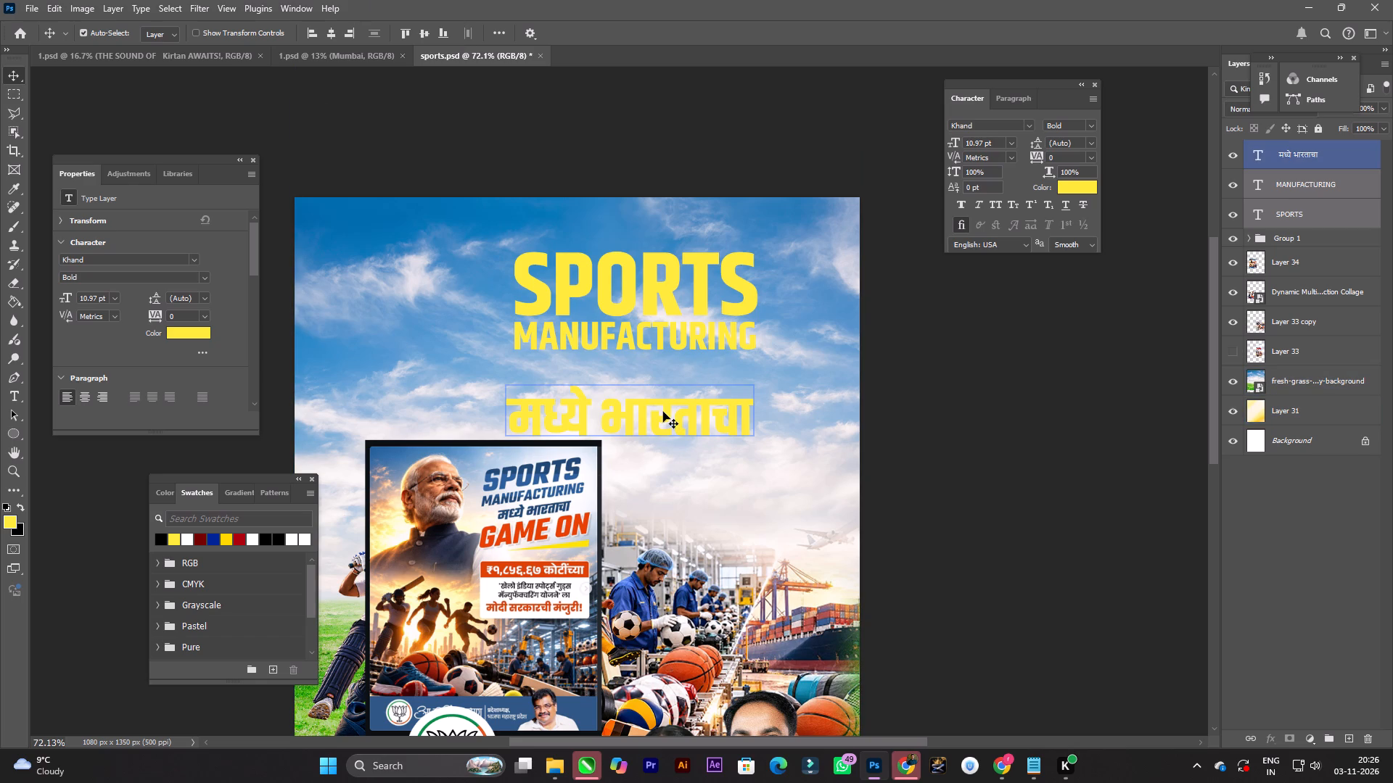
key(ctrl+t)
shift+drag(664, 411, 664, 376)
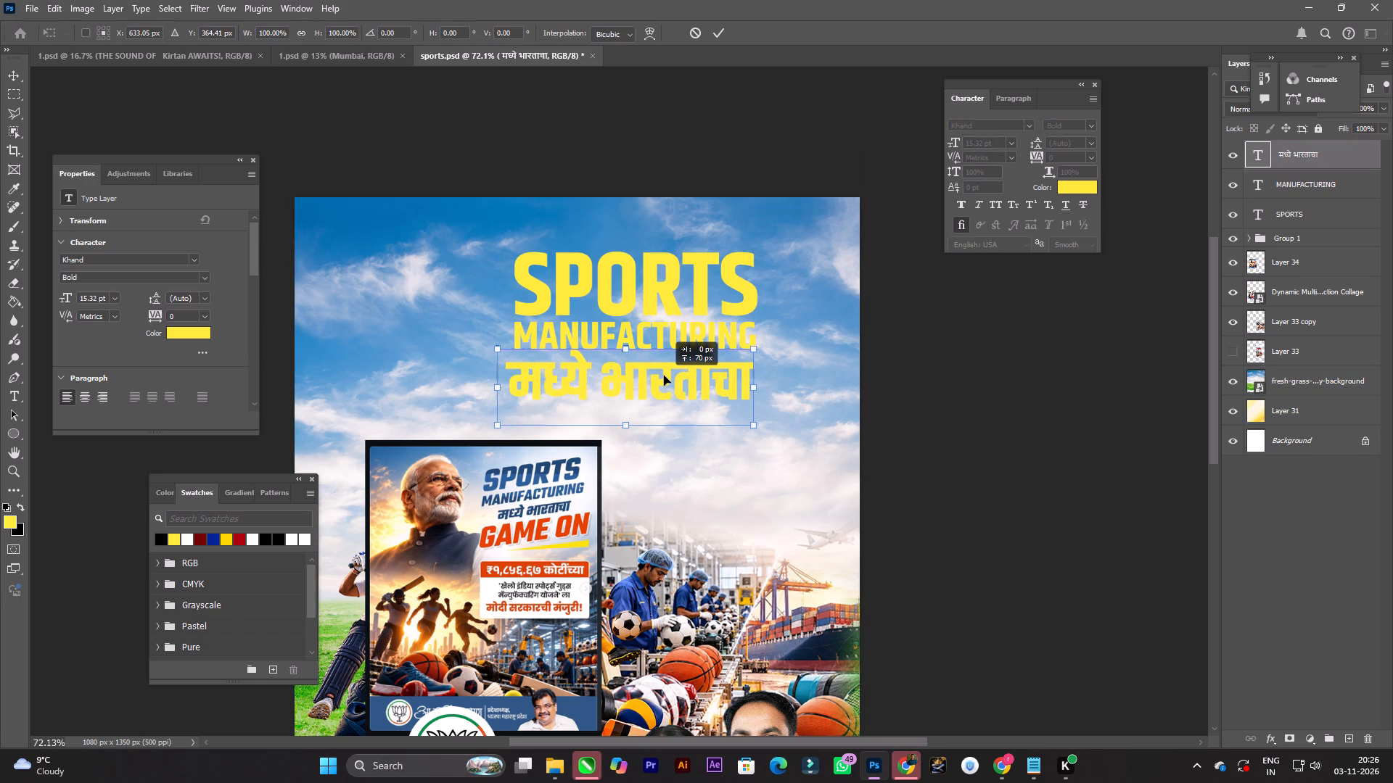
shift+drag(664, 376, 664, 378)
double_click(664, 378)
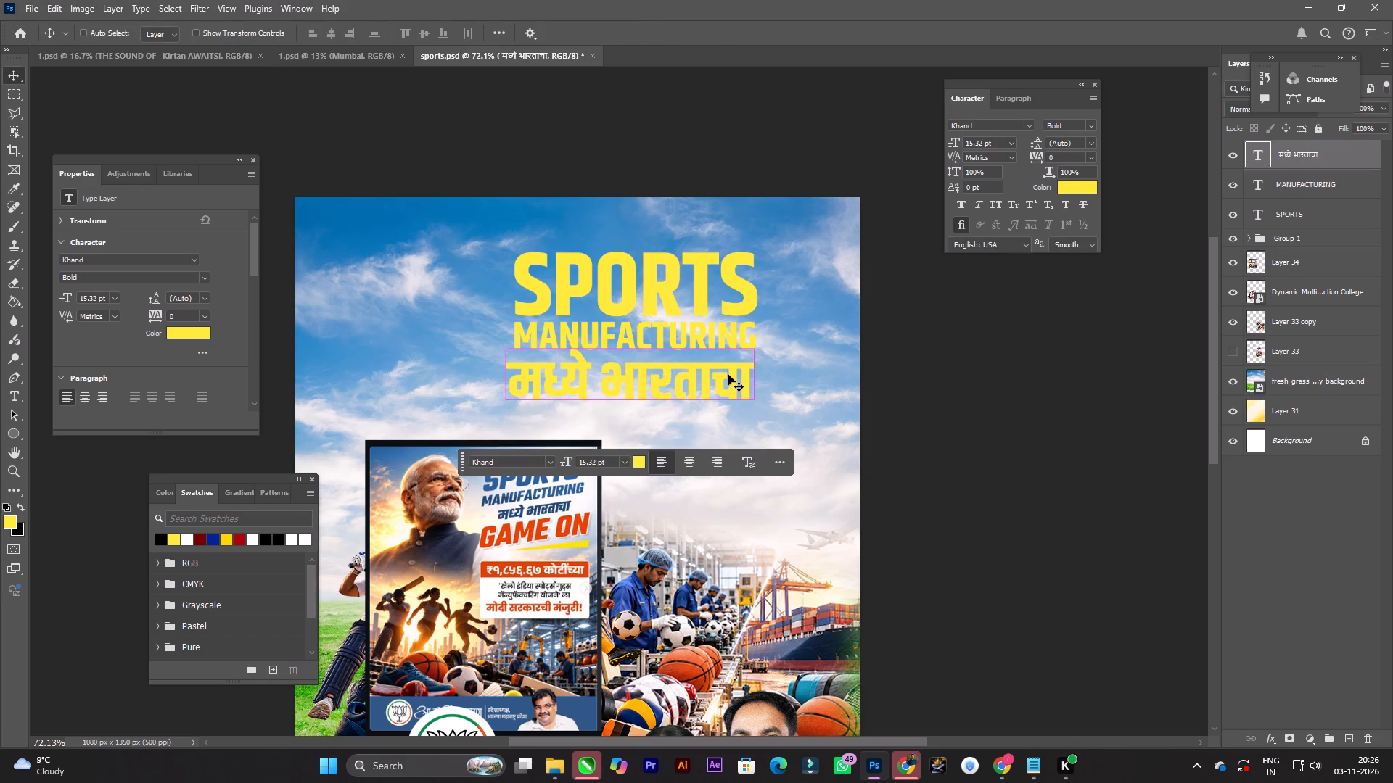
key(ctrl+t)
alt+drag(751, 355, 741, 357)
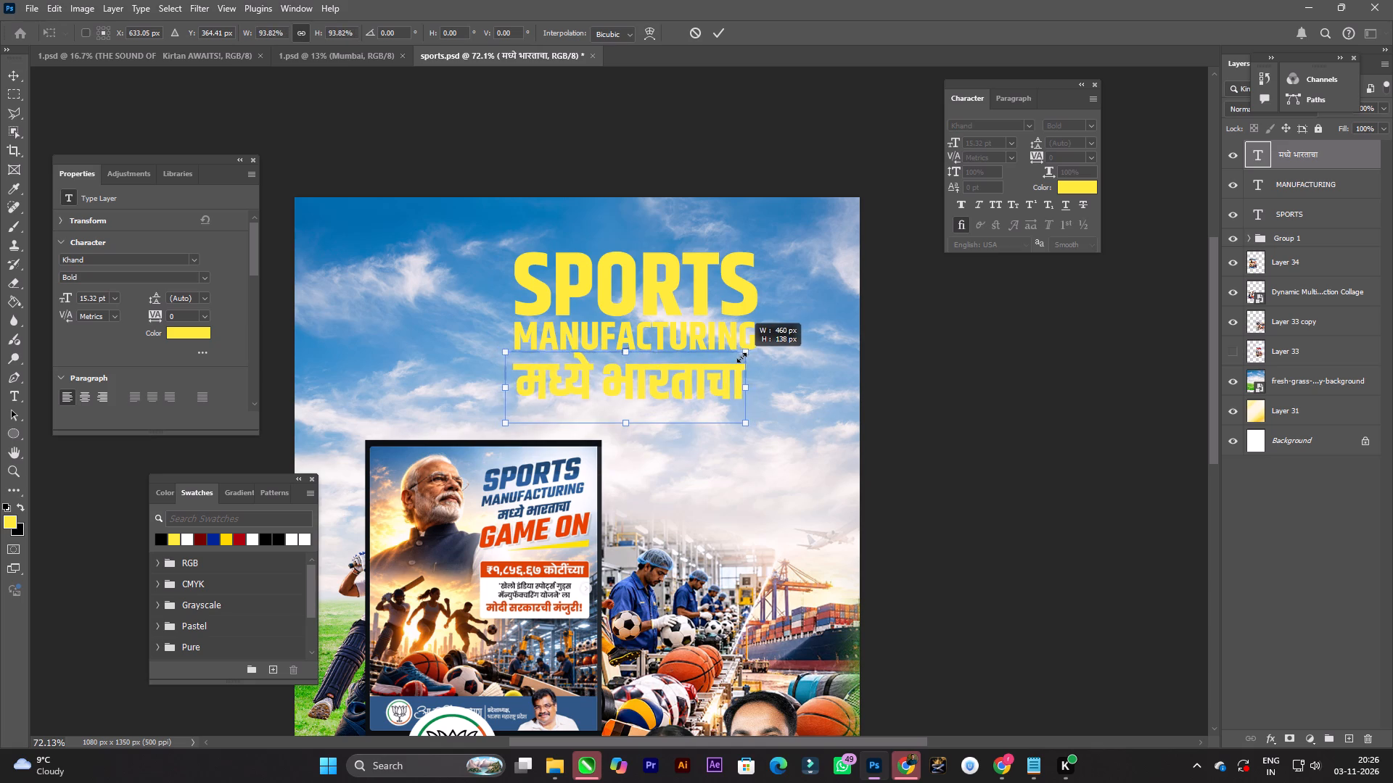
alt+drag(741, 357, 733, 358)
double_click(628, 377)
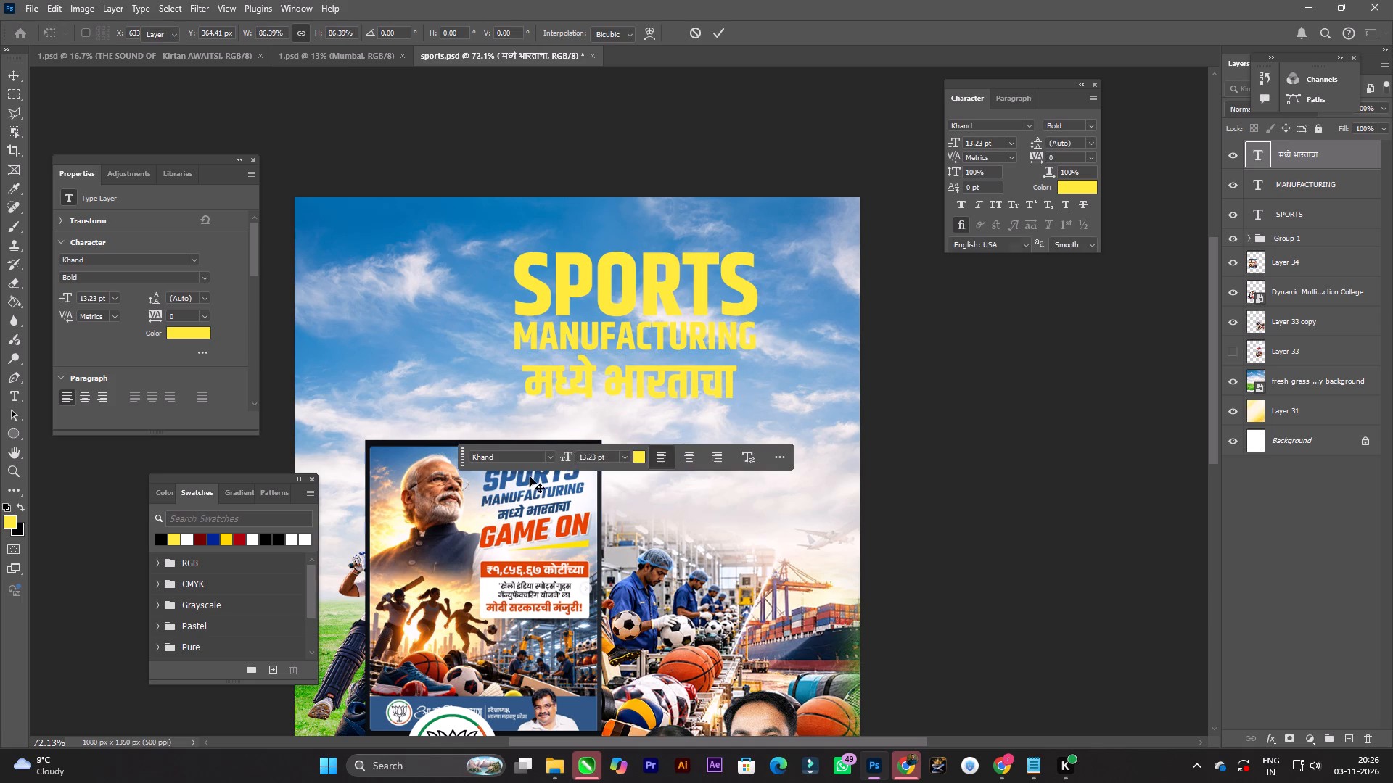
Move the reference poster on Layer 34 left and down to X 80 px, Y 494 px.
drag(547, 556, 518, 572)
Duplicate the मध्ये भारताचा line just below itself and replace its text with the pasted GAME ON.
alt+scroll(683, 458, down, 1)
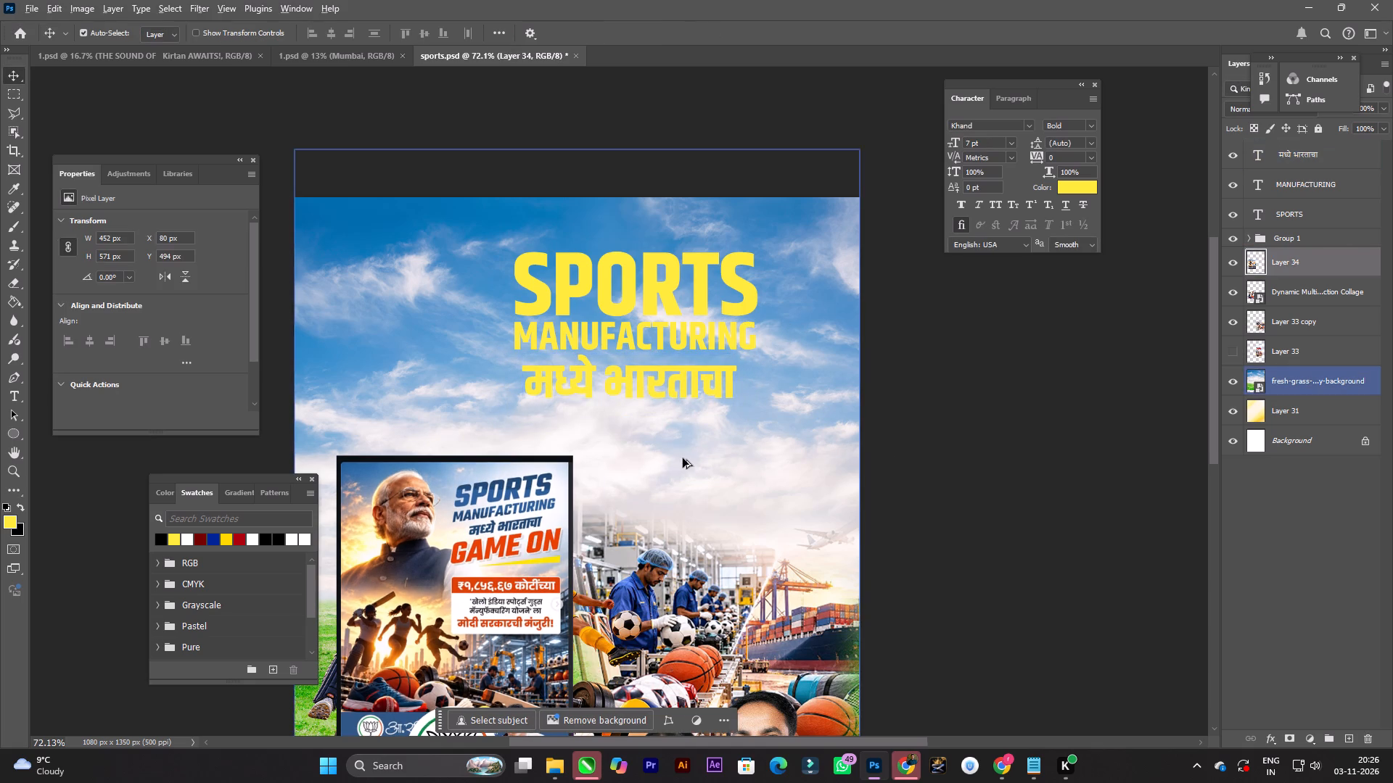
alt+scroll(683, 458, up, 2)
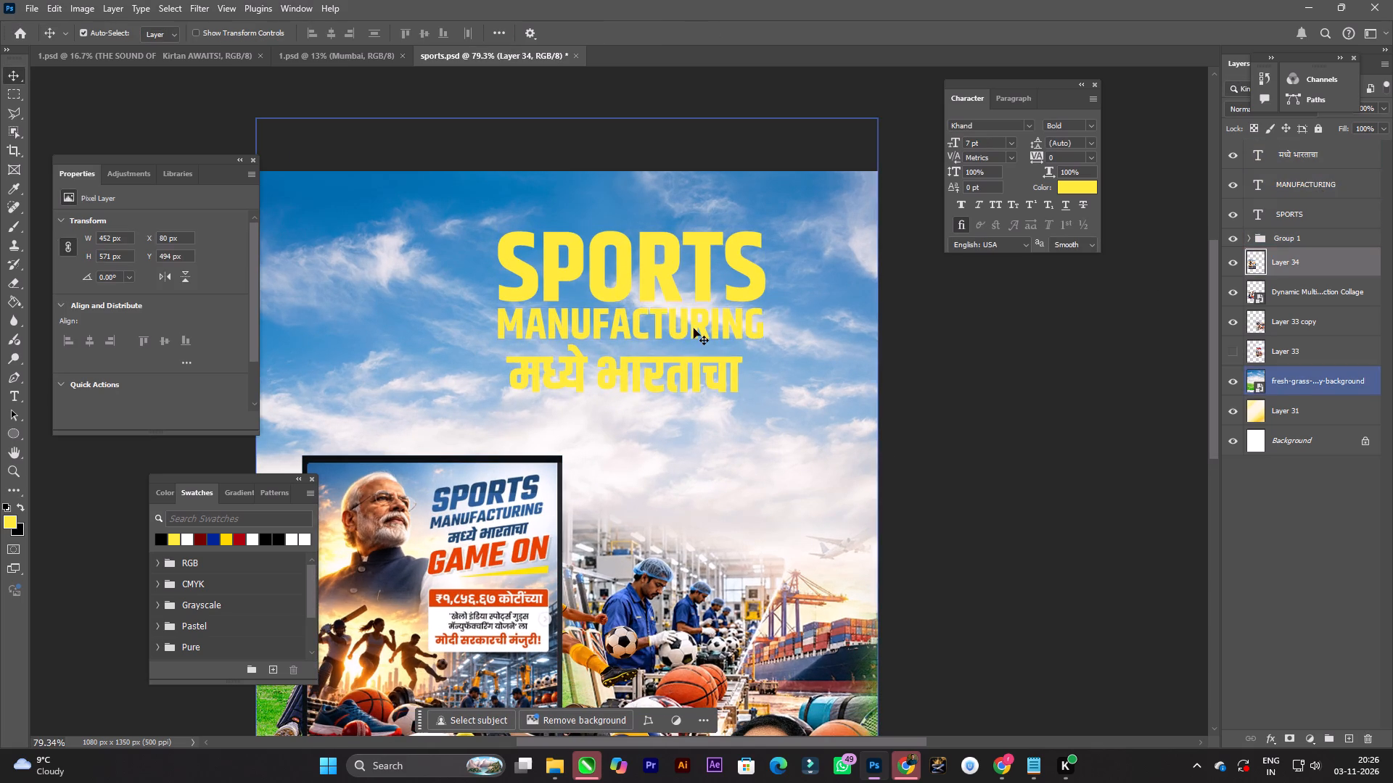
alt+drag(641, 376, 641, 424)
key(t)
click(646, 425)
key(ctrl+a)
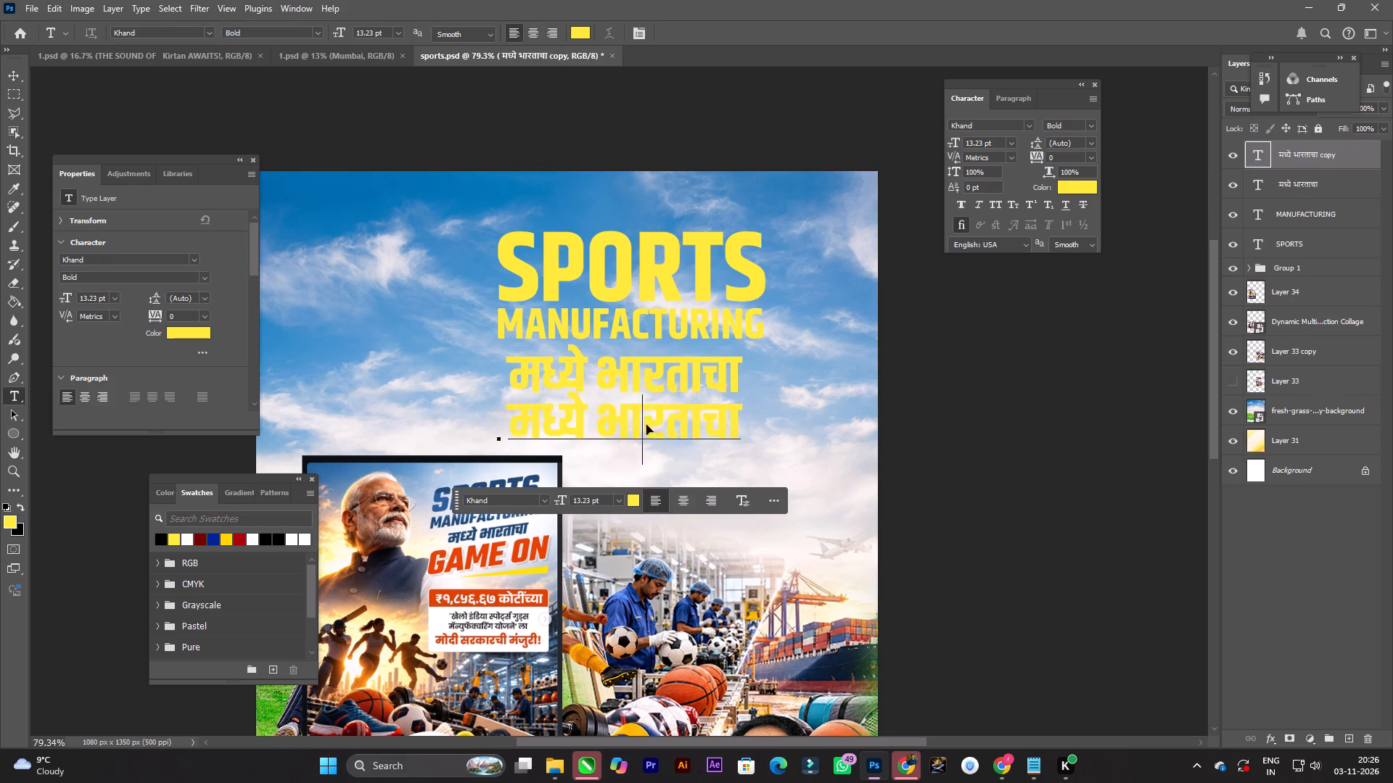
key(ctrl+v)
key(Return)
Move the GAME ON line right and about 200 px down onto the top of the factory image, undoing a first try.
key(v)
alt+scroll(678, 410, down, 2)
key(space)
drag(708, 402, 708, 386)
drag(630, 386, 724, 473)
key(ctrl+z)
drag(656, 405, 758, 506)
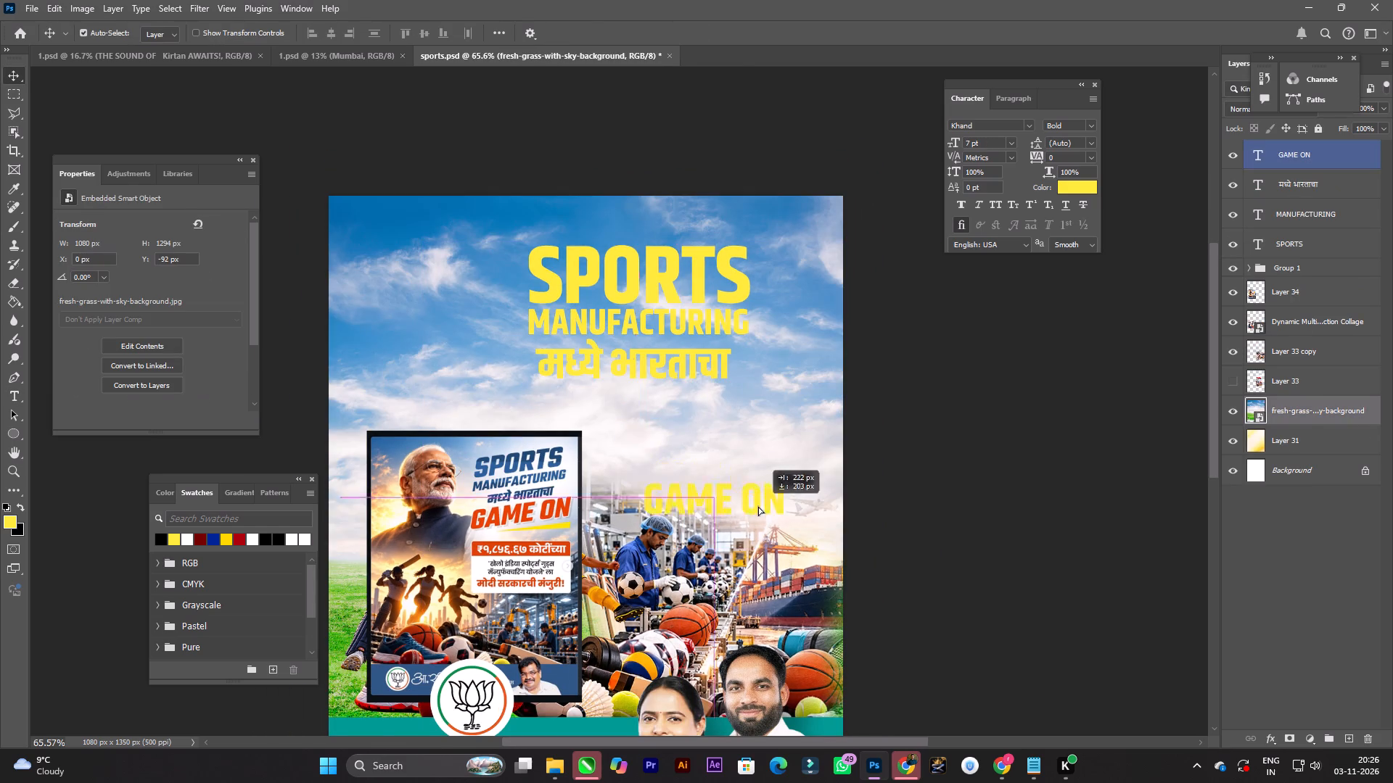
drag(758, 506, 750, 507)
Align the SPORTS and MANUFACTURING lines by their horizontal centers.
alt+scroll(714, 347, up, 2)
click(742, 285)
click(749, 327)
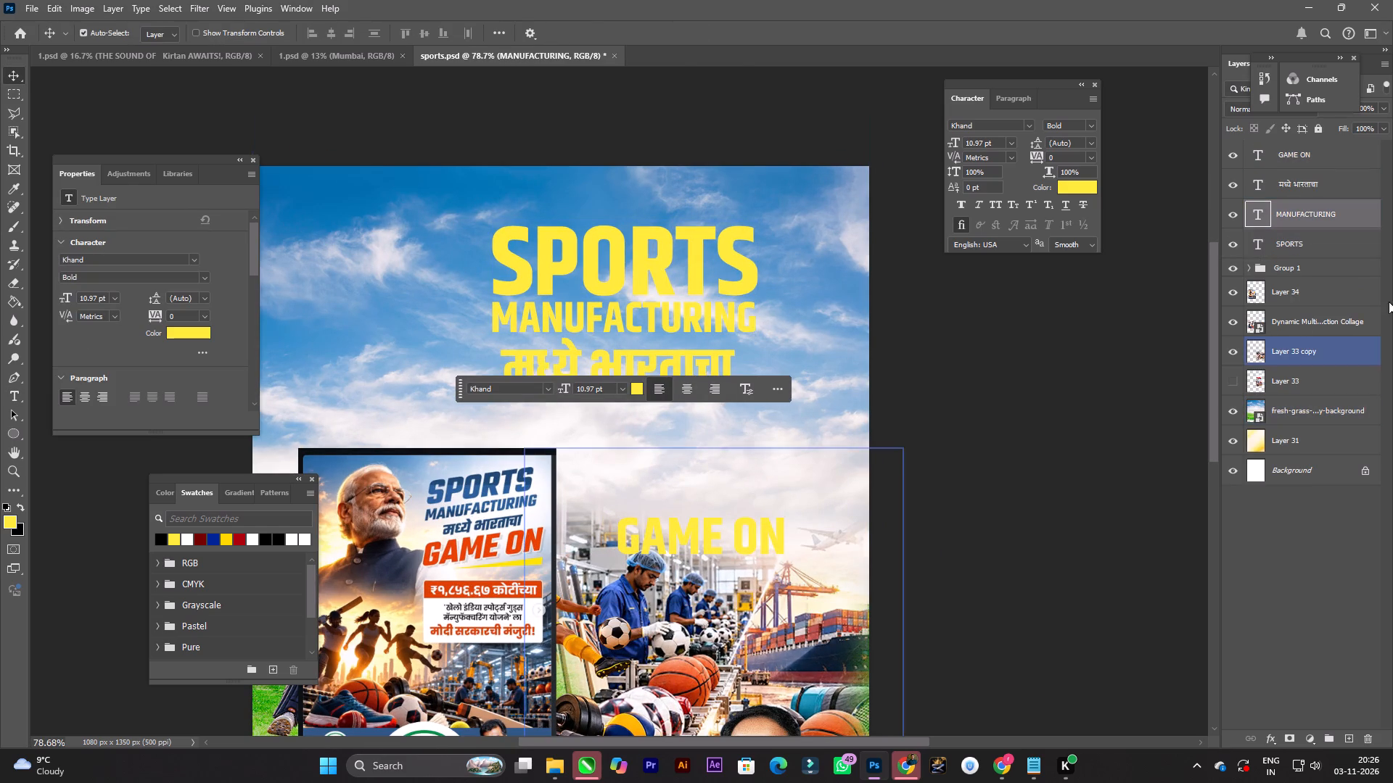
ctrl+click(1312, 246)
click(331, 33)
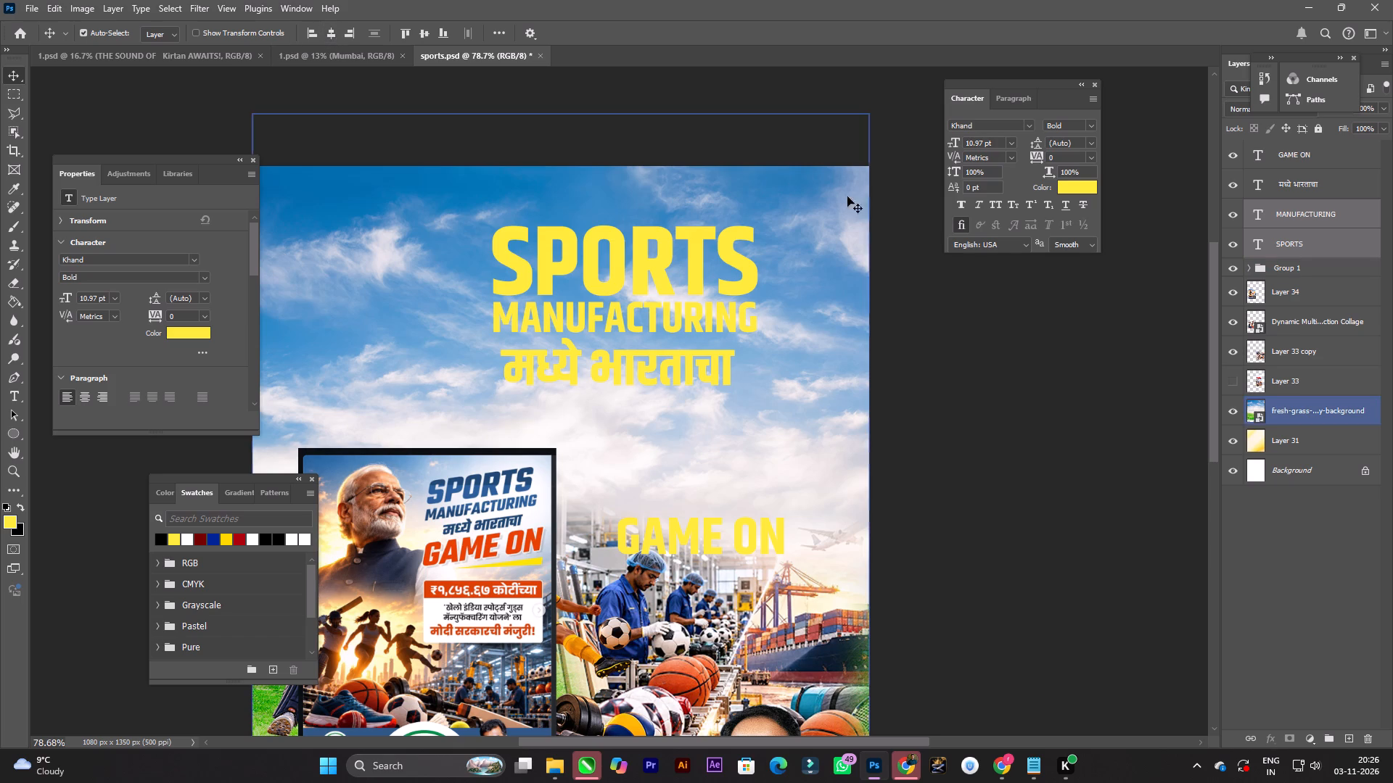
Skew SPORTS and MANUFACTURING together to a vertical slant of about -7.2°, enlarge them about 5%, and adjust their tilt slightly.
key(ctrl+t)
ctrl+drag(752, 275, 776, 246)
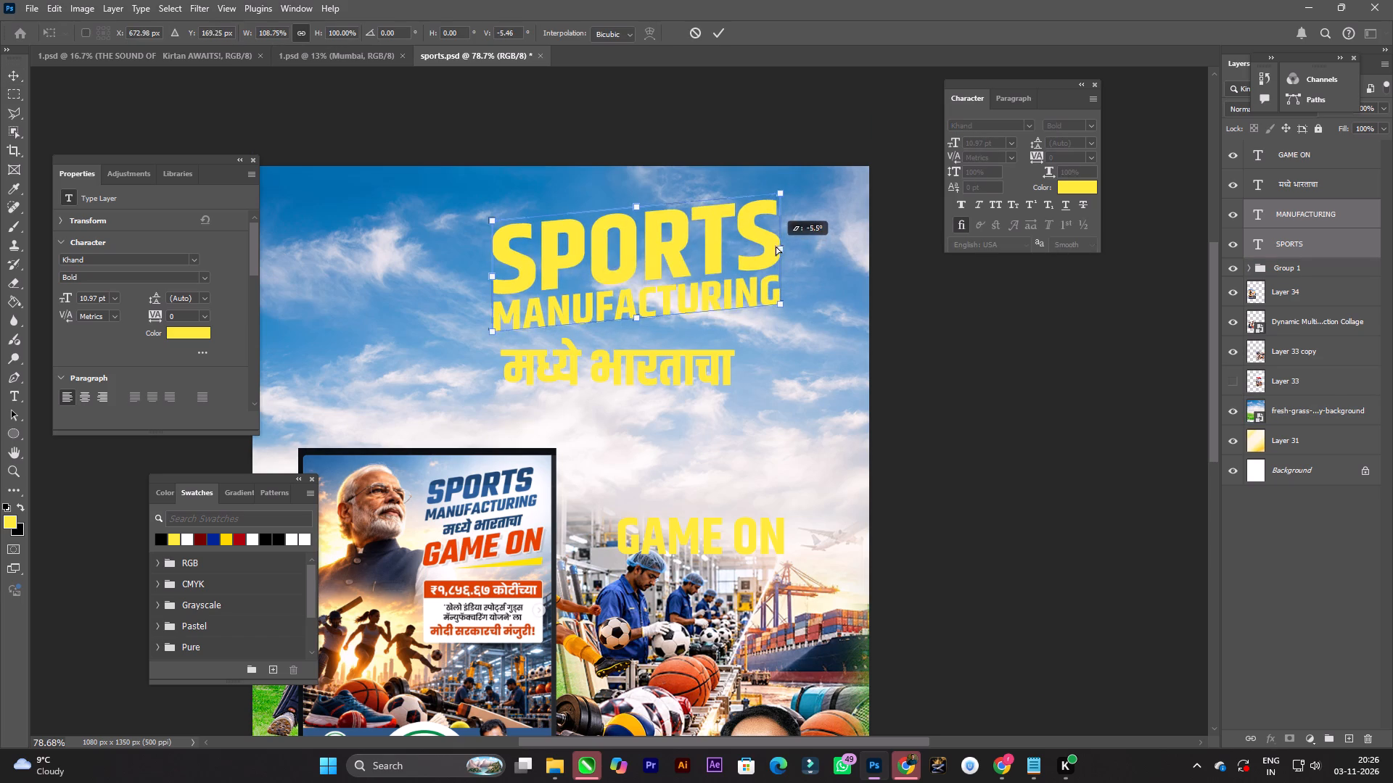
ctrl+drag(776, 246, 780, 239)
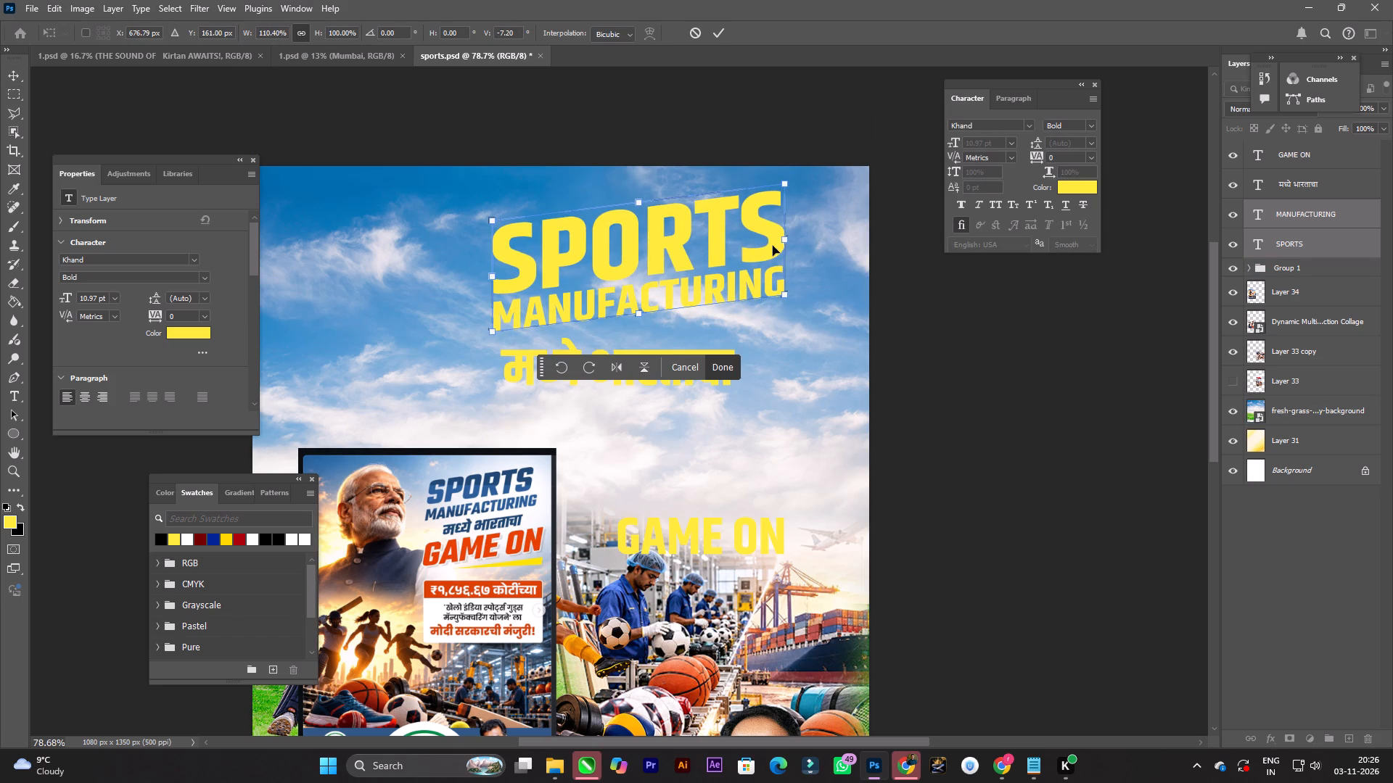
alt+drag(789, 296, 797, 298)
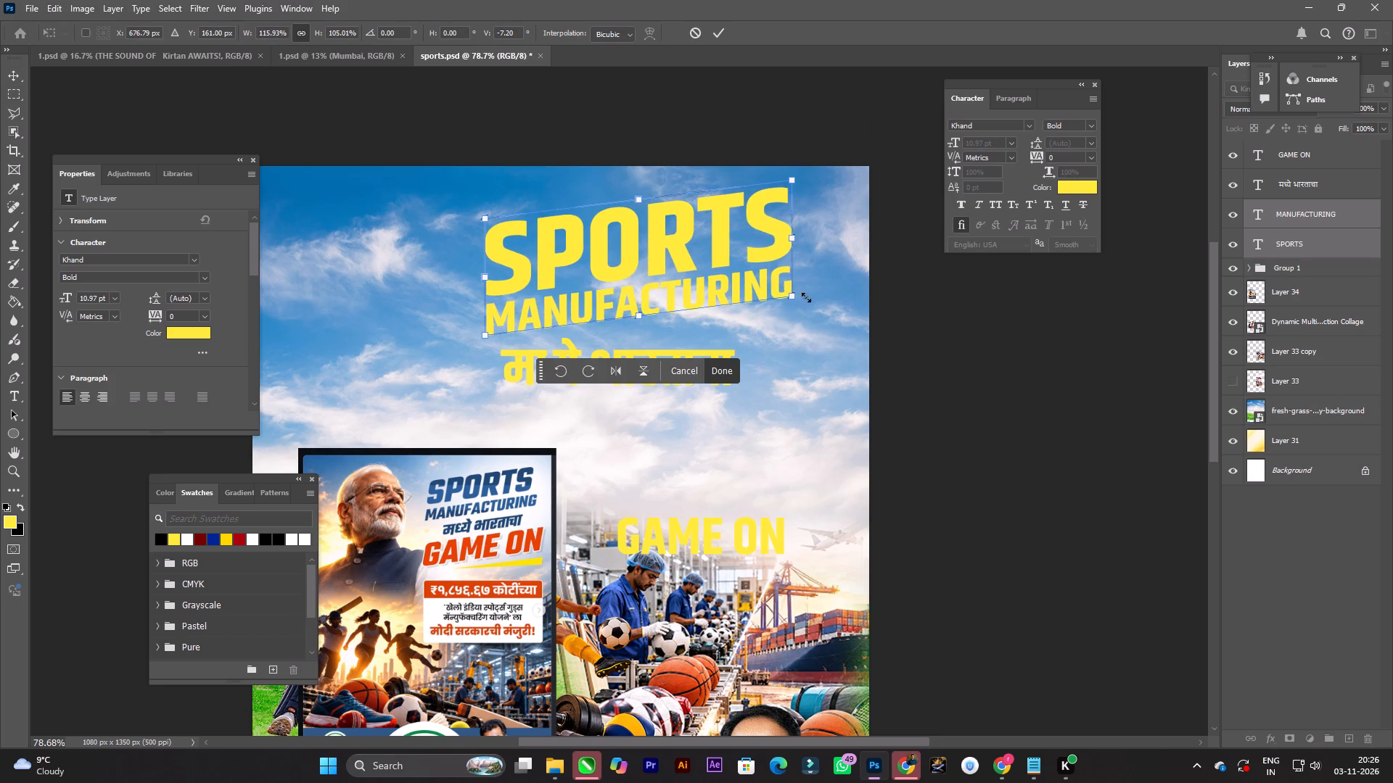
drag(822, 296, 825, 307)
double_click(714, 276)
Move the slanted SPORTS and MANUFACTURING pair slightly right and down.
alt+scroll(714, 275, down, 3)
key(space)
drag(768, 274, 741, 269)
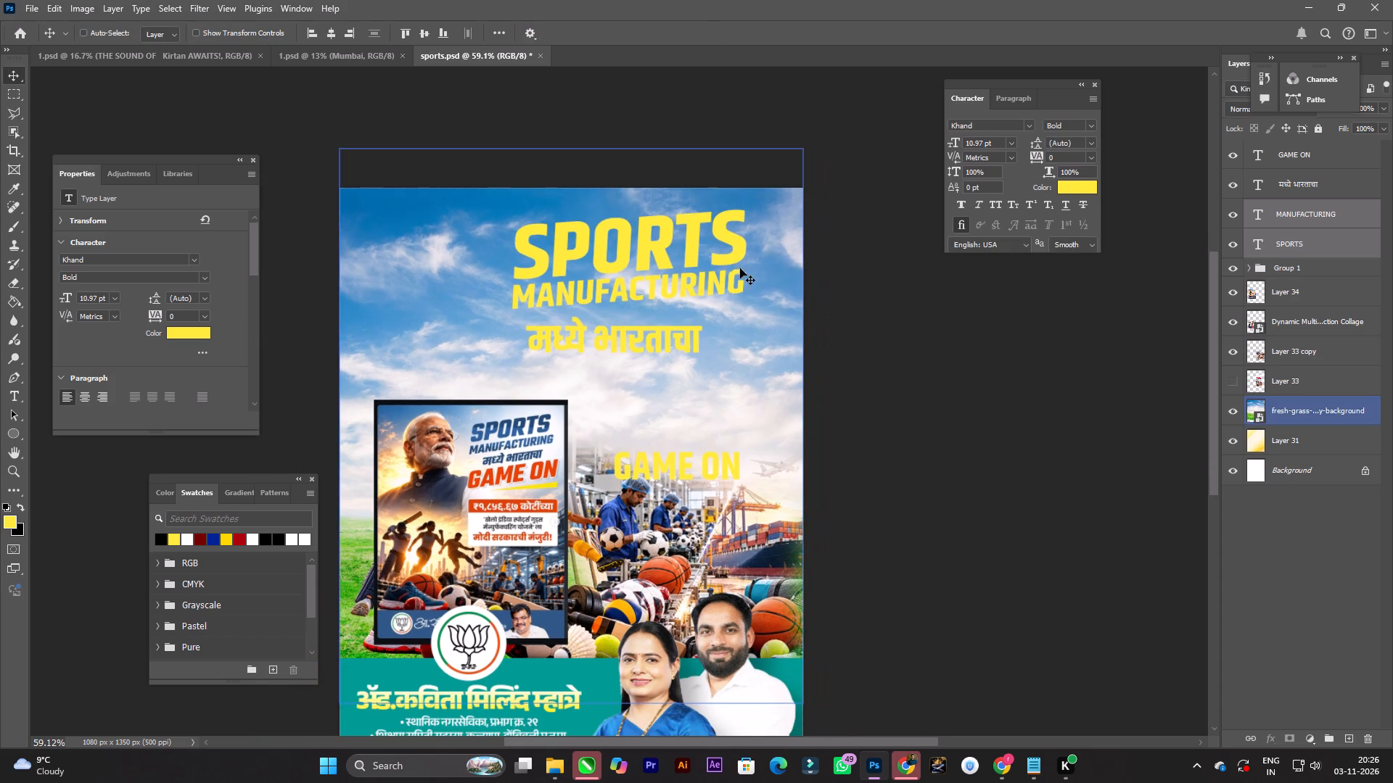
key(ctrl+t)
drag(686, 262, 703, 273)
double_click(703, 273)
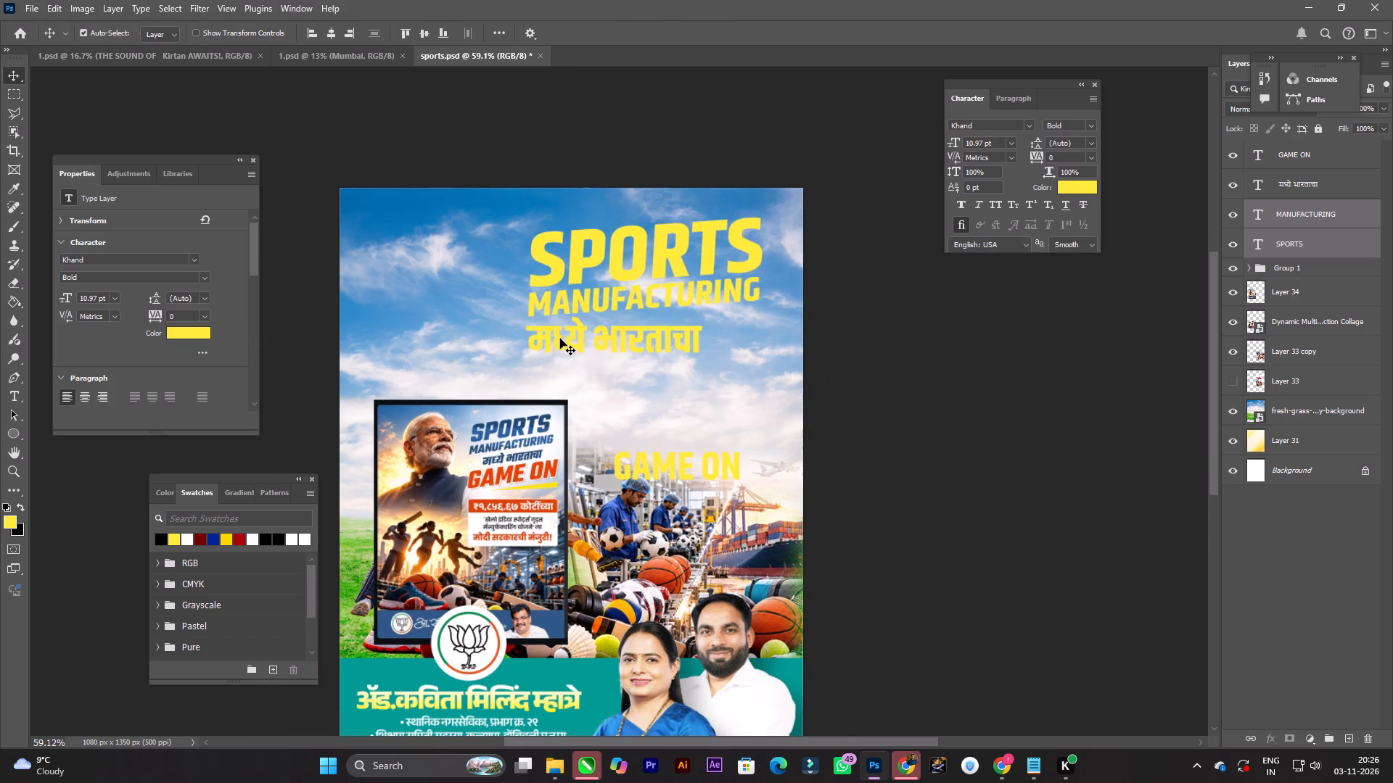
Move मध्ये भारताचा right under MANUFACTURING, scale it to about 92% (12.18 pt), and skew it vertically about -5.4°.
drag(597, 342, 634, 343)
key(ctrl+t)
drag(741, 368, 726, 366)
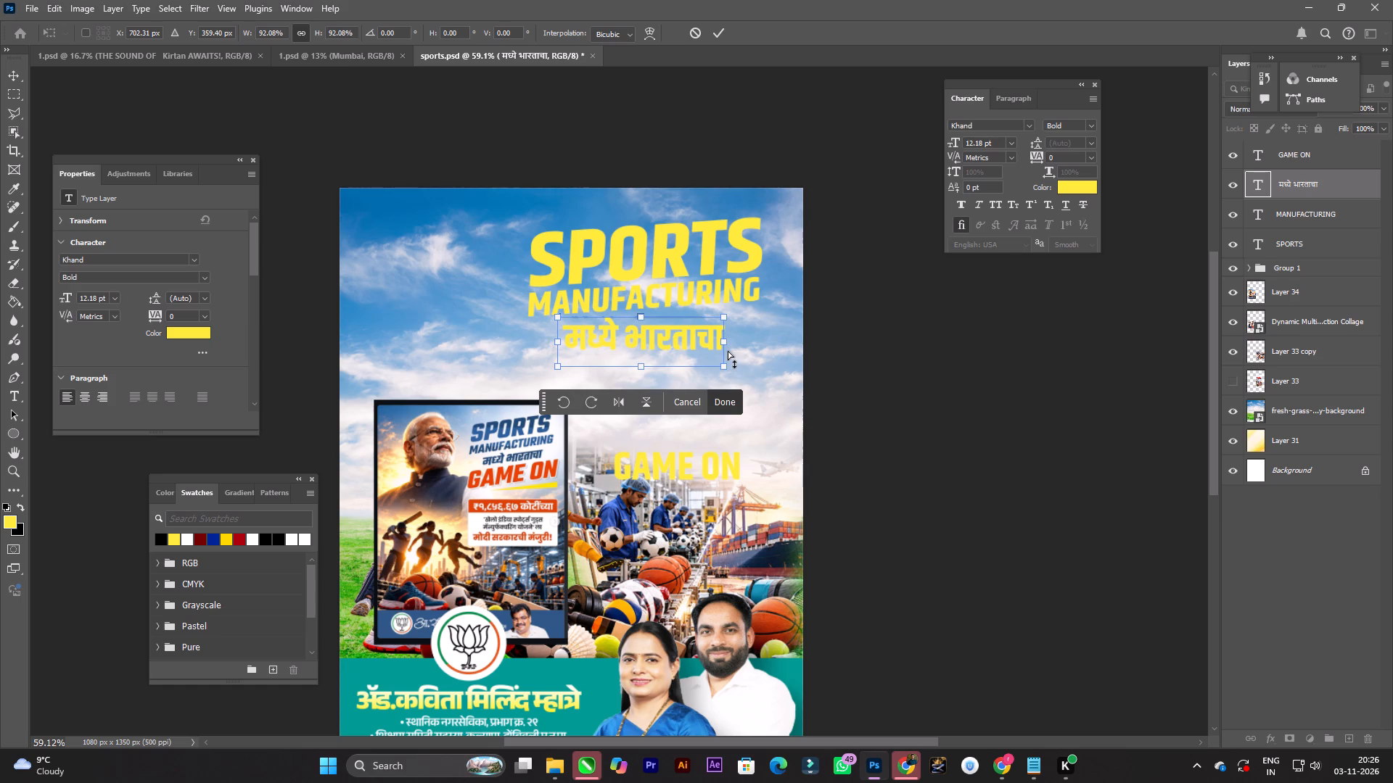
ctrl+drag(727, 344, 736, 328)
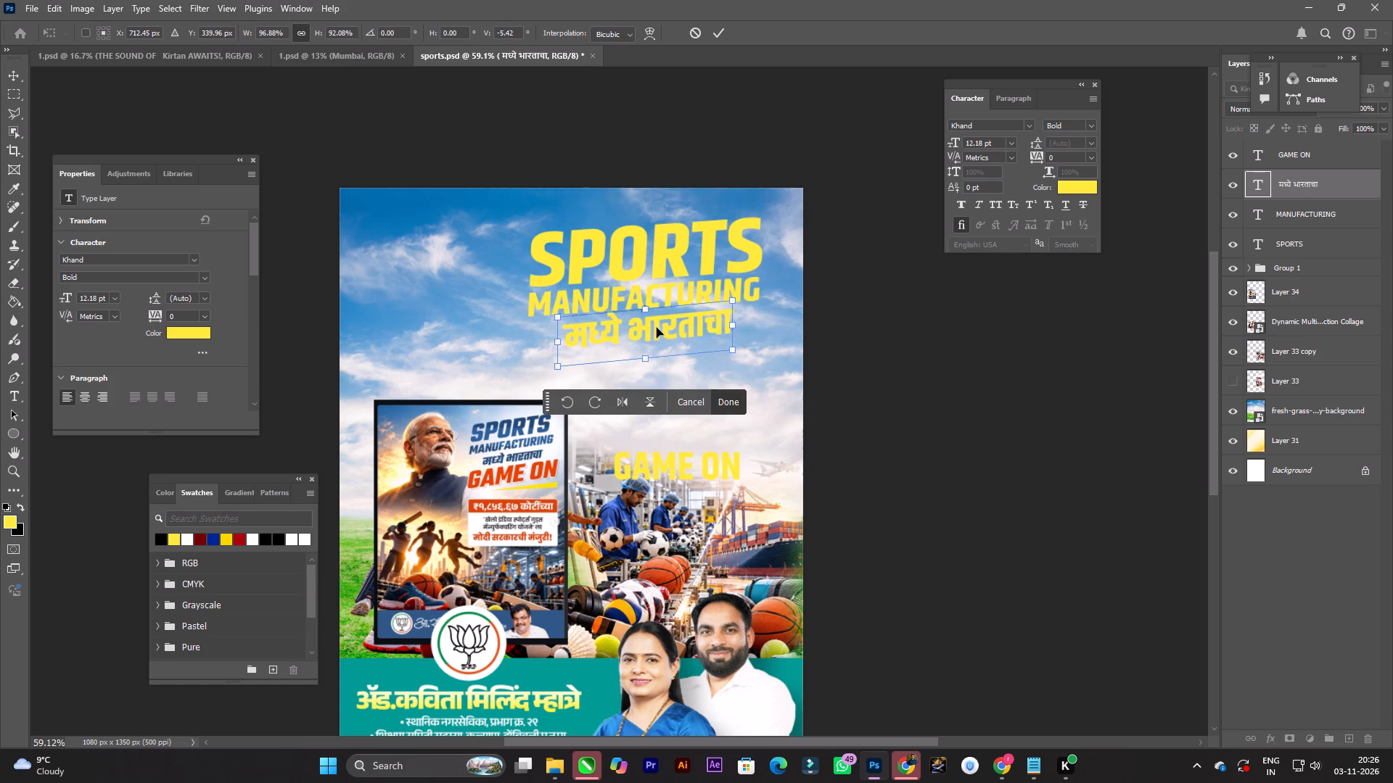
double_click(657, 328)
Centre the slanted मध्ये भारताचा line beneath MANUFACTURING and nudge it up closer to that line.
key(ctrl+t)
drag(657, 327, 652, 333)
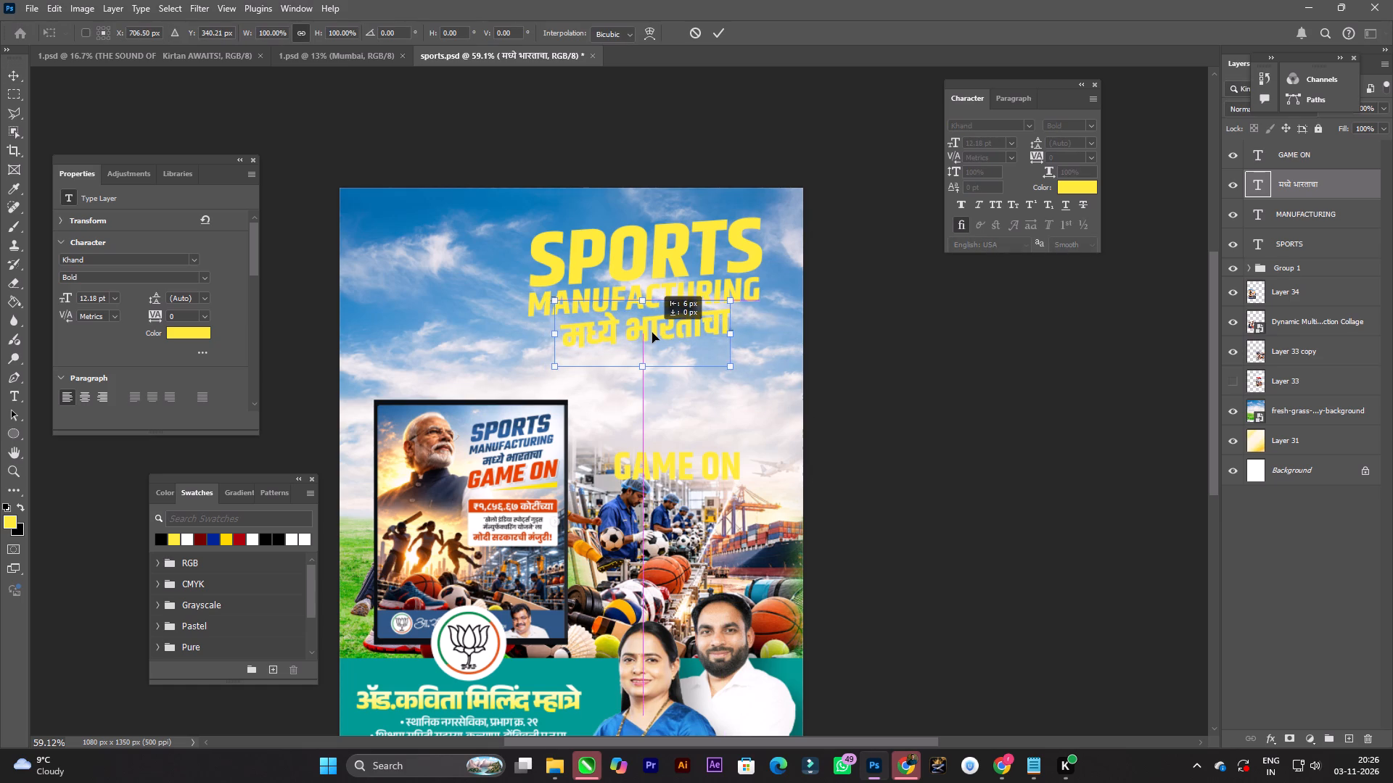
drag(652, 333, 652, 335)
key(Return)
key(Up)
key(Up)
key(Up)
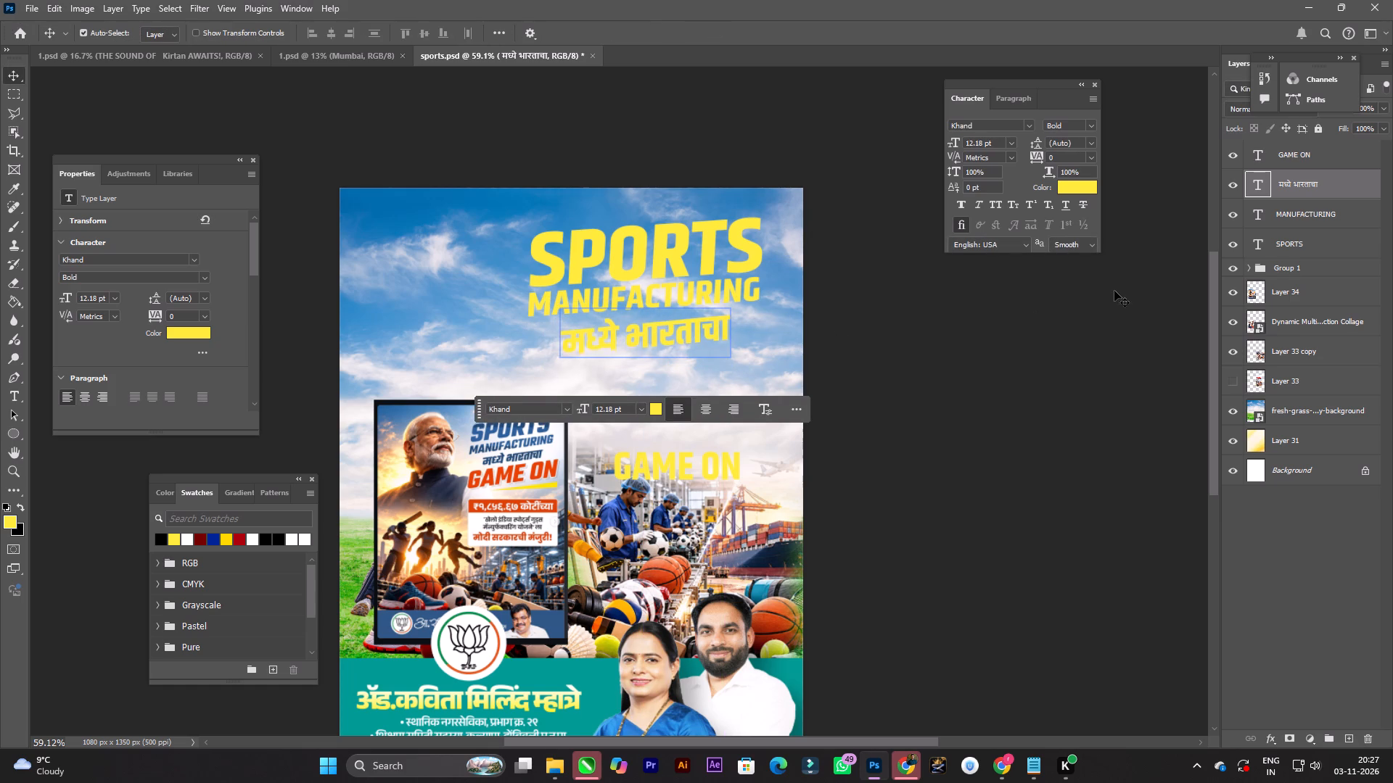
key(Up)
key(Up)
key(Up)
key(Up)
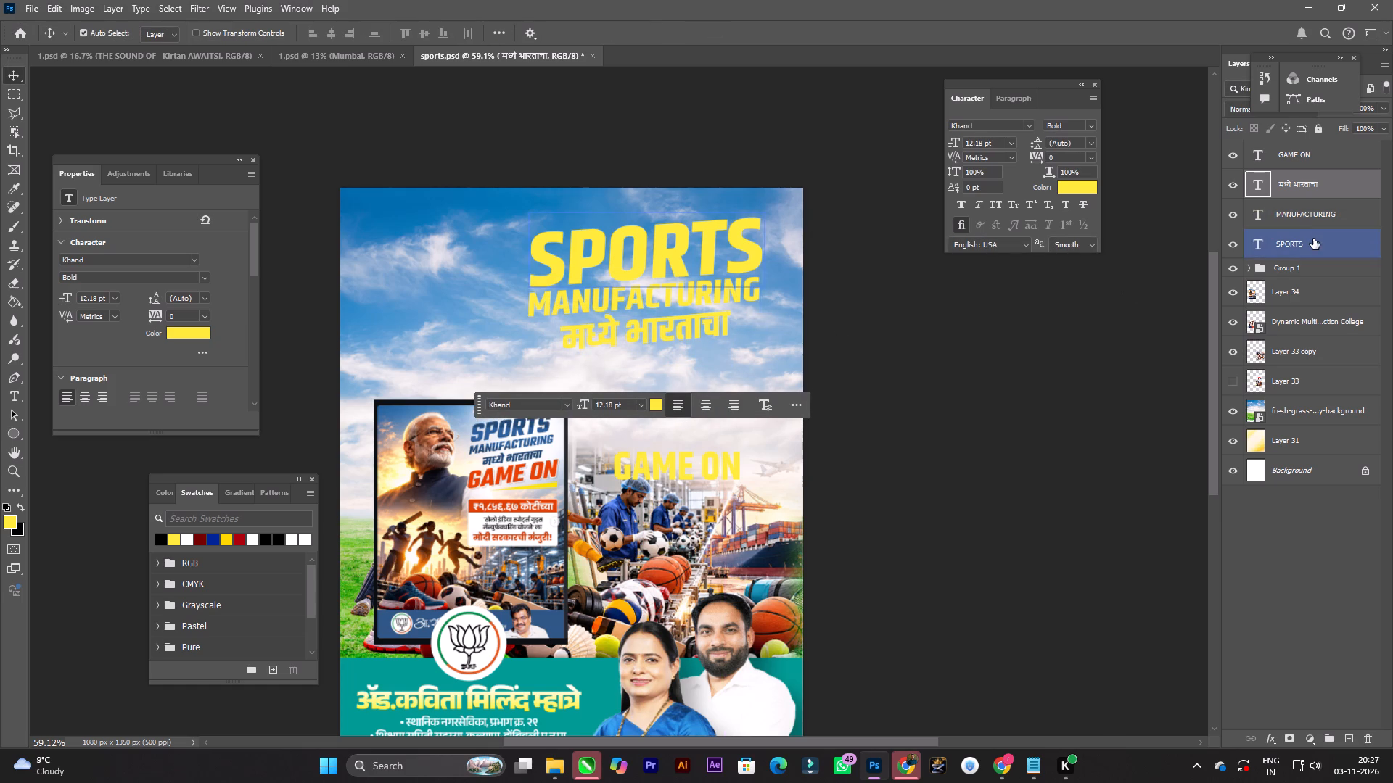
Skew SPORTS, MANUFACTURING and मध्ये भारताचा together vertically about -4.4°, shift them left and down, enlarge them slightly and fine-tune their tilt.
shift+click(1313, 239)
key(ctrl+t)
ctrl+drag(761, 282, 771, 265)
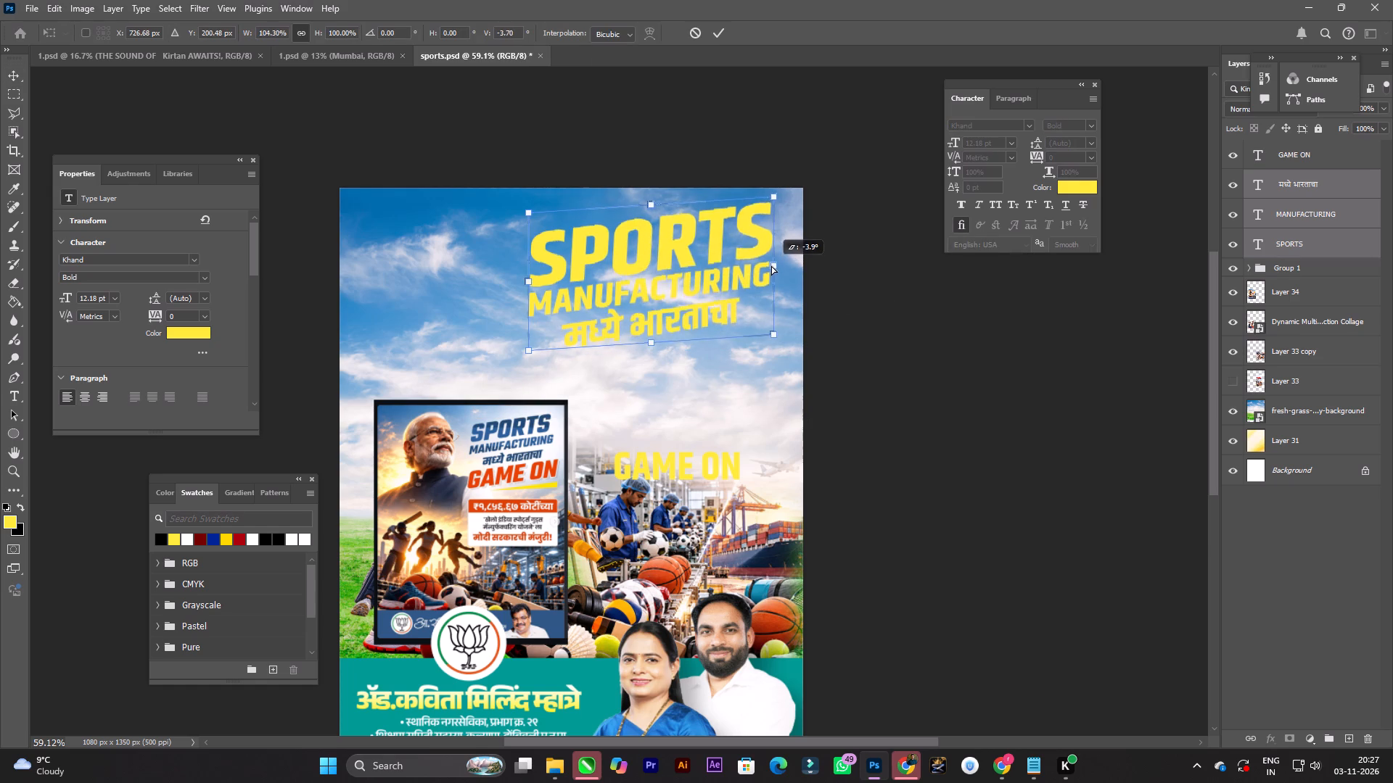
ctrl+drag(771, 265, 772, 263)
drag(696, 262, 678, 283)
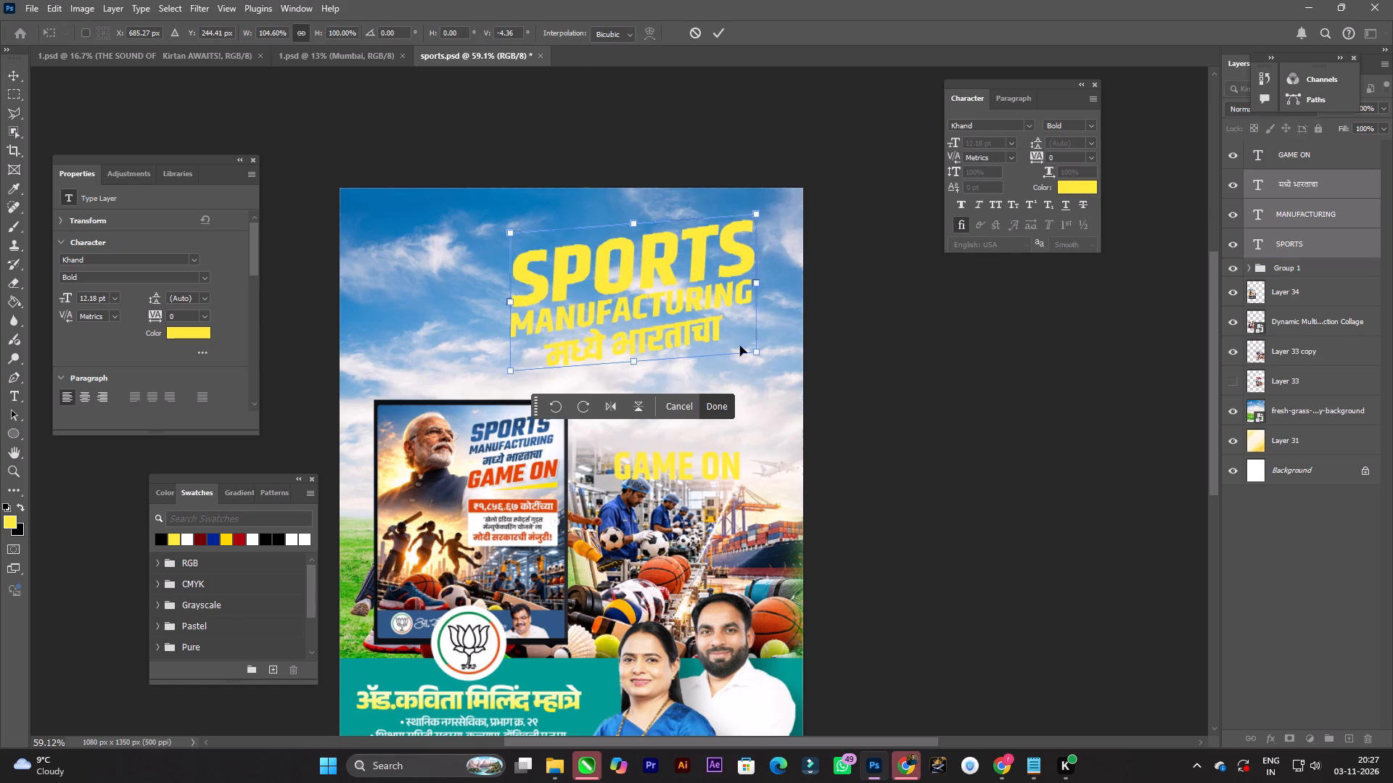
alt+drag(759, 355, 765, 347)
drag(830, 336, 834, 341)
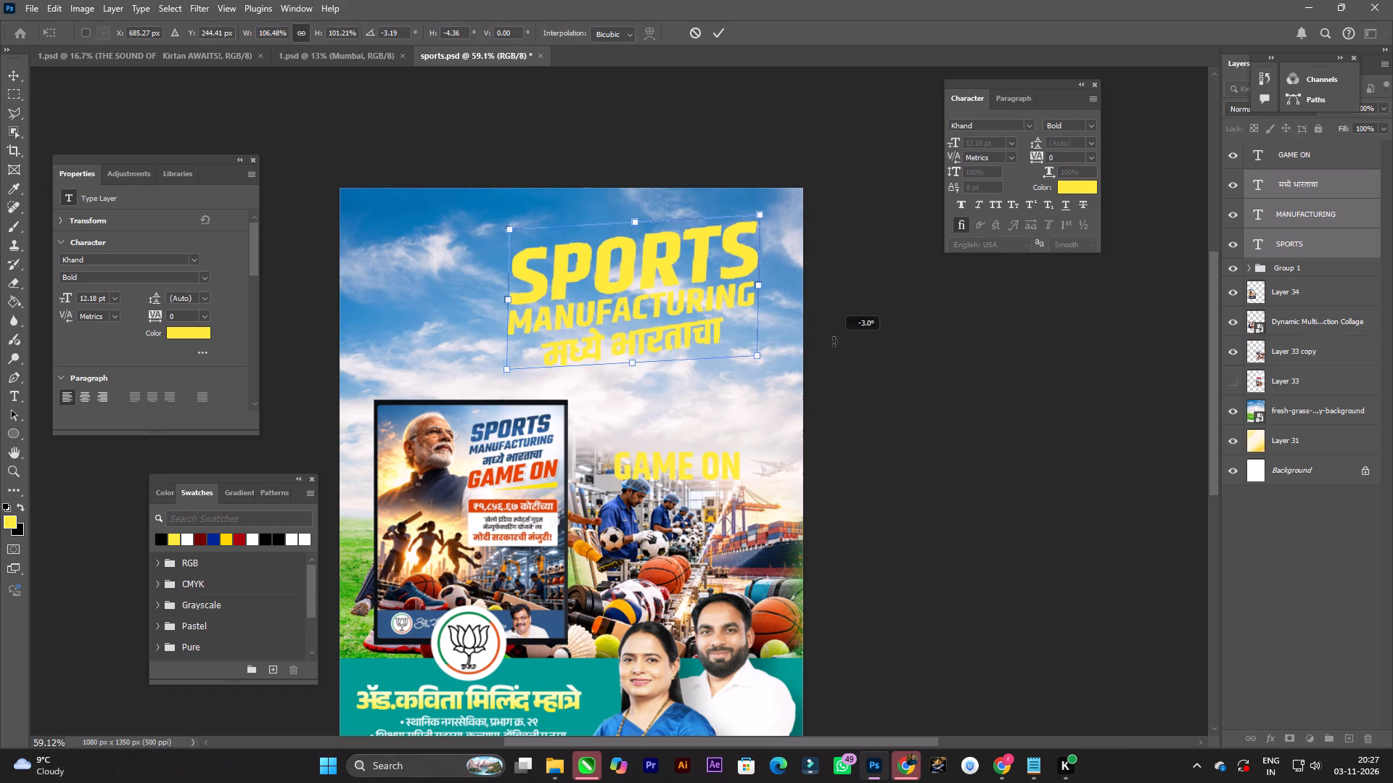
drag(834, 341, 831, 342)
key(Return)
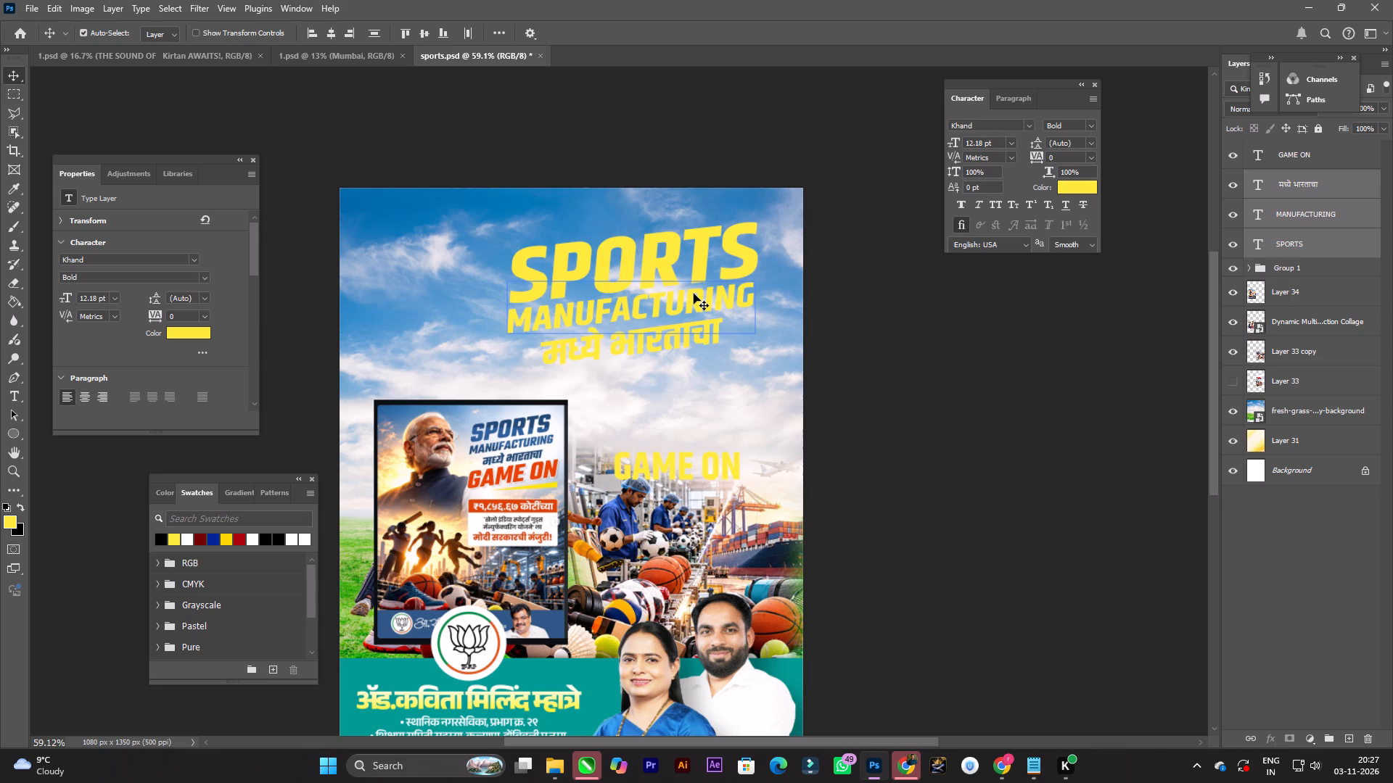
Move GAME ON up beneath मध्ये भारताचा and enlarge it.
drag(684, 470, 633, 426)
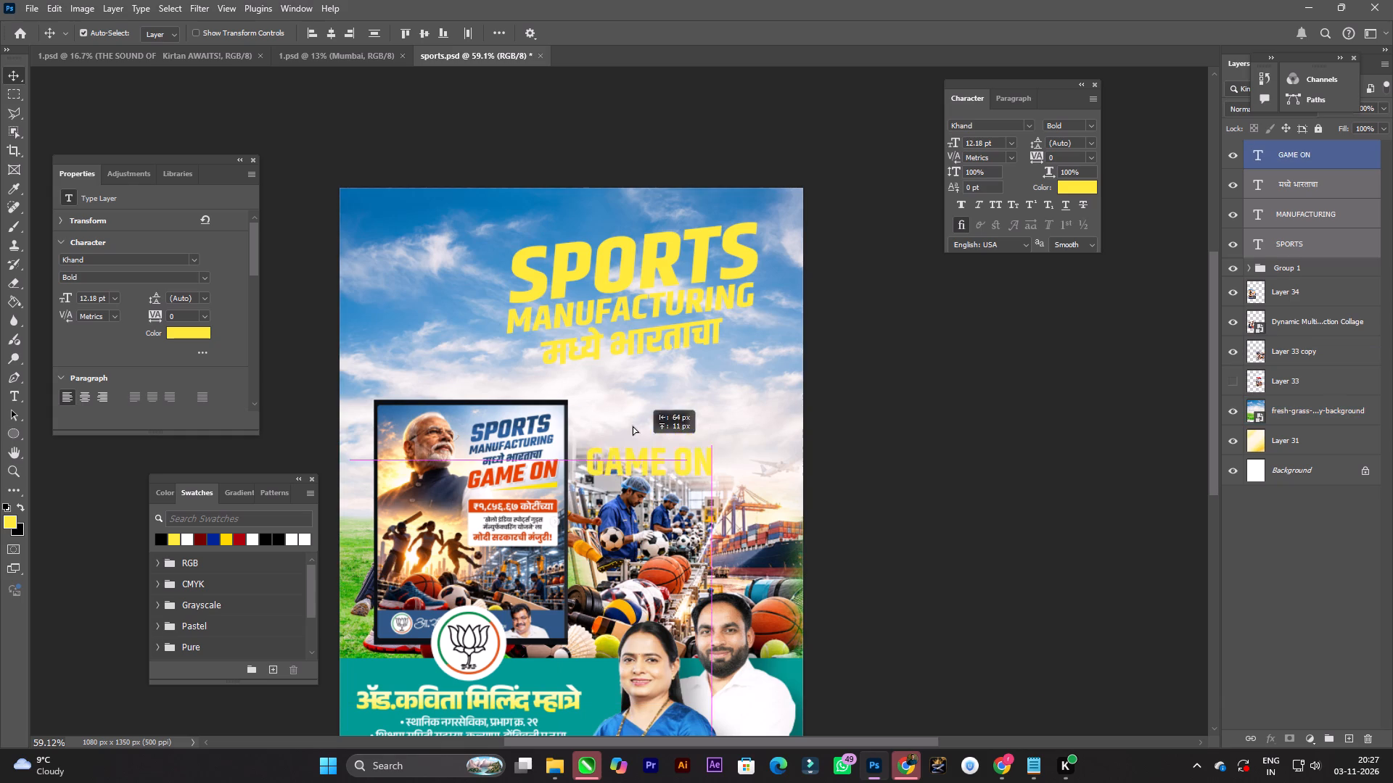
drag(633, 426, 623, 400)
key(ctrl+t)
alt+drag(686, 379, 724, 354)
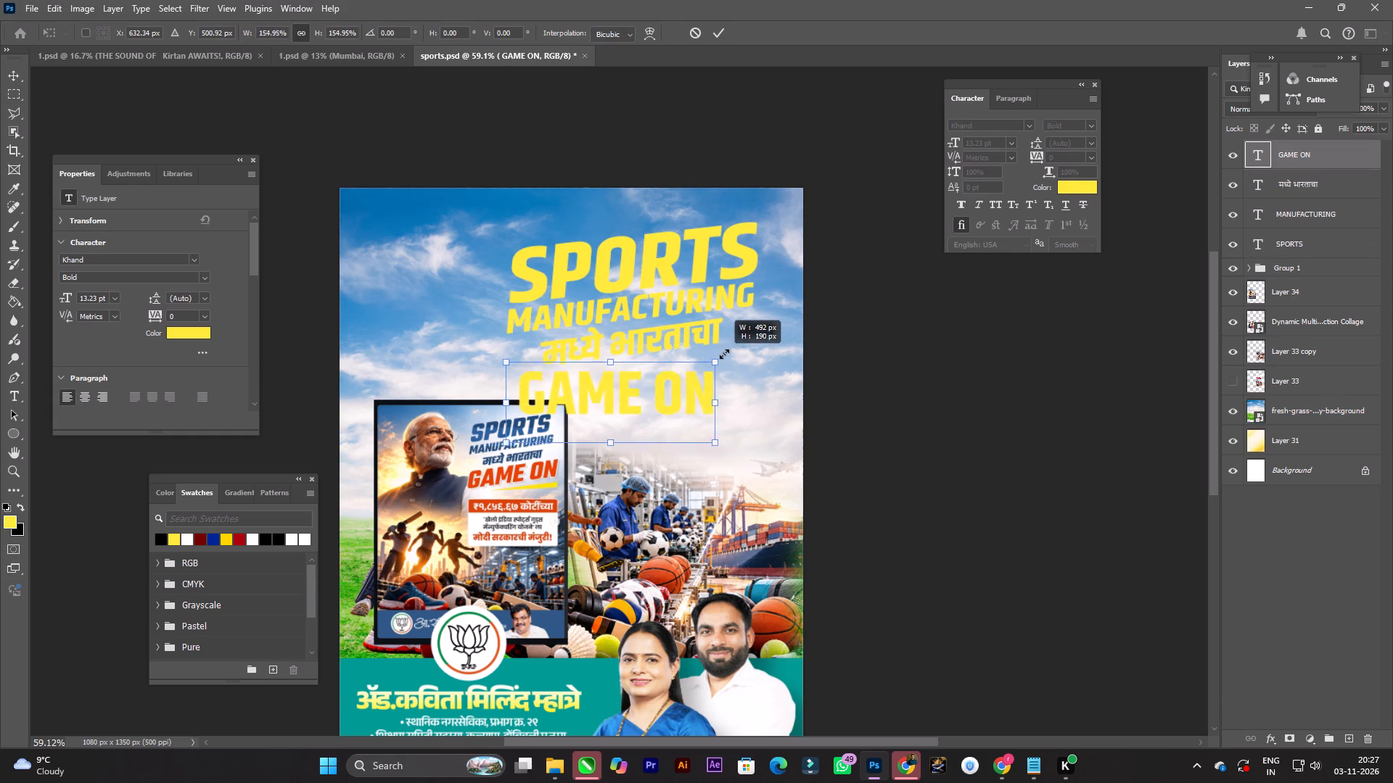
Finish enlarging GAME ON to 22.51 pt and recolour it dark blue.
alt+drag(724, 354, 728, 349)
double_click(668, 367)
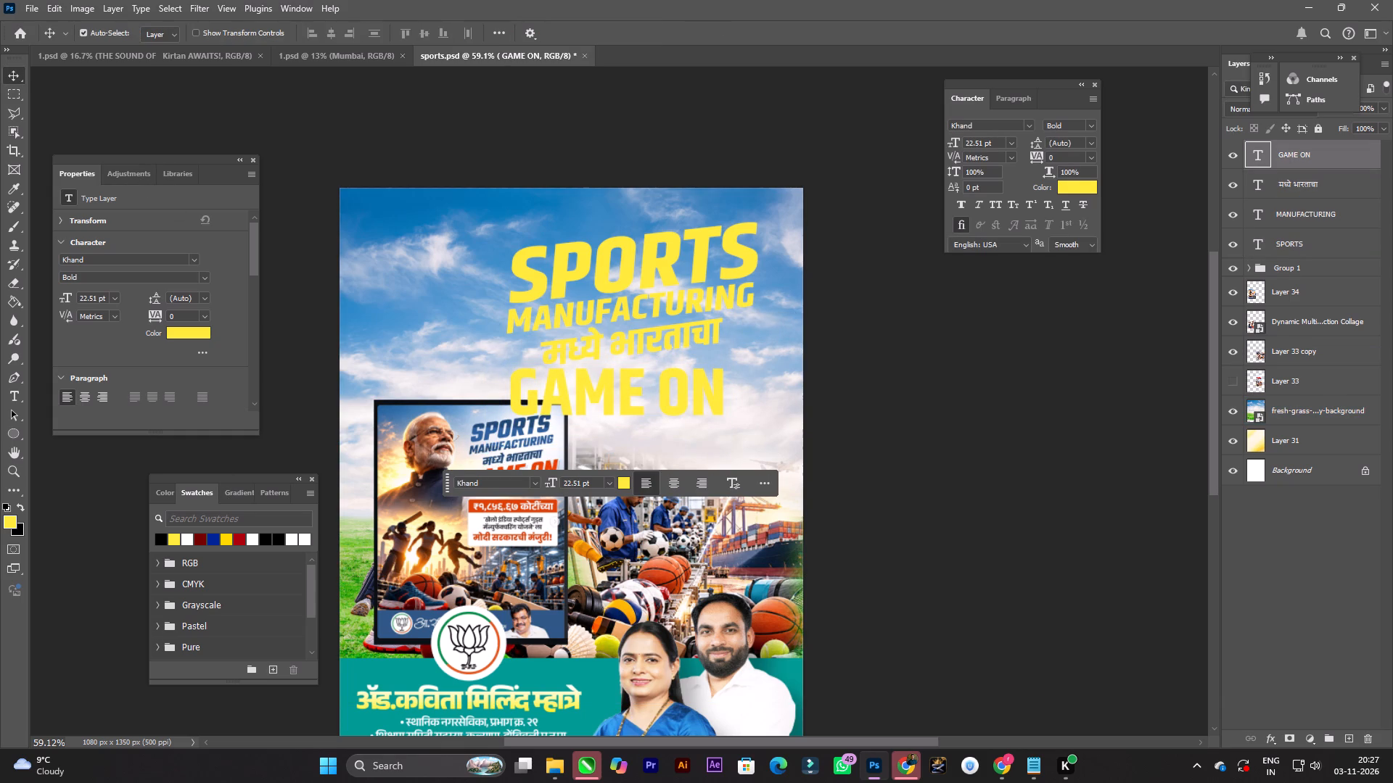
click(215, 544)
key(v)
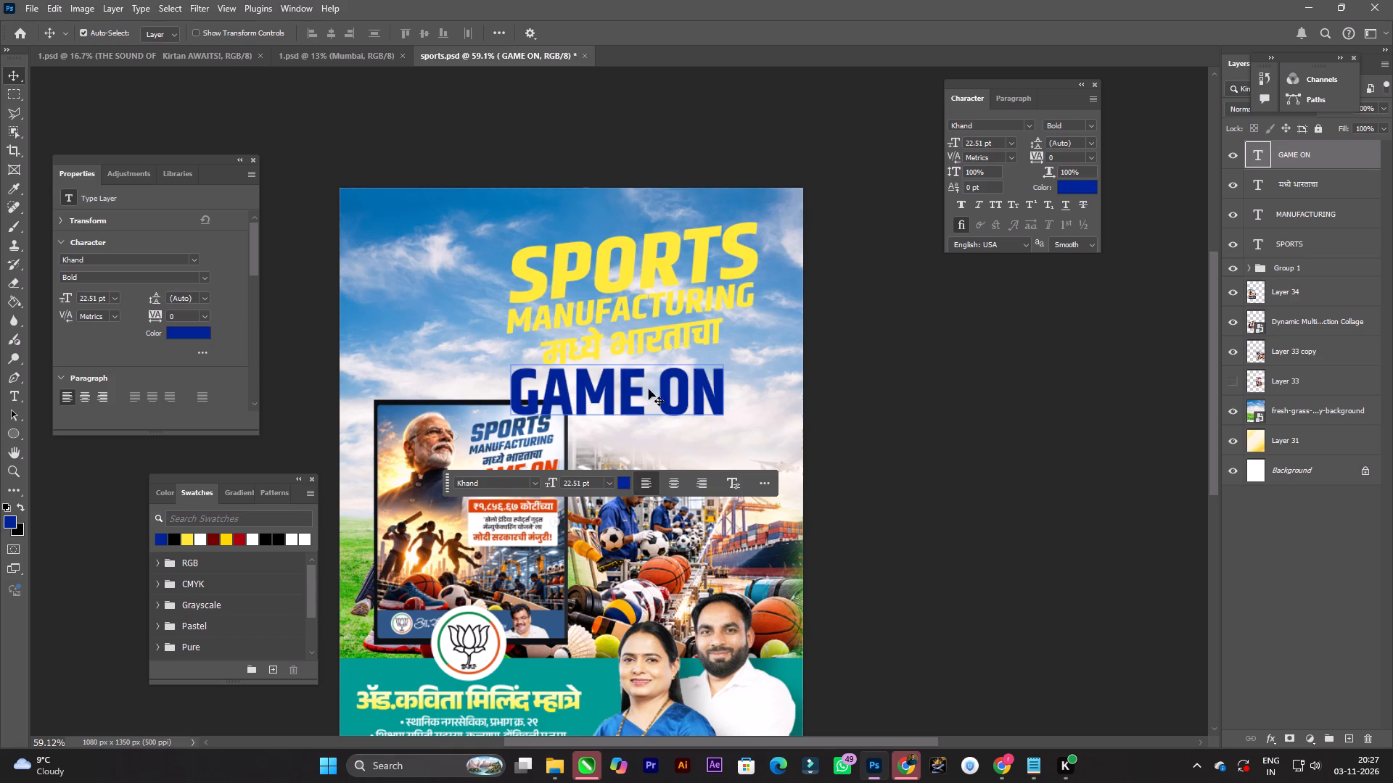
Skew GAME ON vertically about -8.8°, enlarge it to 23.47 pt and place it just beneath मध्ये भारताचा.
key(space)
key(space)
drag(667, 389, 660, 385)
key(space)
key(ctrl+t)
ctrl+drag(718, 401, 732, 368)
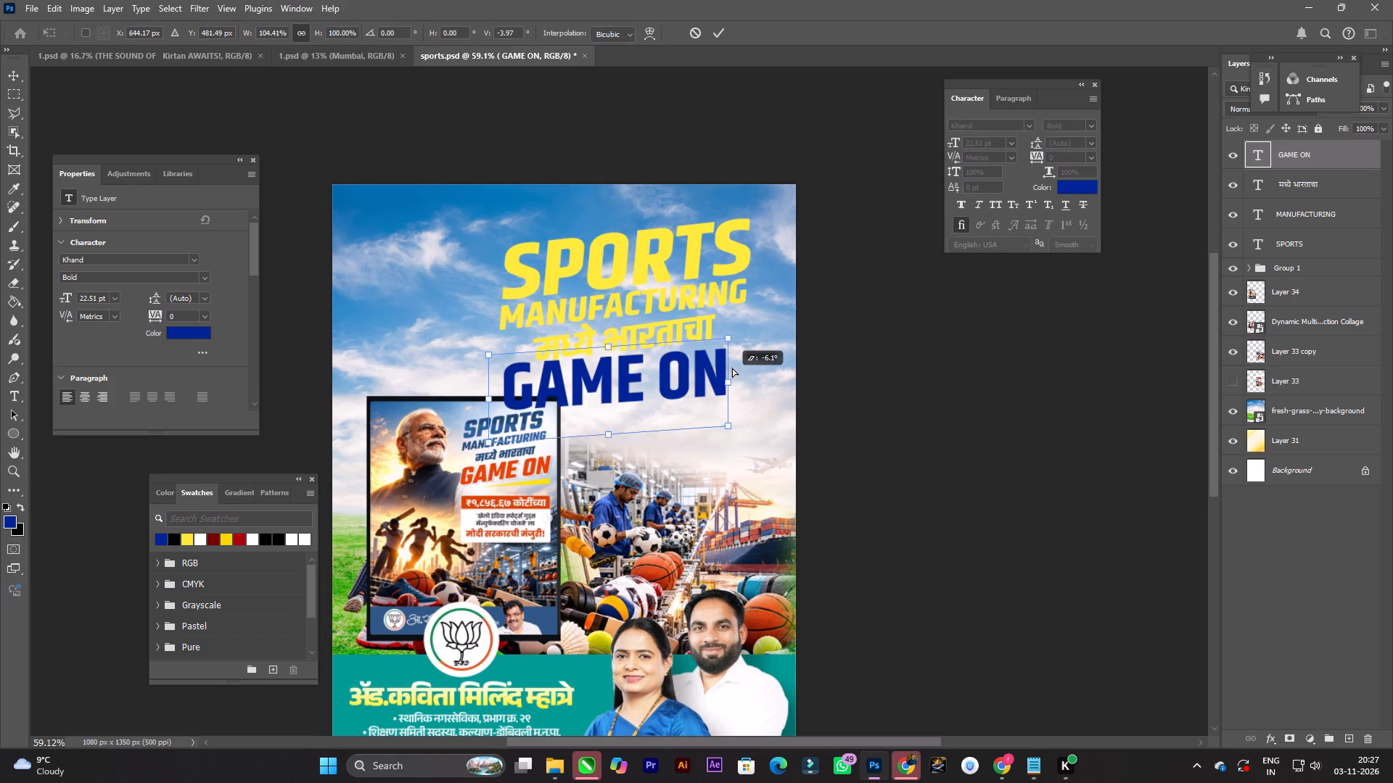
ctrl+drag(732, 368, 734, 362)
alt+click(731, 405)
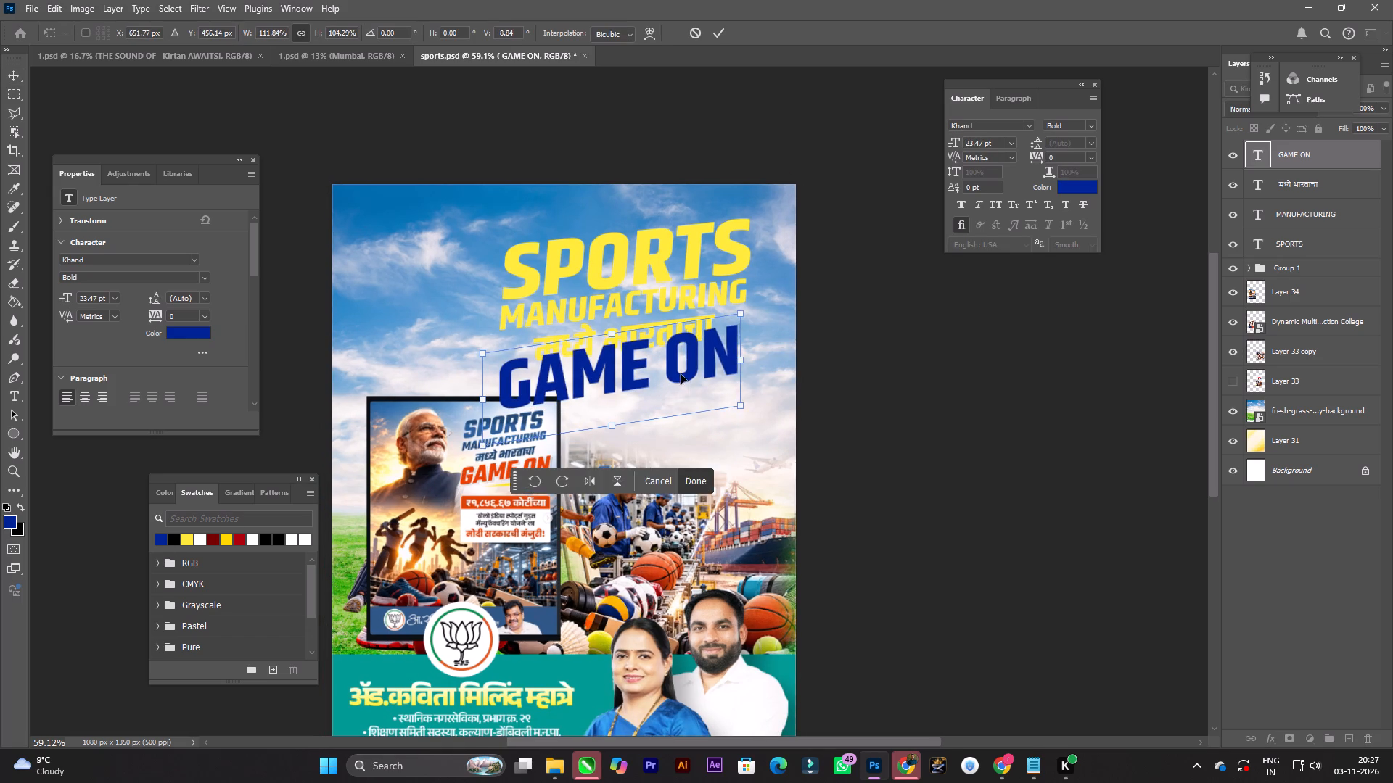
drag(681, 374, 685, 394)
double_click(685, 394)
Group SPORTS, MANUFACTURING and मध्ये भारताचा, and move the group up slightly to open space above GAME ON.
click(684, 323)
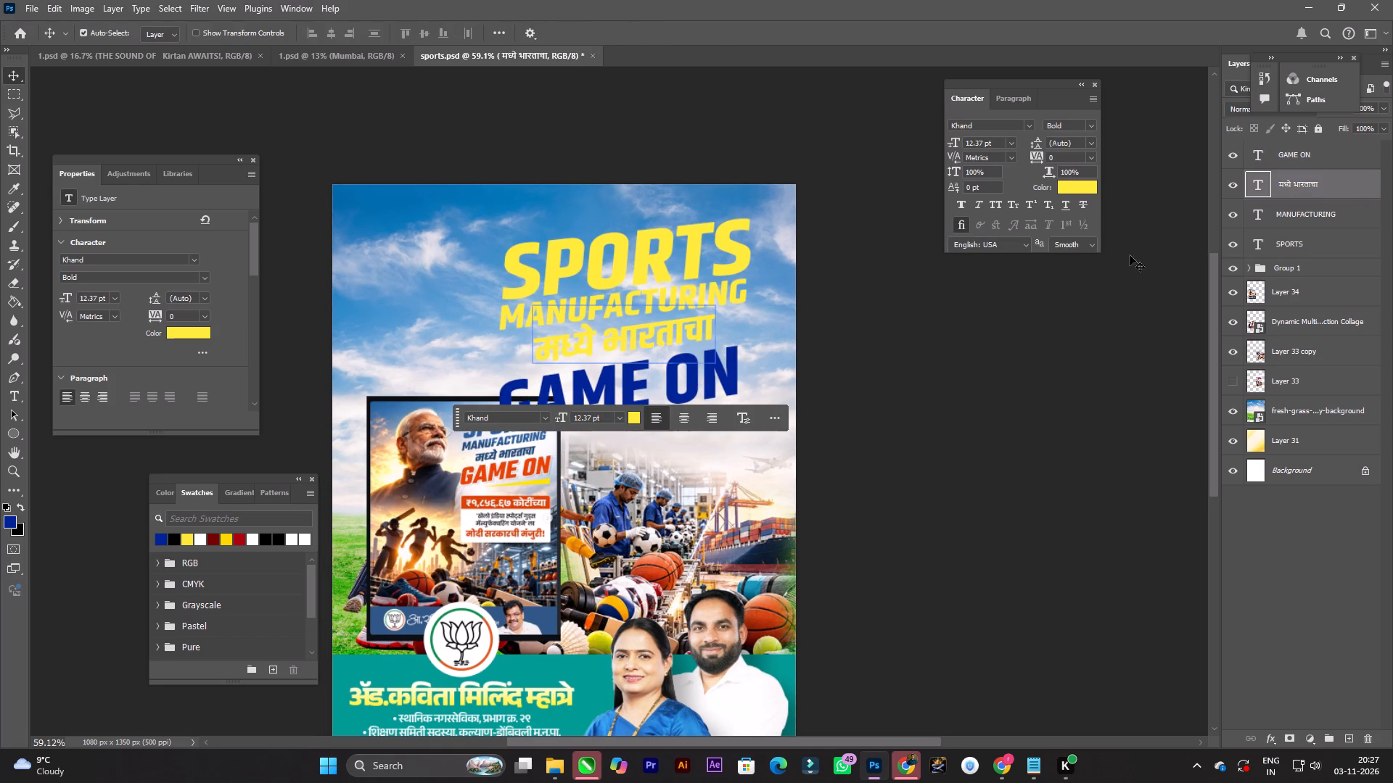
shift+click(1304, 246)
key(ctrl+g)
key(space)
drag(644, 303, 657, 328)
key(ctrl+t)
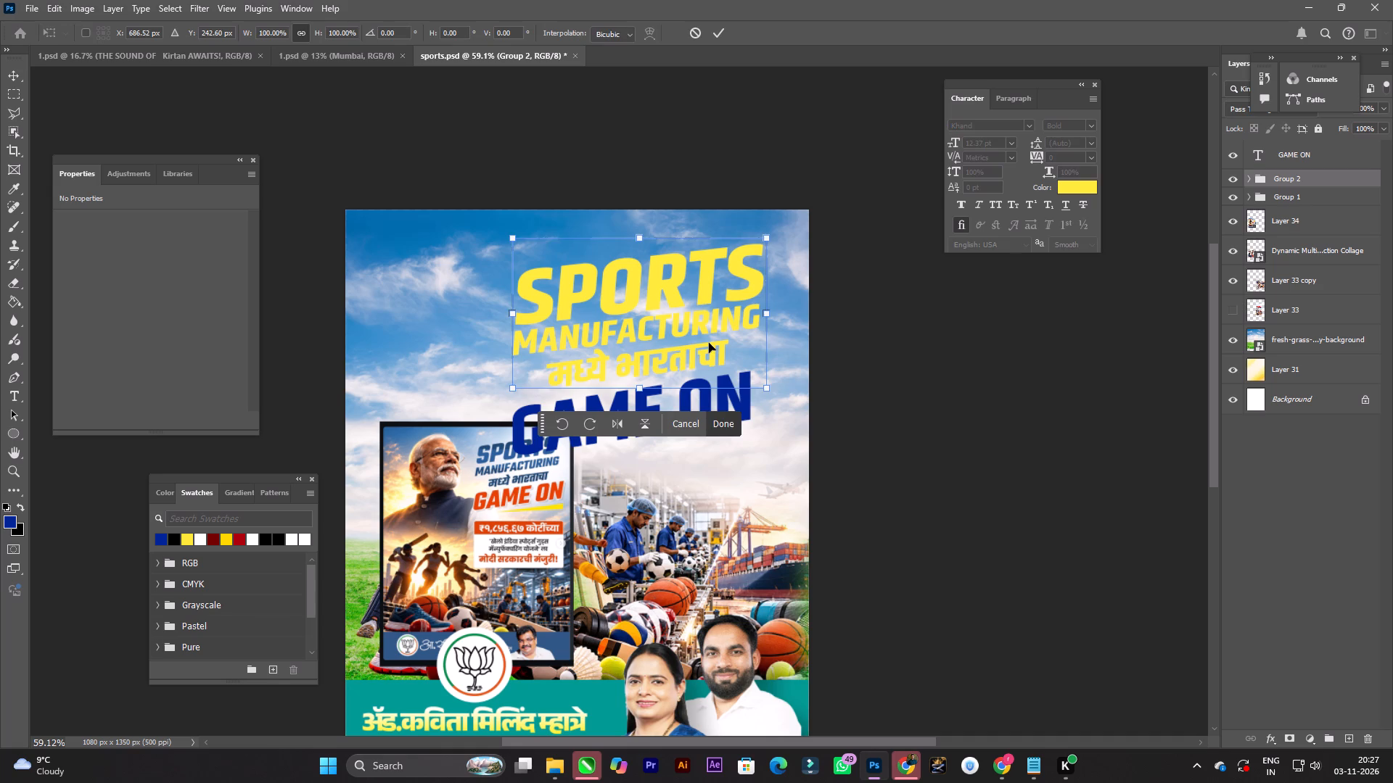
key(Escape)
key(ctrl+t)
drag(731, 331, 730, 322)
double_click(729, 321)
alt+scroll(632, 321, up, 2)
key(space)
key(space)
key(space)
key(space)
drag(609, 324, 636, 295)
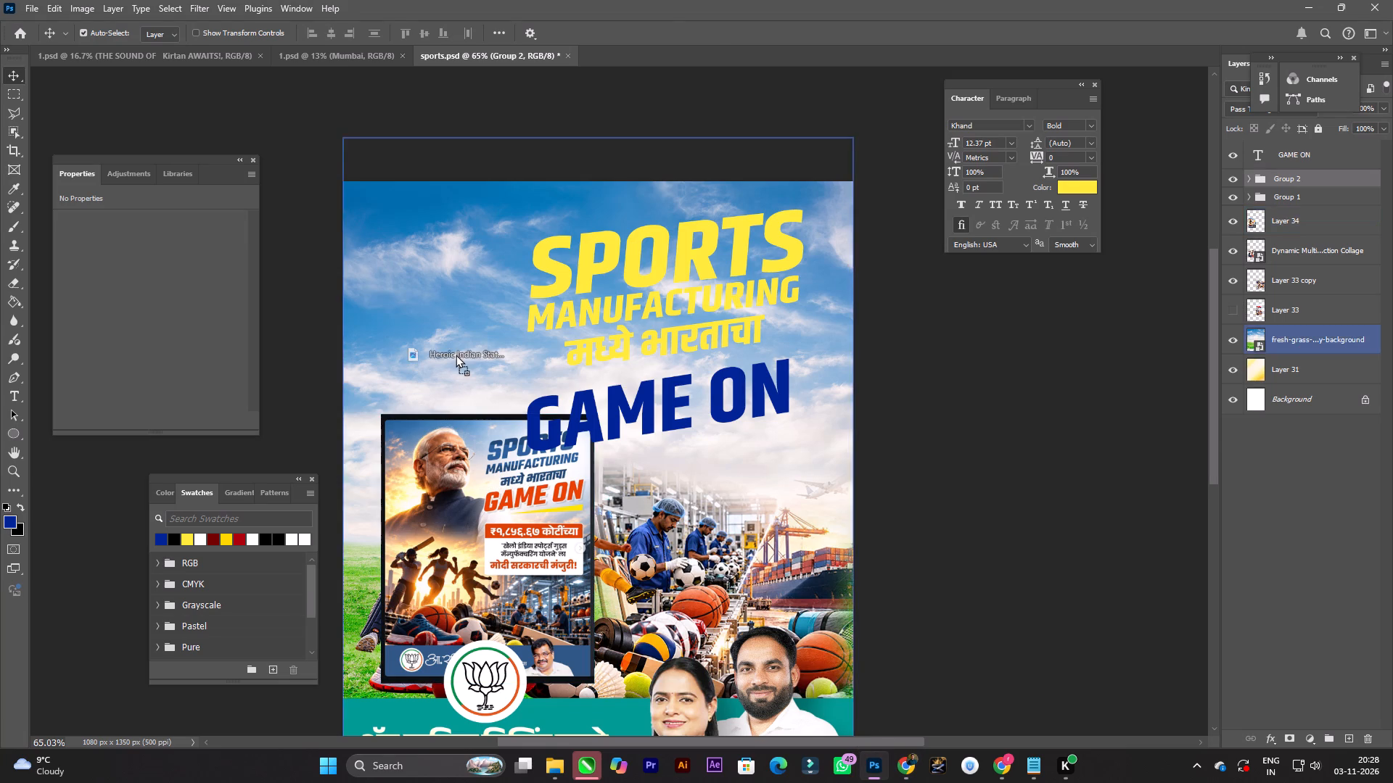
Place the Heroic Indian Statesman Portrait image in the poster, scale it to about 6.9%, and position it at upper left beside the headline.
drag(456, 355, 456, 354)
key(Return)
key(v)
key(ctrl+t)
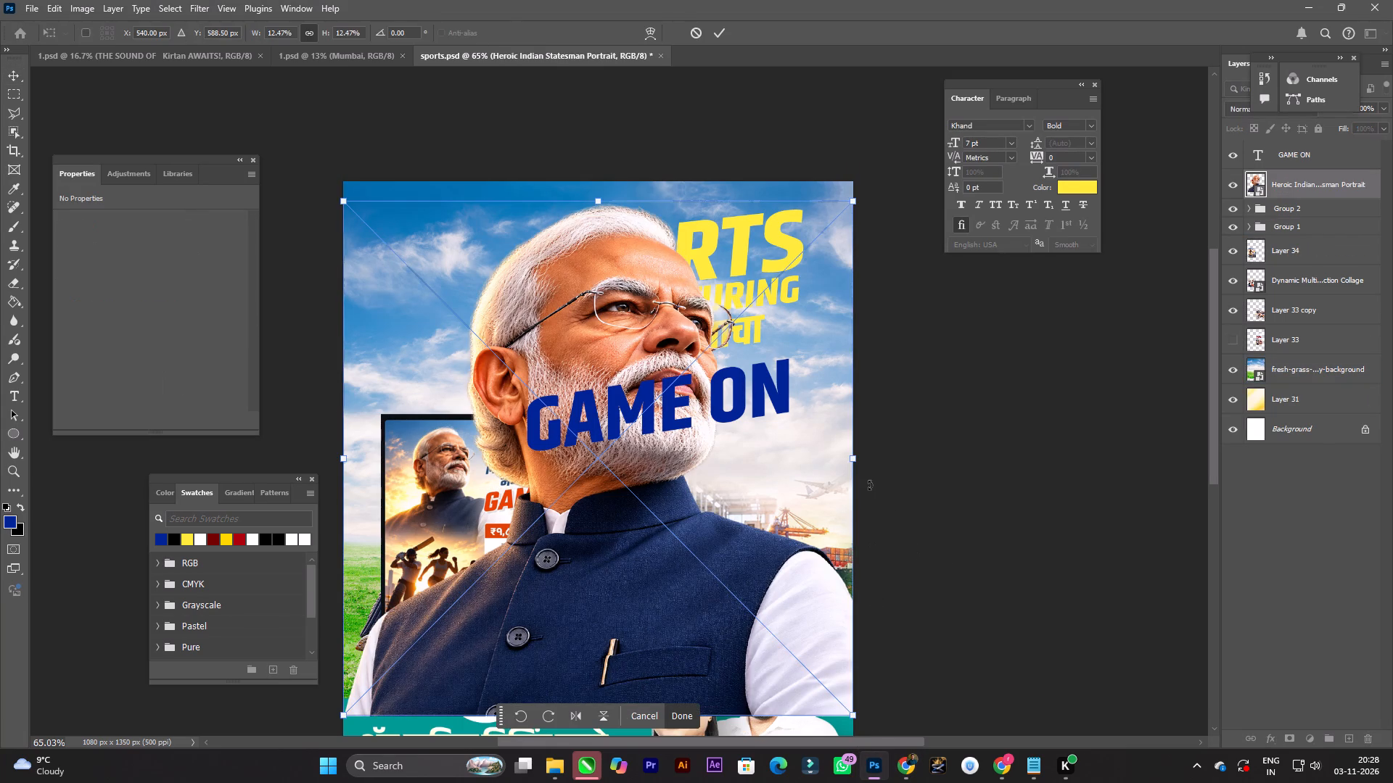
alt+drag(855, 461, 741, 444)
drag(655, 527, 516, 413)
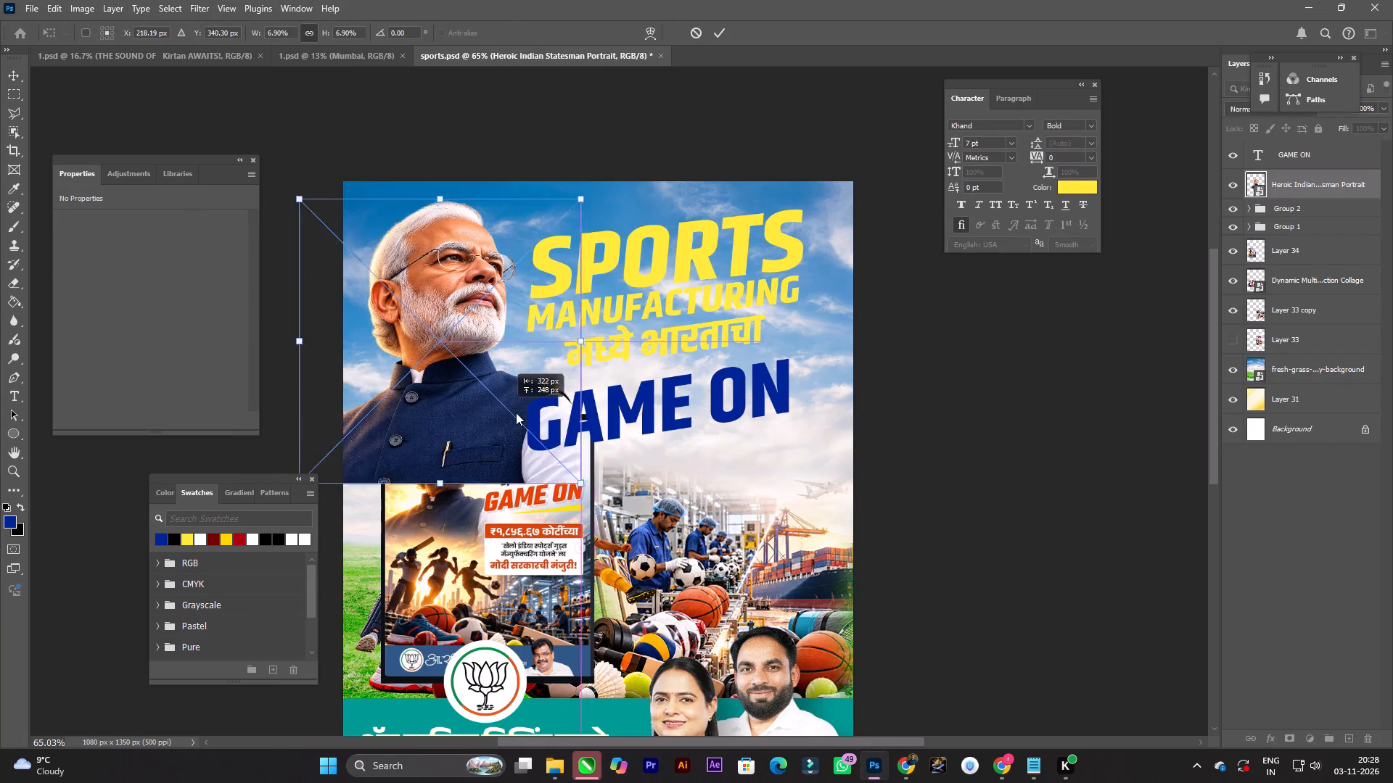
drag(516, 413, 536, 426)
double_click(516, 426)
Shift the Instagram reference image on Layer 34 right across the poster and hide that layer.
drag(536, 584, 734, 584)
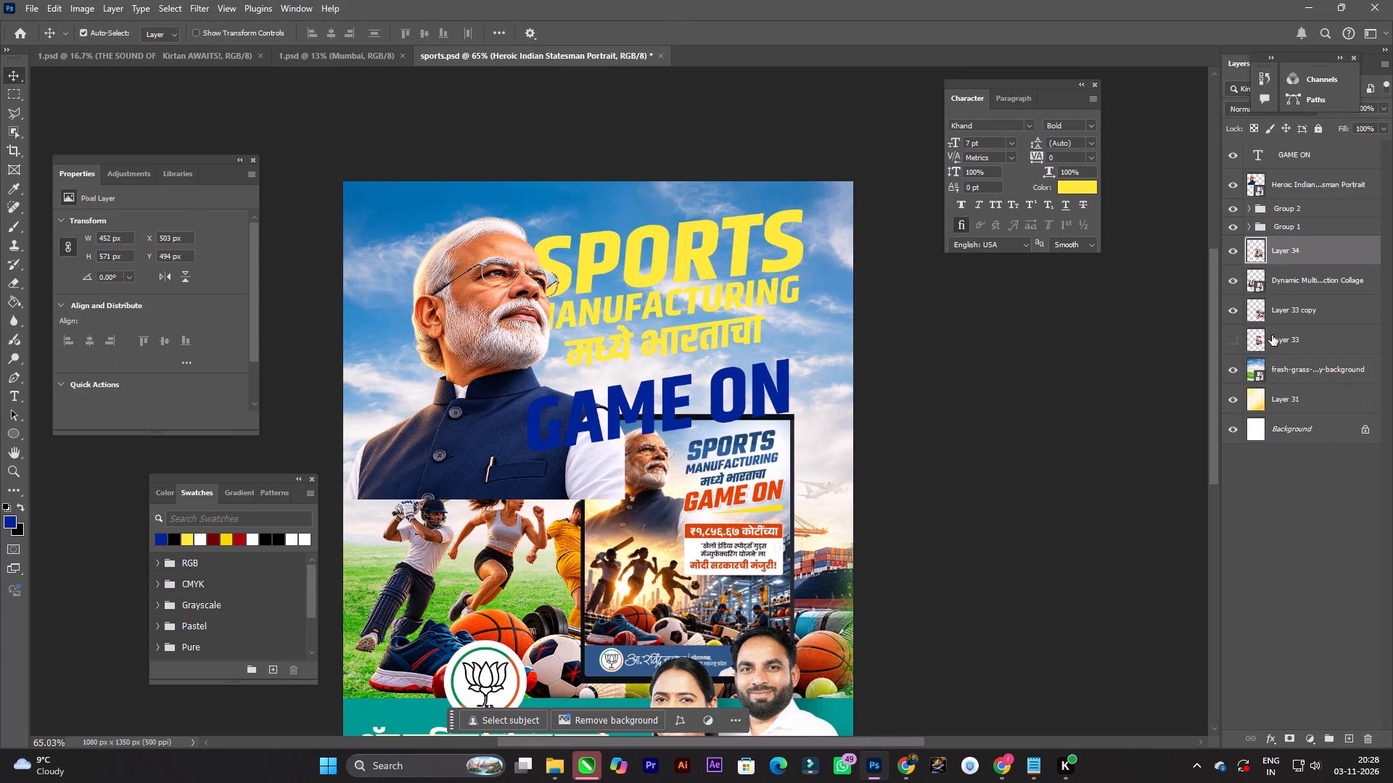
click(1236, 256)
Select the Modi portrait layer beside the headline.
alt+scroll(624, 395, up, 2)
key(alt+space)
drag(617, 401, 636, 404)
alt+scroll(511, 405, down, 4)
click(497, 405)
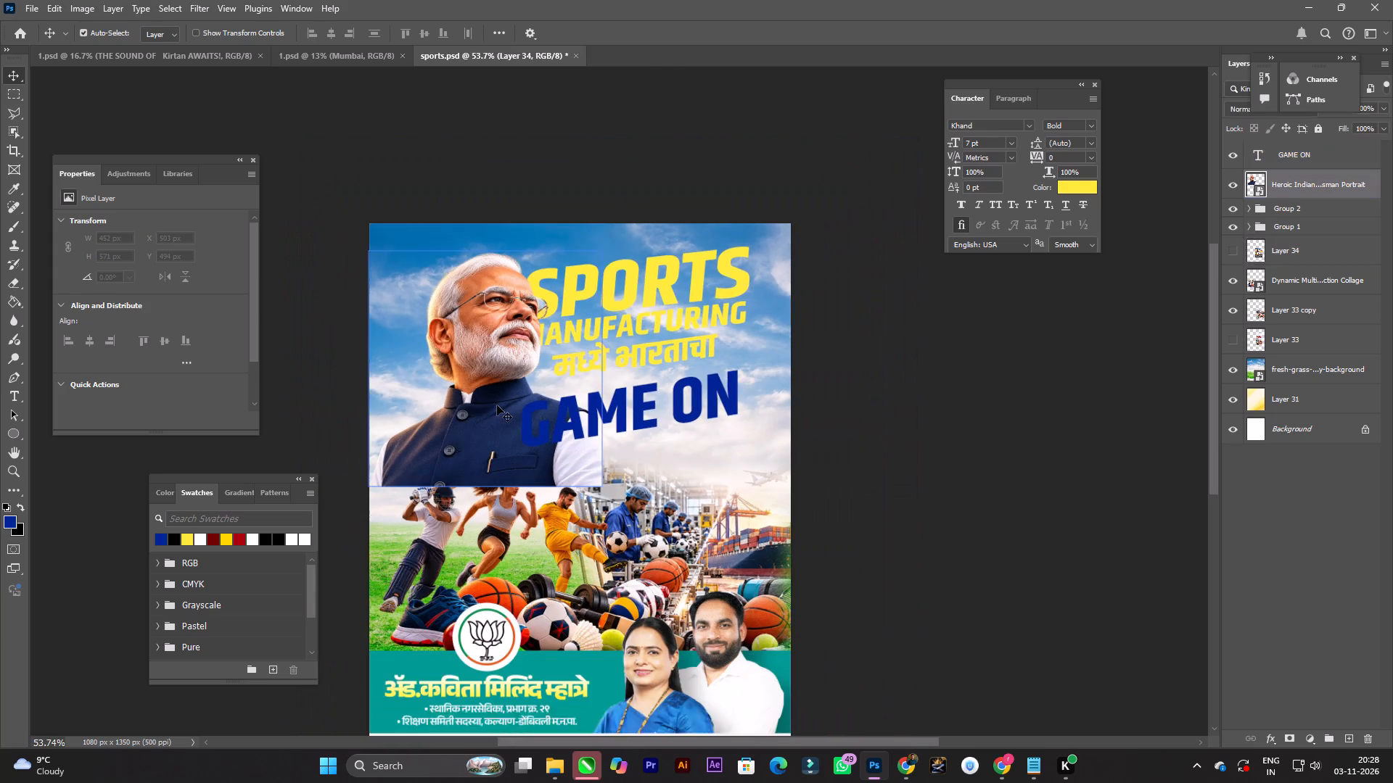
Reorder the Heroic Indian Statesman Portrait layer to sit directly above the fresh-grass background layer.
drag(1298, 188, 1335, 357)
Inspect the composition and briefly show the reference poster on Layer 34 to compare it, hiding it again.
alt+scroll(553, 298, up, 2)
key(space)
key(space)
key(space)
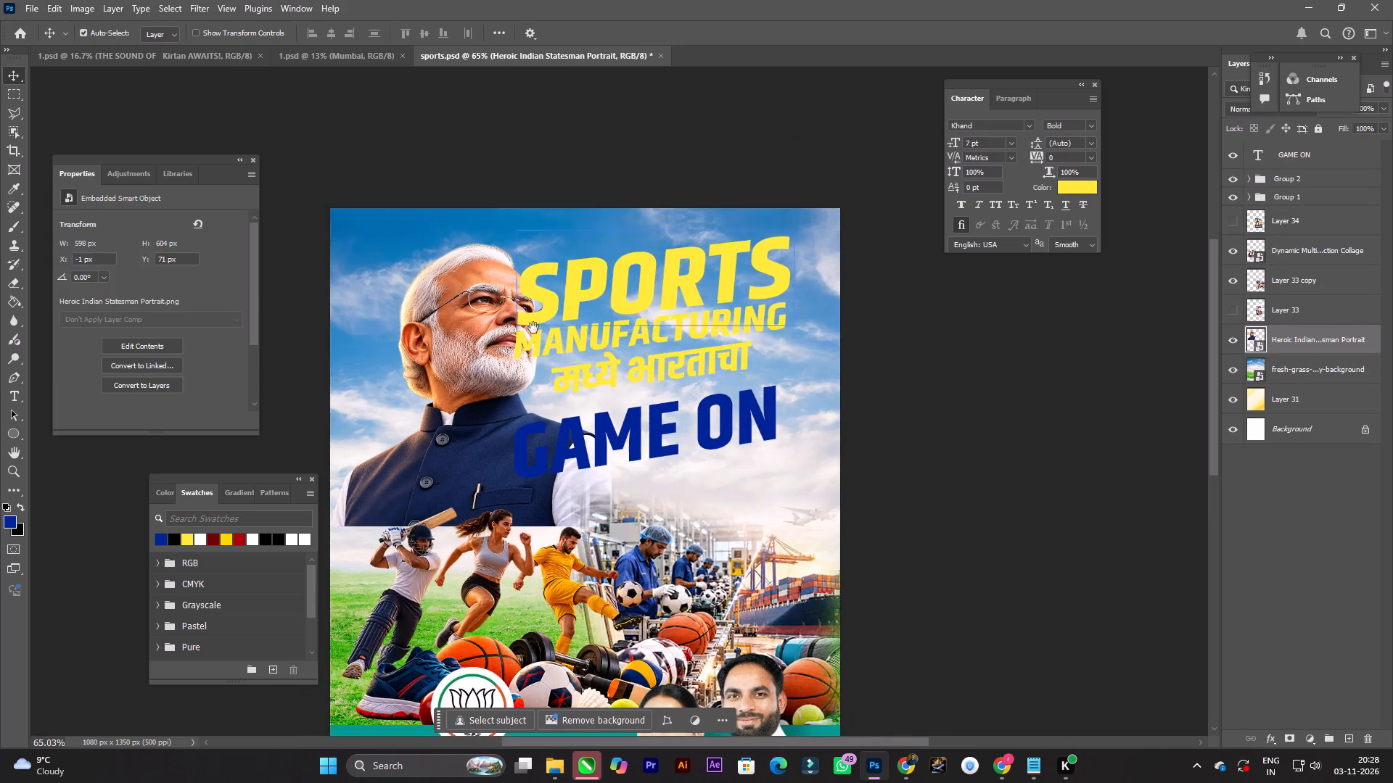
drag(551, 336, 658, 321)
alt+scroll(620, 328, down, 4)
alt+scroll(597, 342, up, 2)
key(space)
key(space)
key(space)
key(space)
click(726, 337)
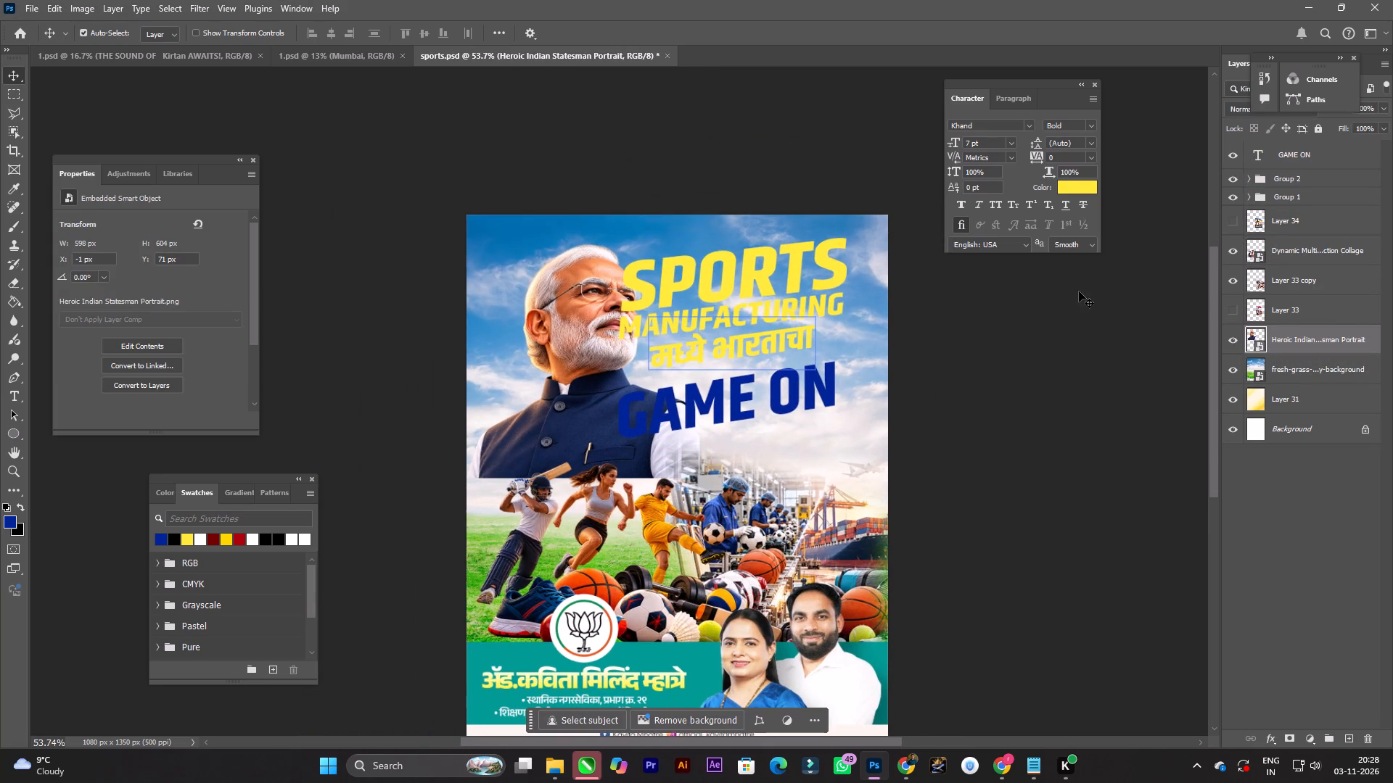
click(1236, 220)
click(1234, 220)
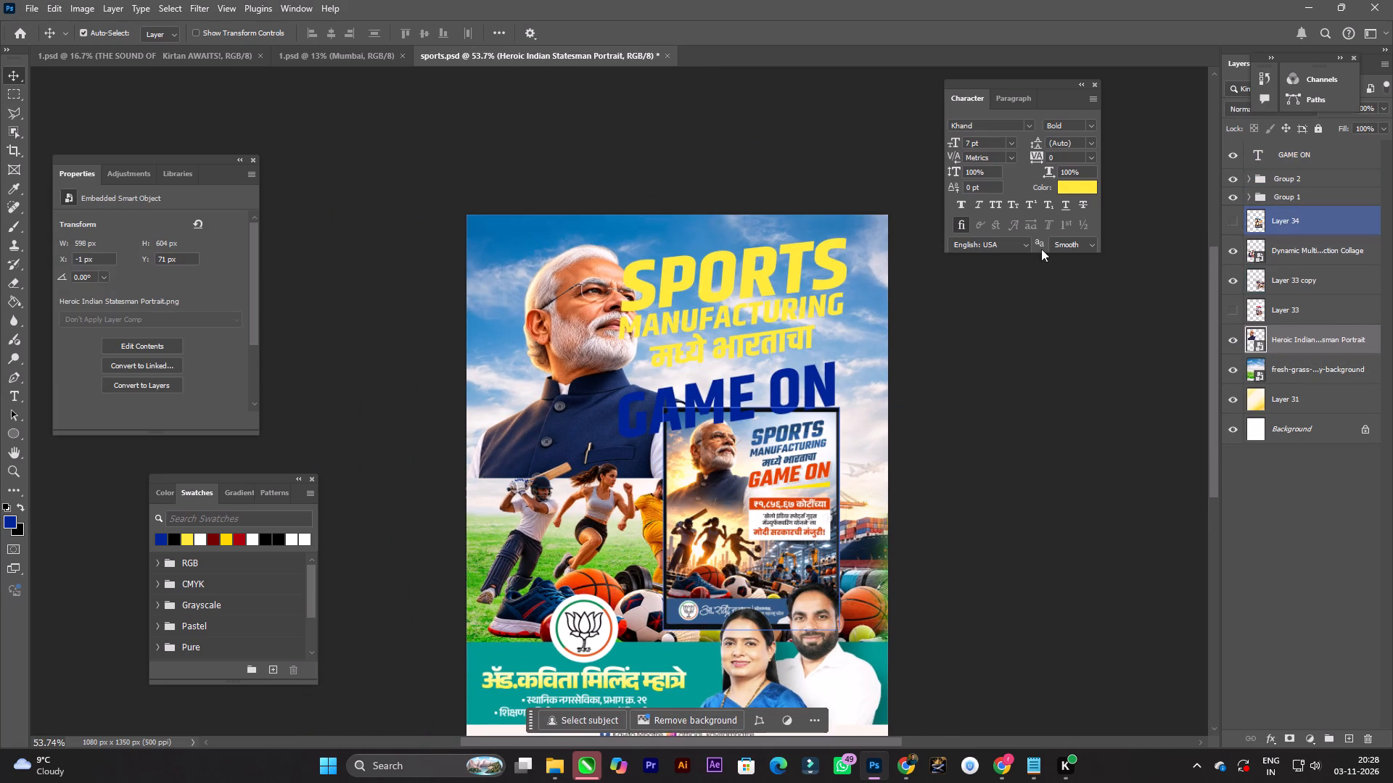
Shrink the yellow three-line headline in Group 2 slightly and move it right, clear of the portrait's face.
alt+scroll(797, 275, up, 2)
key(space)
drag(784, 281, 790, 281)
alt+scroll(802, 274, down, 1)
right_click(802, 270)
click(845, 278)
key(ctrl+t)
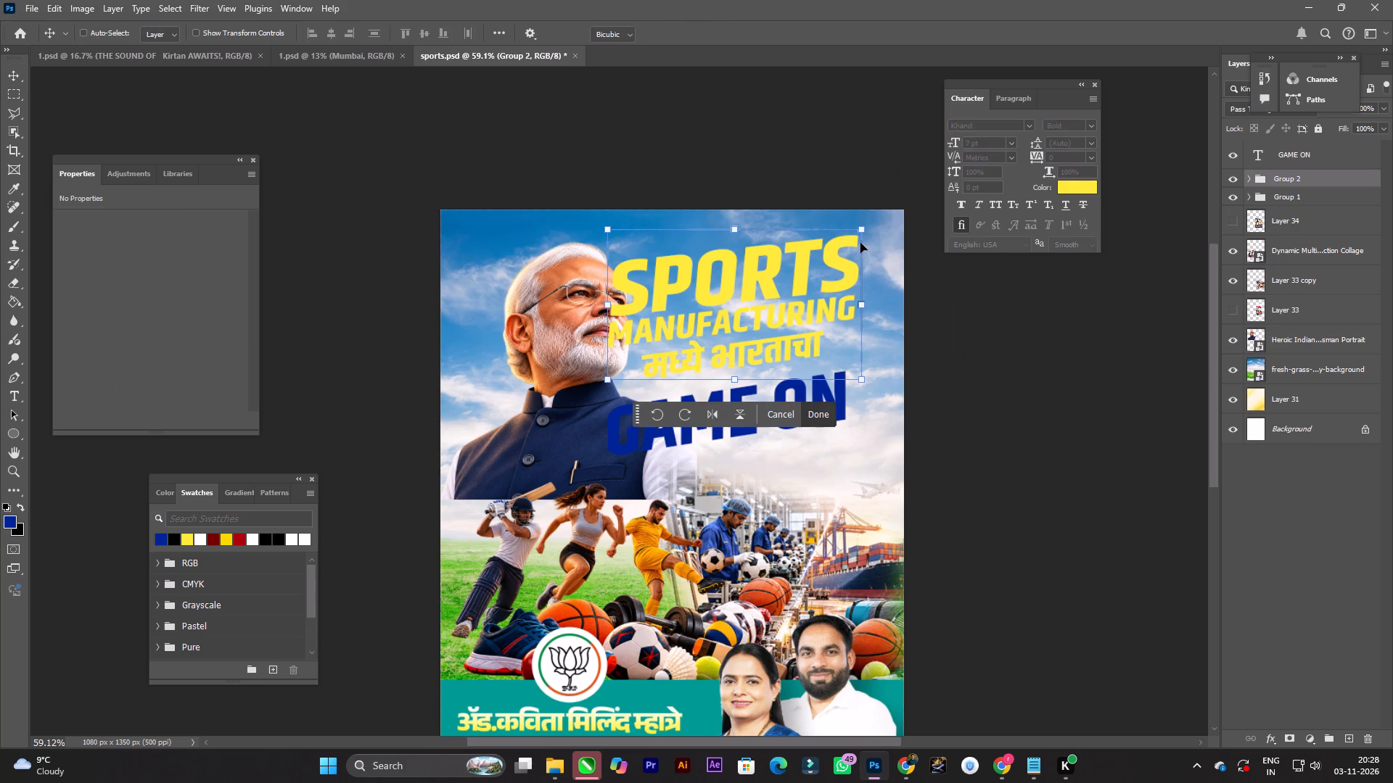
alt+drag(870, 228, 858, 228)
drag(773, 273, 807, 274)
double_click(807, 274)
Move GAME ON right and up beneath मध्ये भारताचा, scale it to about 82% (19.3 pt), and nudge it closer to that line.
key(space)
key(space)
drag(819, 354, 802, 338)
drag(771, 371, 813, 362)
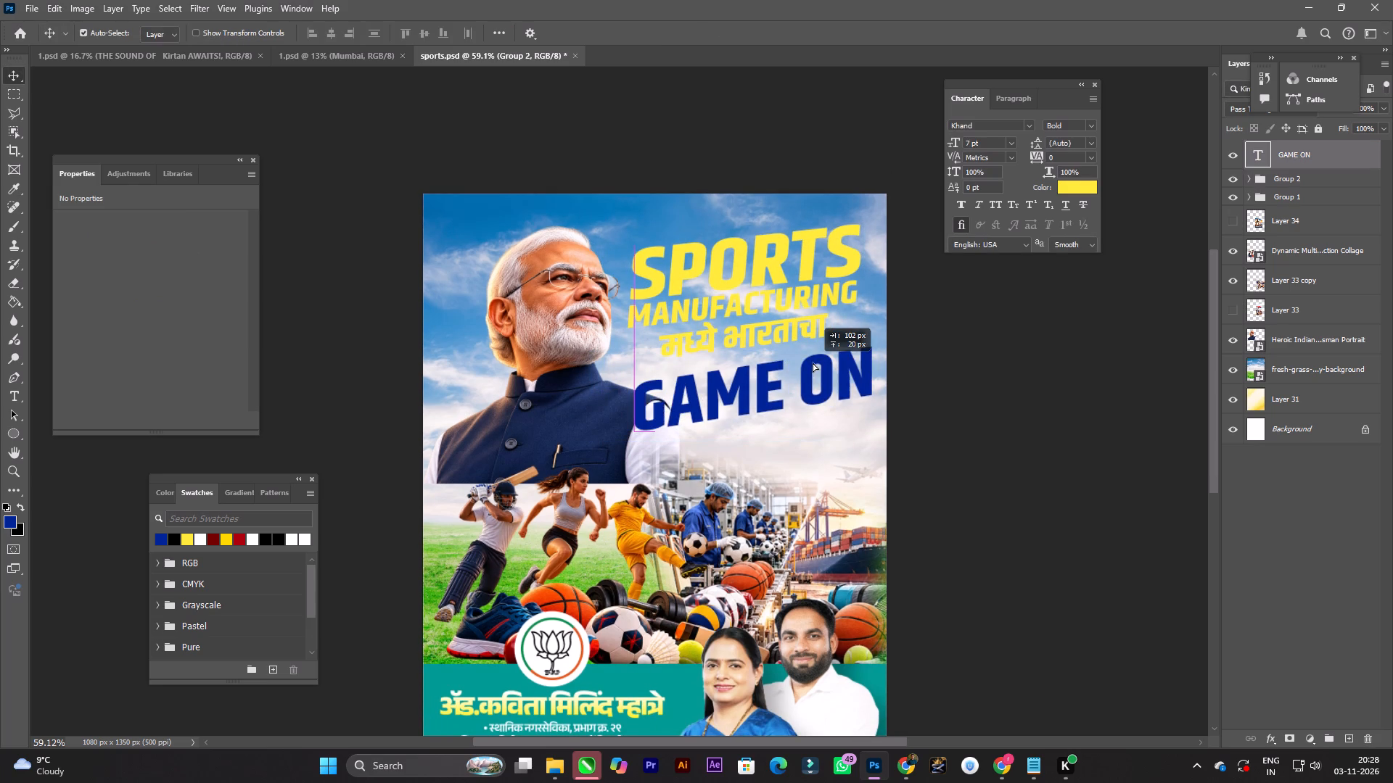
drag(813, 362, 815, 355)
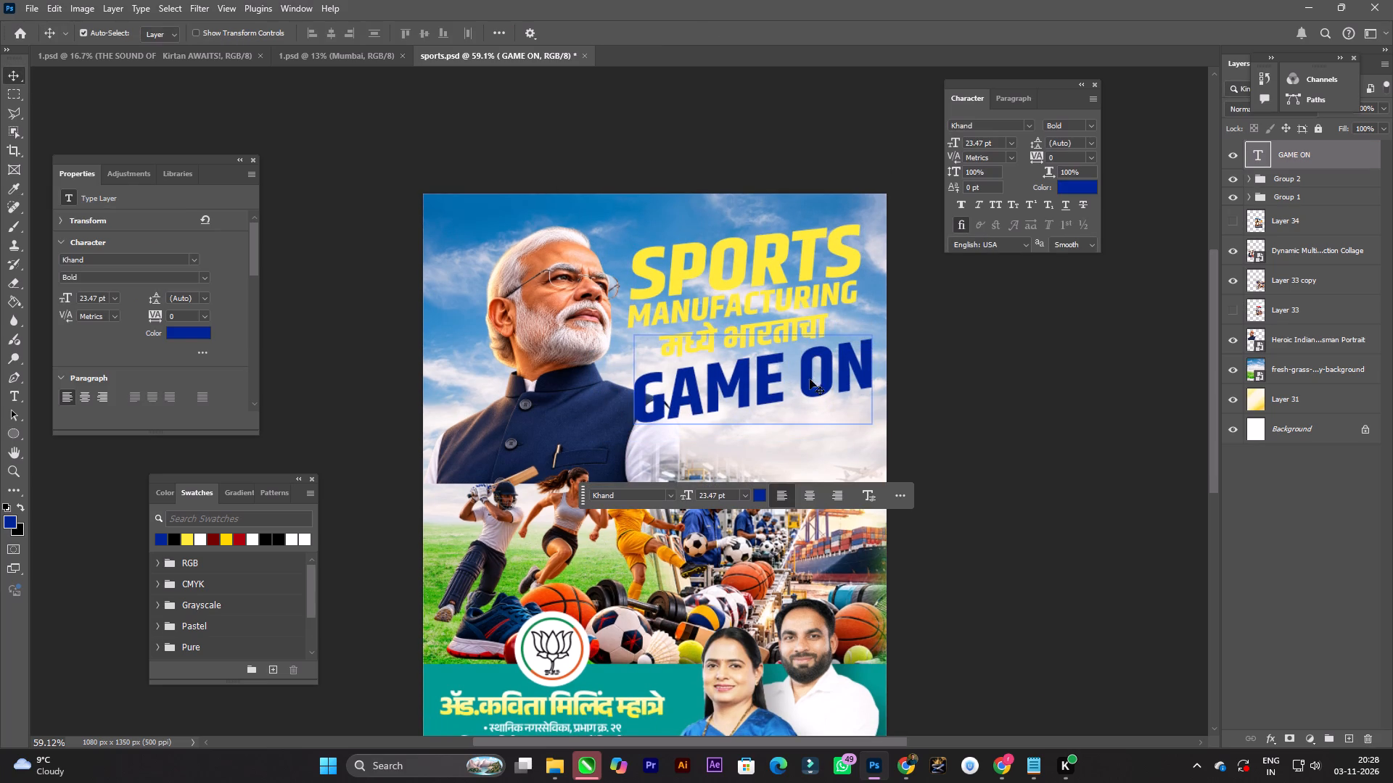
key(ctrl+t)
alt+drag(876, 334, 846, 331)
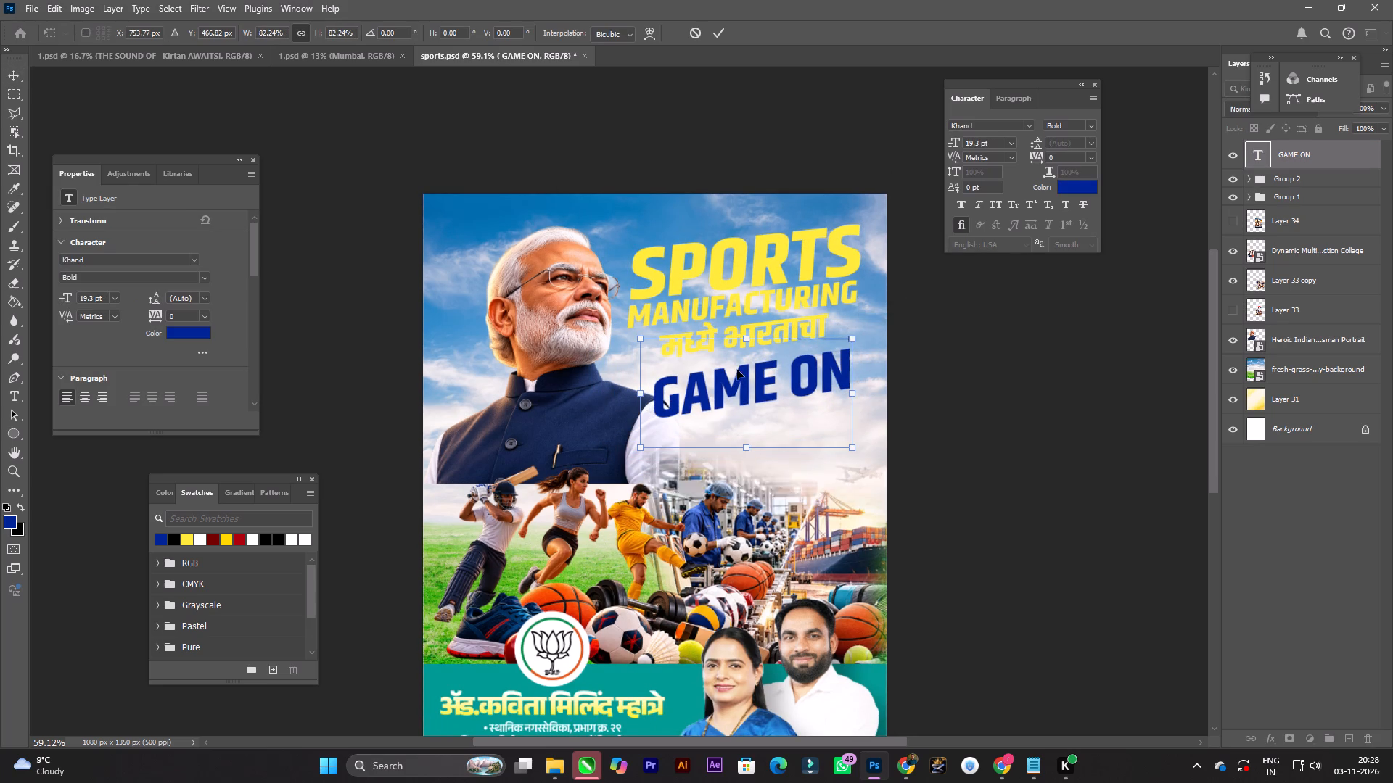
double_click(737, 370)
drag(744, 383, 743, 371)
Move the statesman portrait up about 40 px, to about X 3 px, Y 31 px.
key(space)
key(space)
key(space)
drag(599, 328, 633, 328)
click(564, 365)
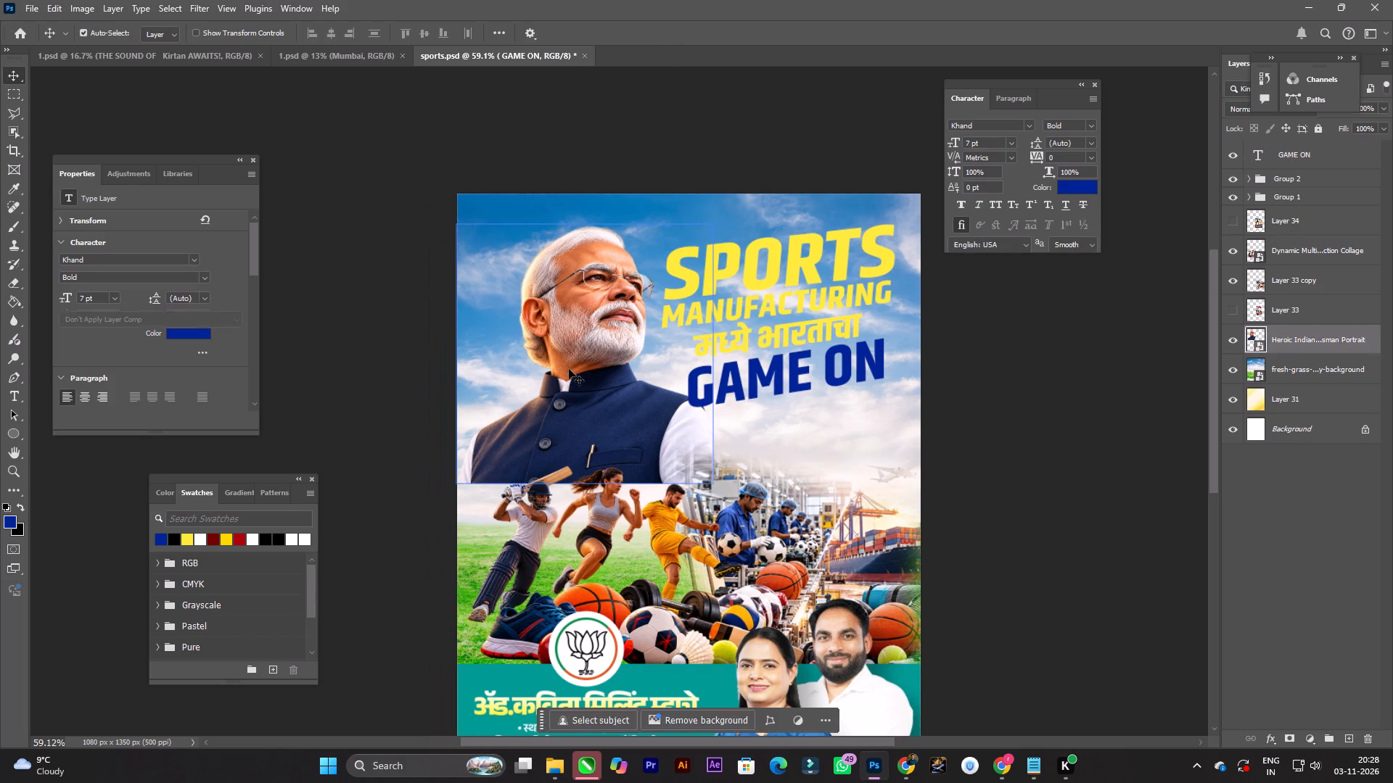
drag(570, 370, 575, 357)
Rasterize the Heroic Indian Statesman Portrait layer.
right_click(1289, 337)
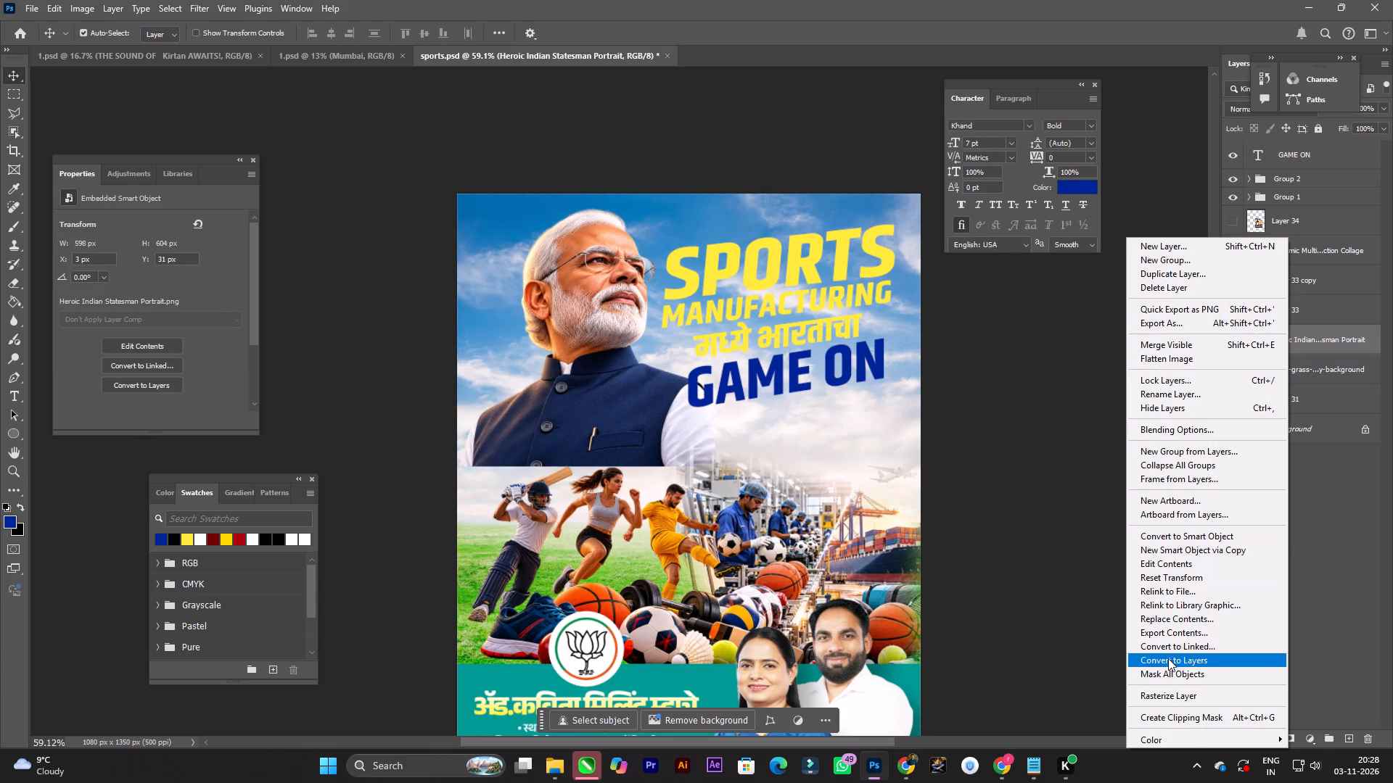
click(1172, 690)
Move the portrait up to the canvas's top edge at Y 0 px.
alt+scroll(615, 301, up, 2)
alt+scroll(674, 367, up, 3)
key(space)
key(space)
key(space)
key(space)
key(space)
drag(663, 399, 721, 374)
drag(676, 410, 680, 391)
Fade the portrait's hard bottom edge and outer sleeve into the sky with a soft 175 px Eraser at 63% opacity.
key(e)
drag(422, 487, 444, 508)
drag(440, 499, 421, 491)
drag(423, 495, 482, 507)
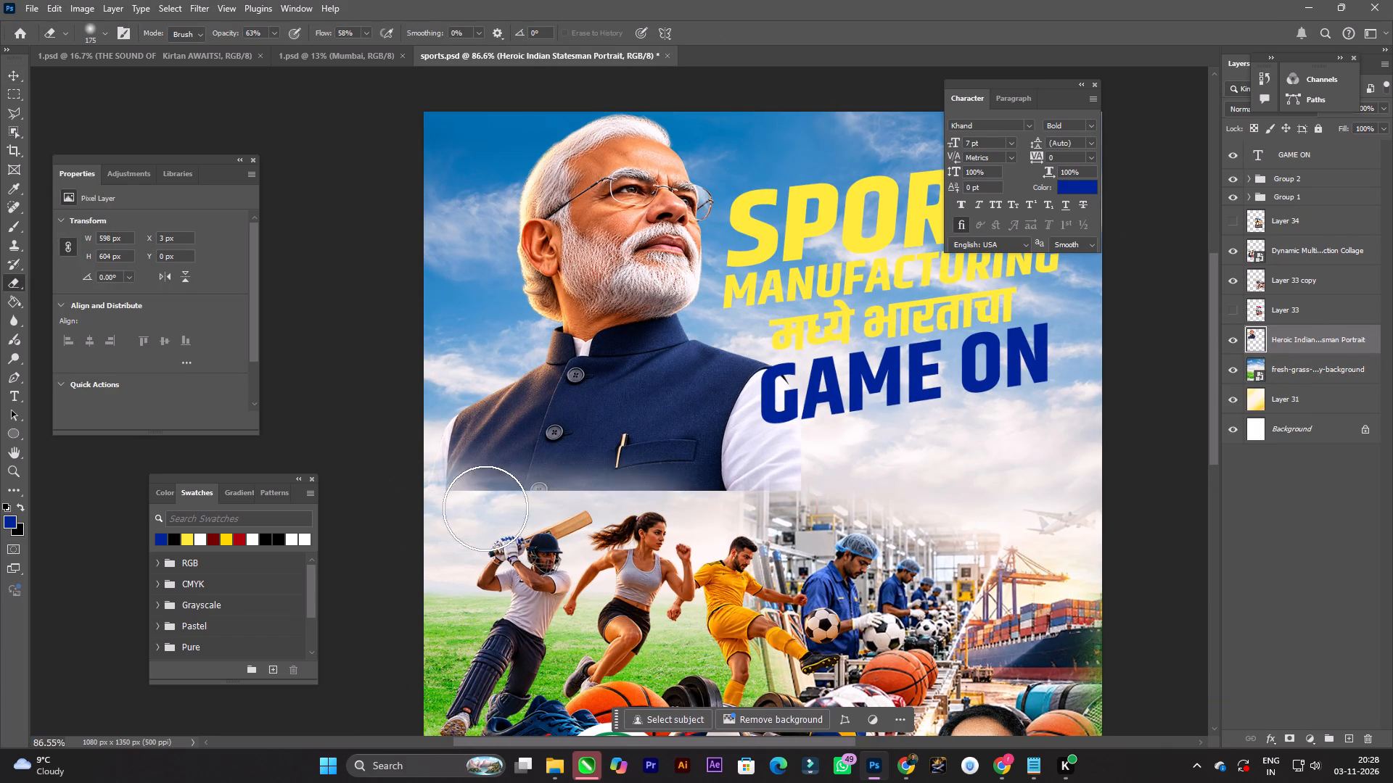
drag(614, 521, 699, 520)
drag(632, 522, 546, 520)
drag(573, 519, 722, 500)
drag(706, 506, 716, 511)
drag(752, 502, 768, 497)
drag(788, 479, 800, 486)
click(812, 455)
click(819, 410)
drag(823, 402, 772, 516)
drag(795, 483, 789, 489)
drag(730, 497, 625, 497)
drag(655, 504, 754, 506)
drag(665, 511, 550, 503)
drag(598, 513, 802, 531)
drag(719, 526, 543, 510)
drag(670, 516, 640, 513)
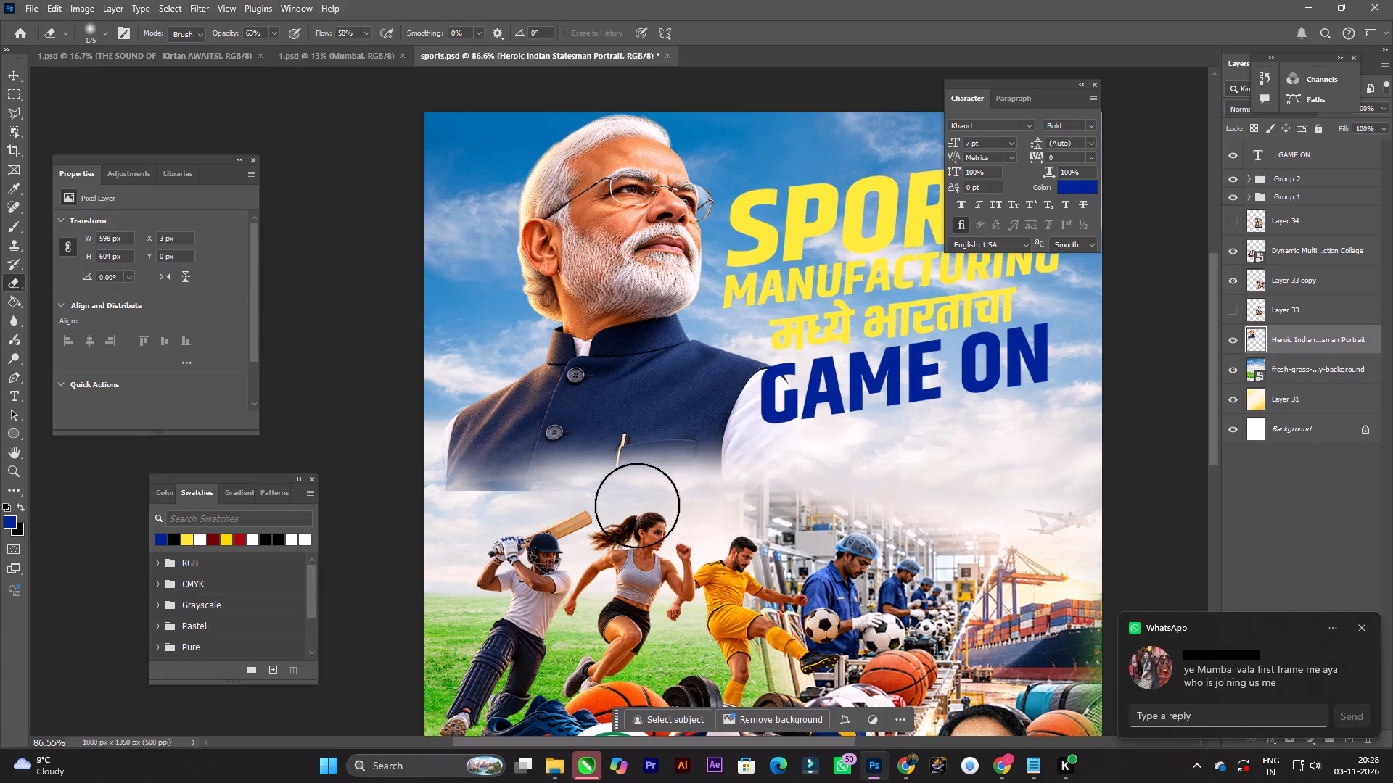
Erase the remaining hard edge at the portrait's lower-left shoulder and blend the bottom of the vest into the clouds.
key(space)
key(space)
key(space)
key(space)
key(space)
key(space)
key(space)
key(space)
key(space)
key(space)
key(space)
key(space)
key(space)
key(space)
key(space)
key(space)
key(space)
key(space)
key(space)
key(space)
drag(752, 502, 757, 487)
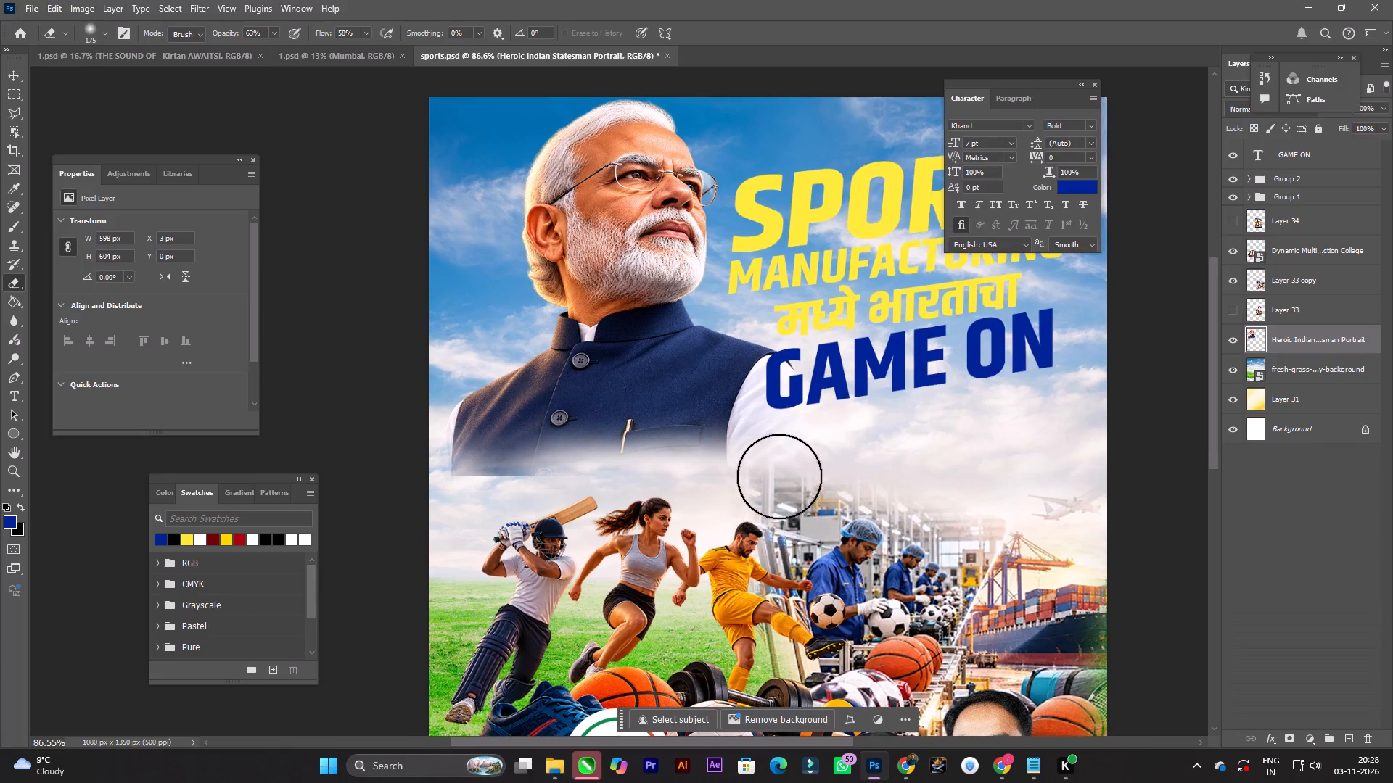
drag(780, 475, 673, 496)
drag(680, 494, 432, 489)
drag(437, 486, 414, 480)
drag(433, 476, 552, 494)
drag(506, 492, 416, 471)
drag(462, 475, 558, 486)
drag(484, 485, 390, 459)
drag(446, 457, 516, 480)
drag(437, 461, 693, 469)
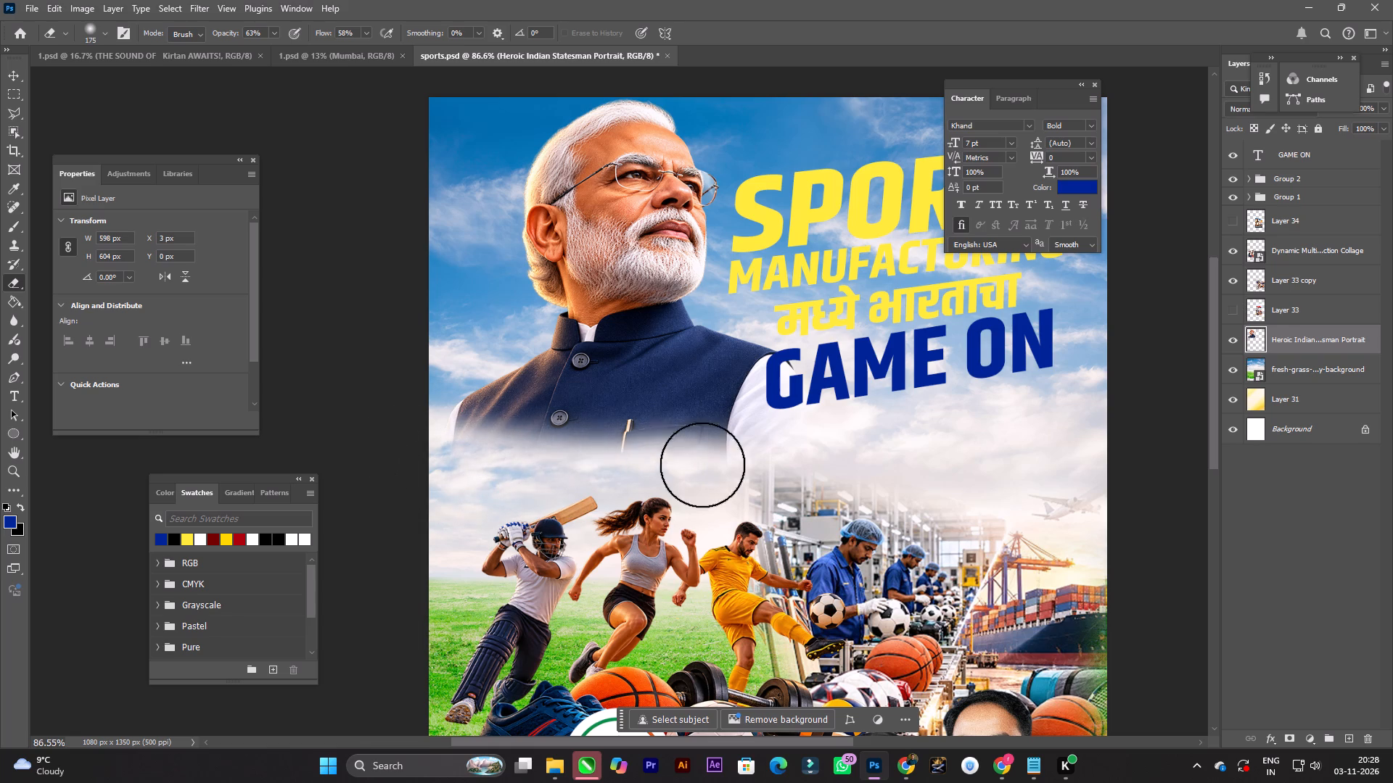
Soften the portrait's white sleeve edge and erase once more across the bottom of the torso.
drag(696, 465, 784, 449)
drag(785, 442, 798, 424)
drag(815, 397, 821, 376)
drag(821, 371, 422, 468)
drag(422, 475, 485, 478)
drag(543, 486, 683, 502)
key(v)
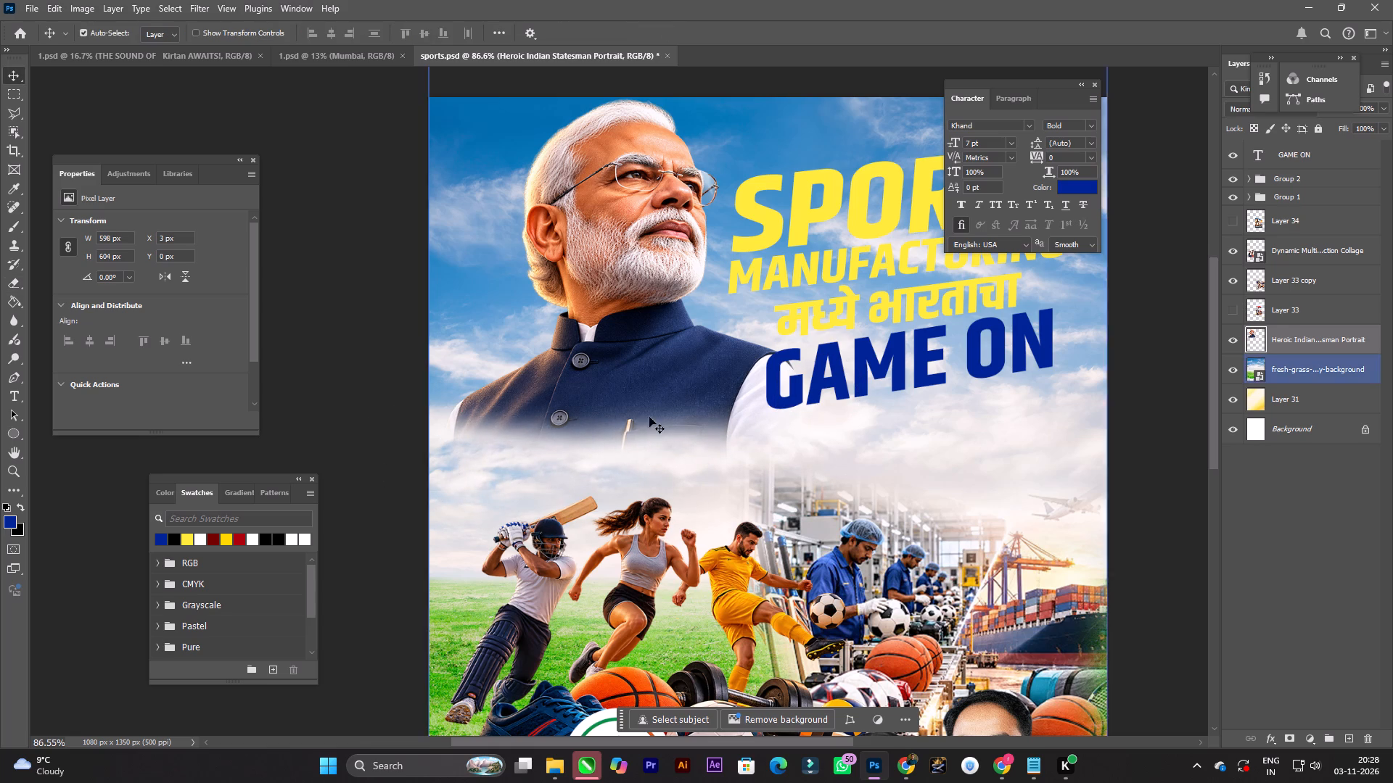
Erase the outer edge and bottom of the white sleeve beneath GAME ON so they fade into the clouds.
alt+scroll(648, 412, down, 3)
key(space)
drag(631, 400, 640, 401)
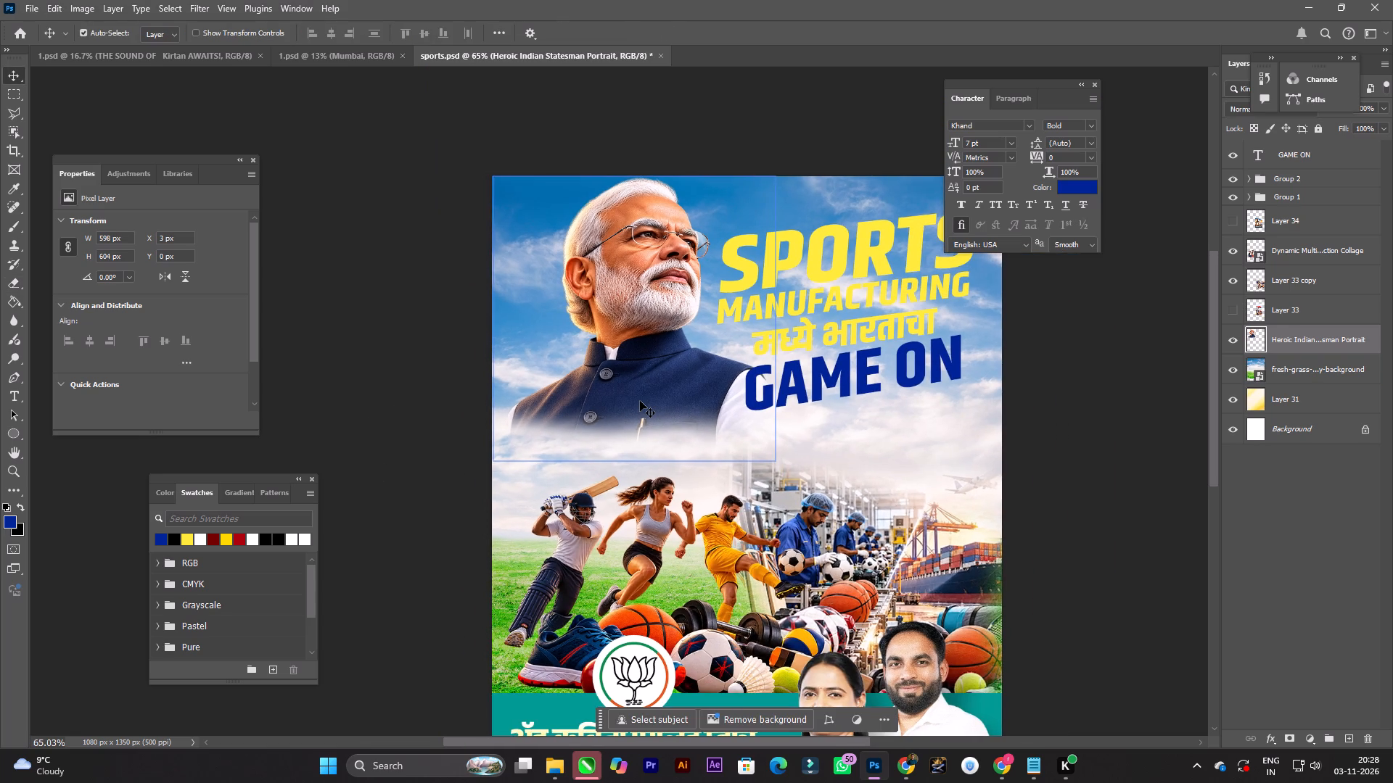
key(e)
click(791, 413)
click(792, 394)
click(785, 379)
drag(785, 378, 783, 423)
drag(763, 455, 749, 465)
drag(756, 443, 741, 450)
key(v)
Move the faded portrait down about 60 px and left about 36 px.
alt+scroll(638, 380, down, 3)
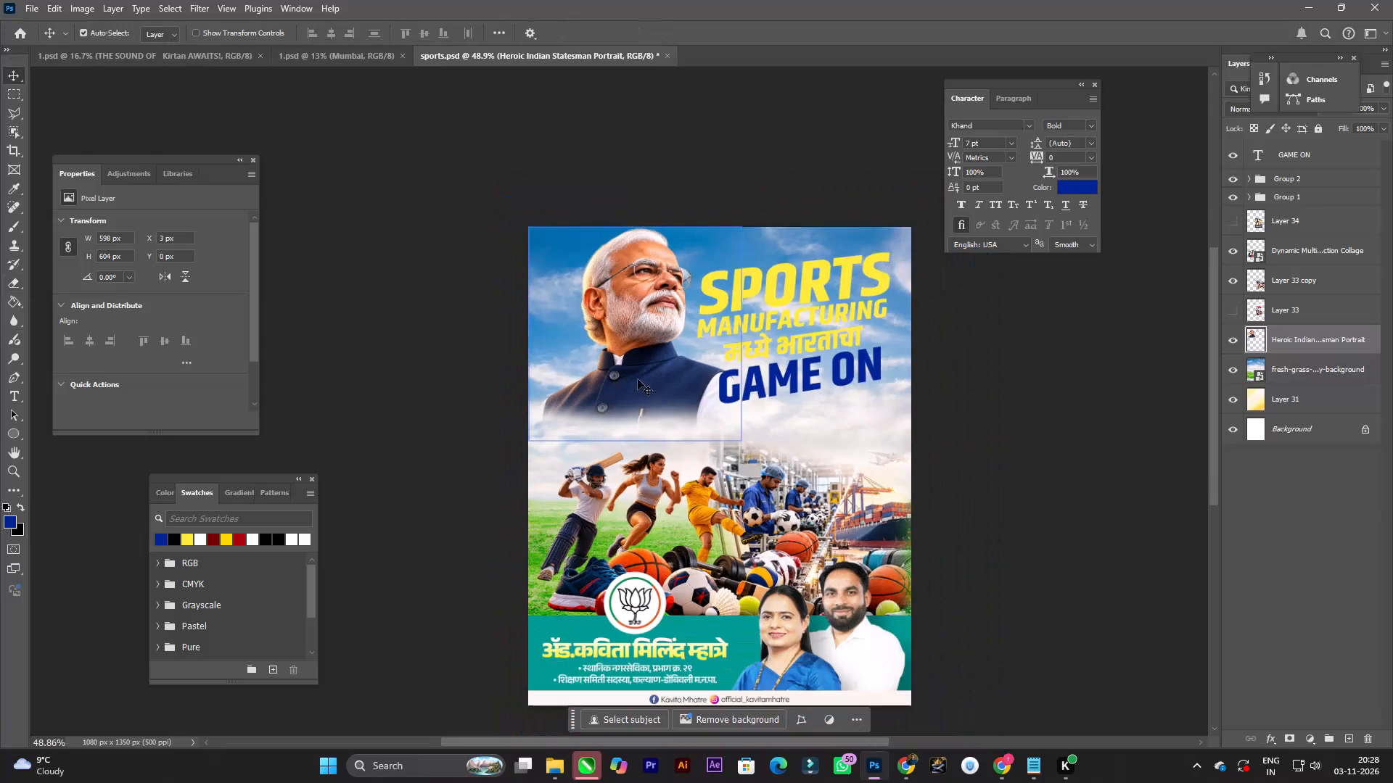
key(space)
drag(637, 378, 652, 378)
drag(665, 378, 654, 397)
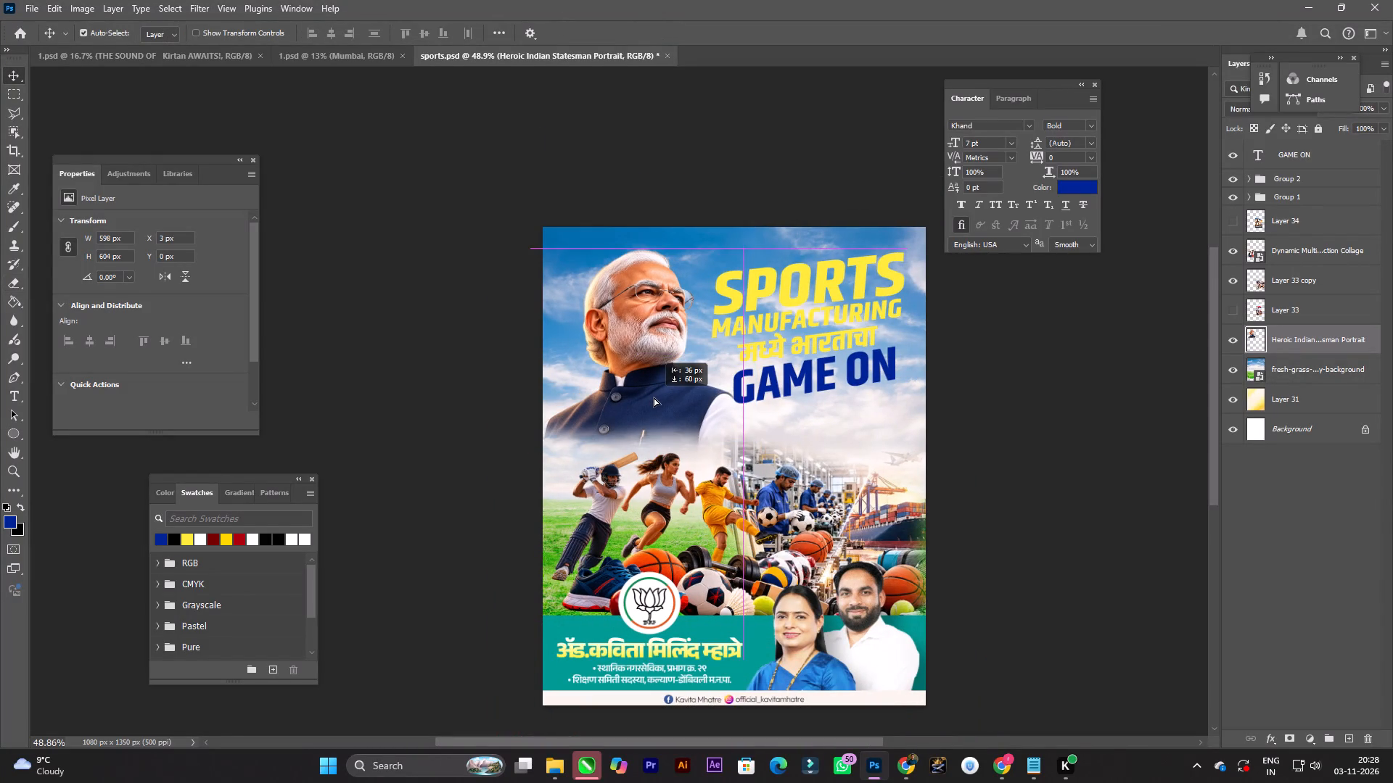
drag(654, 397, 654, 395)
Scale the statesman portrait down to about 554 × 560 px and move it up about 39 px.
alt+scroll(654, 394, up, 2)
key(space)
key(space)
key(space)
drag(709, 403, 655, 403)
key(ctrl+t)
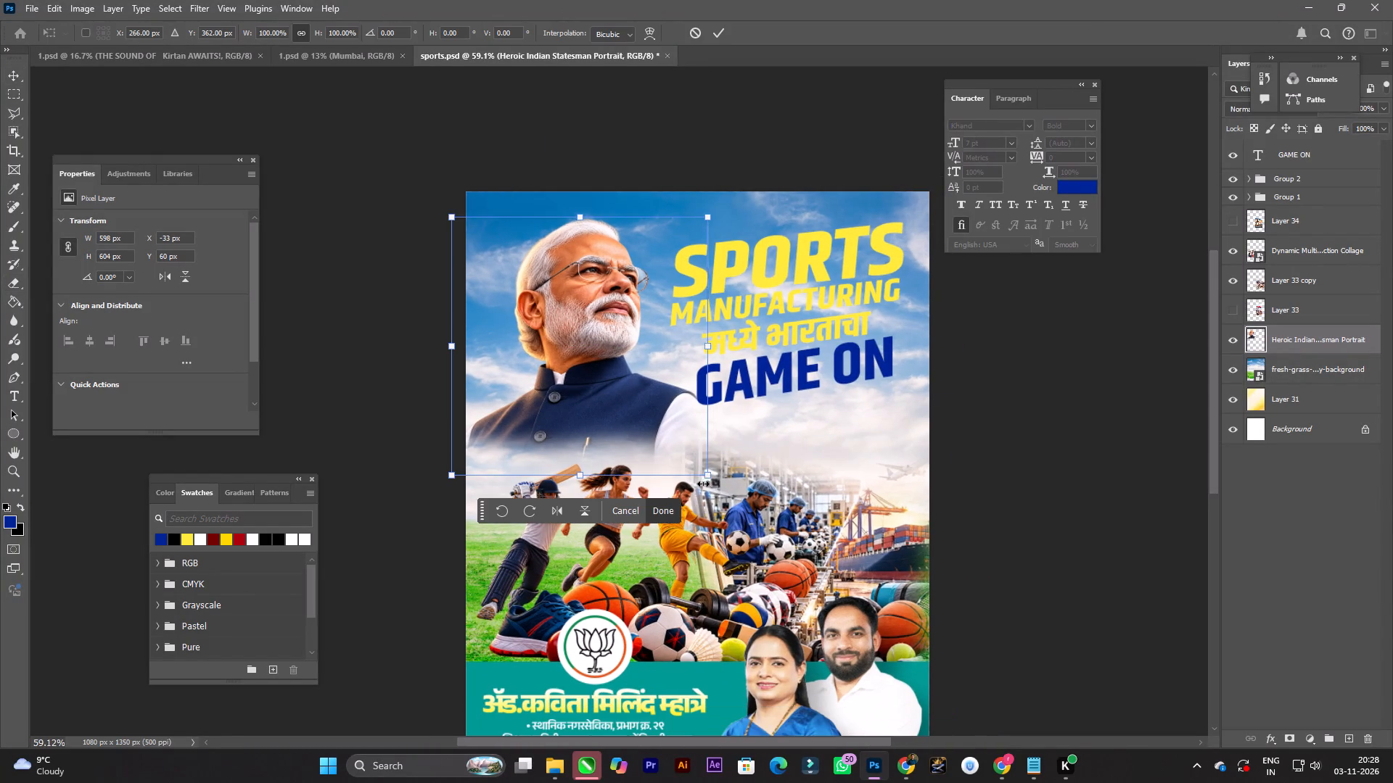
alt+drag(708, 476, 701, 464)
double_click(593, 394)
drag(625, 413, 623, 394)
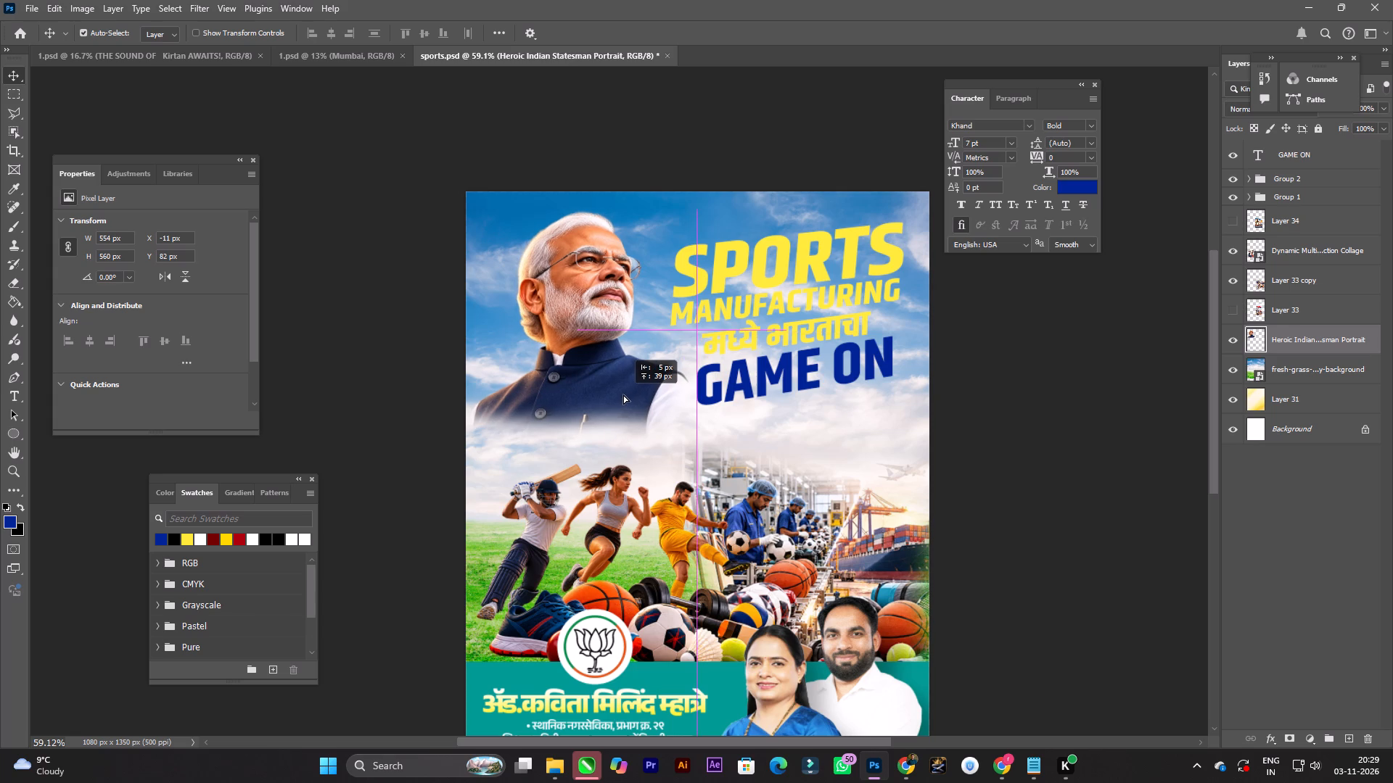
drag(623, 394, 625, 394)
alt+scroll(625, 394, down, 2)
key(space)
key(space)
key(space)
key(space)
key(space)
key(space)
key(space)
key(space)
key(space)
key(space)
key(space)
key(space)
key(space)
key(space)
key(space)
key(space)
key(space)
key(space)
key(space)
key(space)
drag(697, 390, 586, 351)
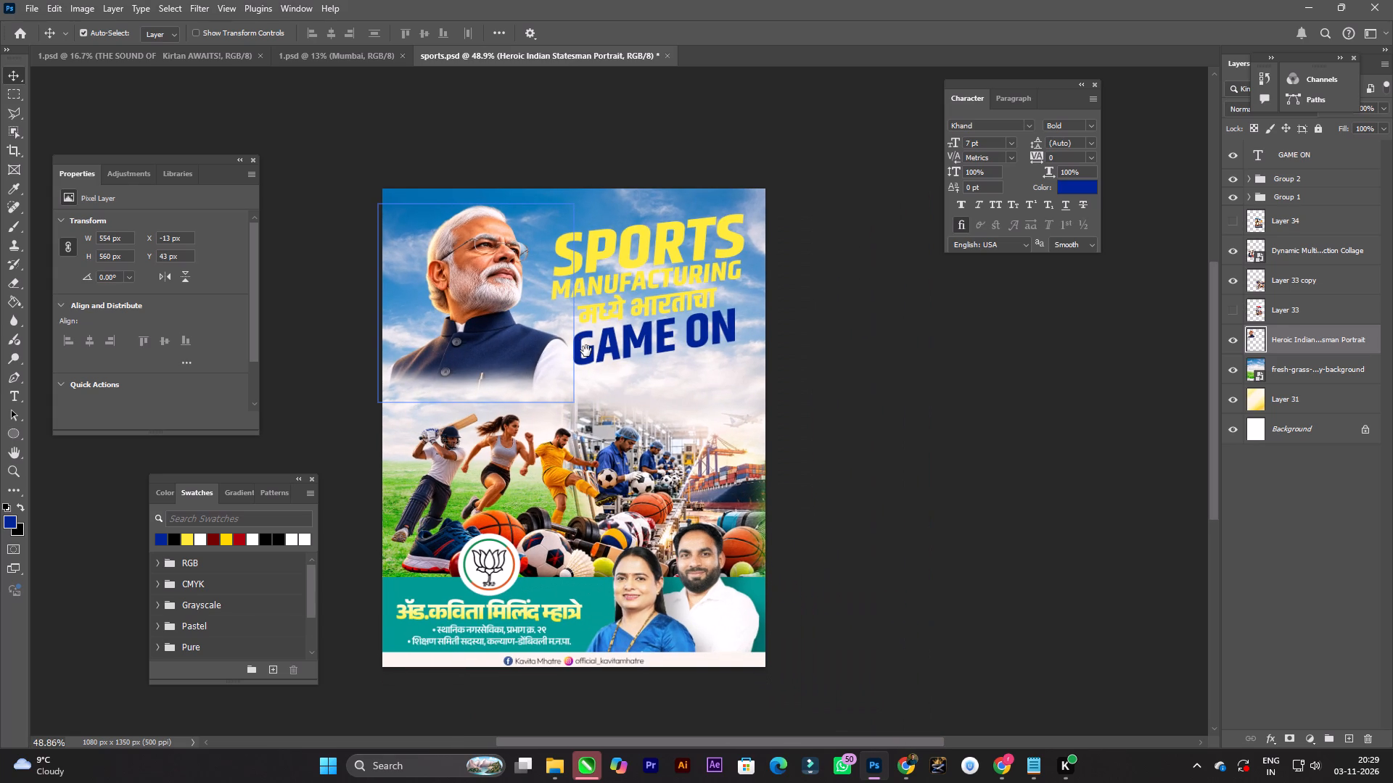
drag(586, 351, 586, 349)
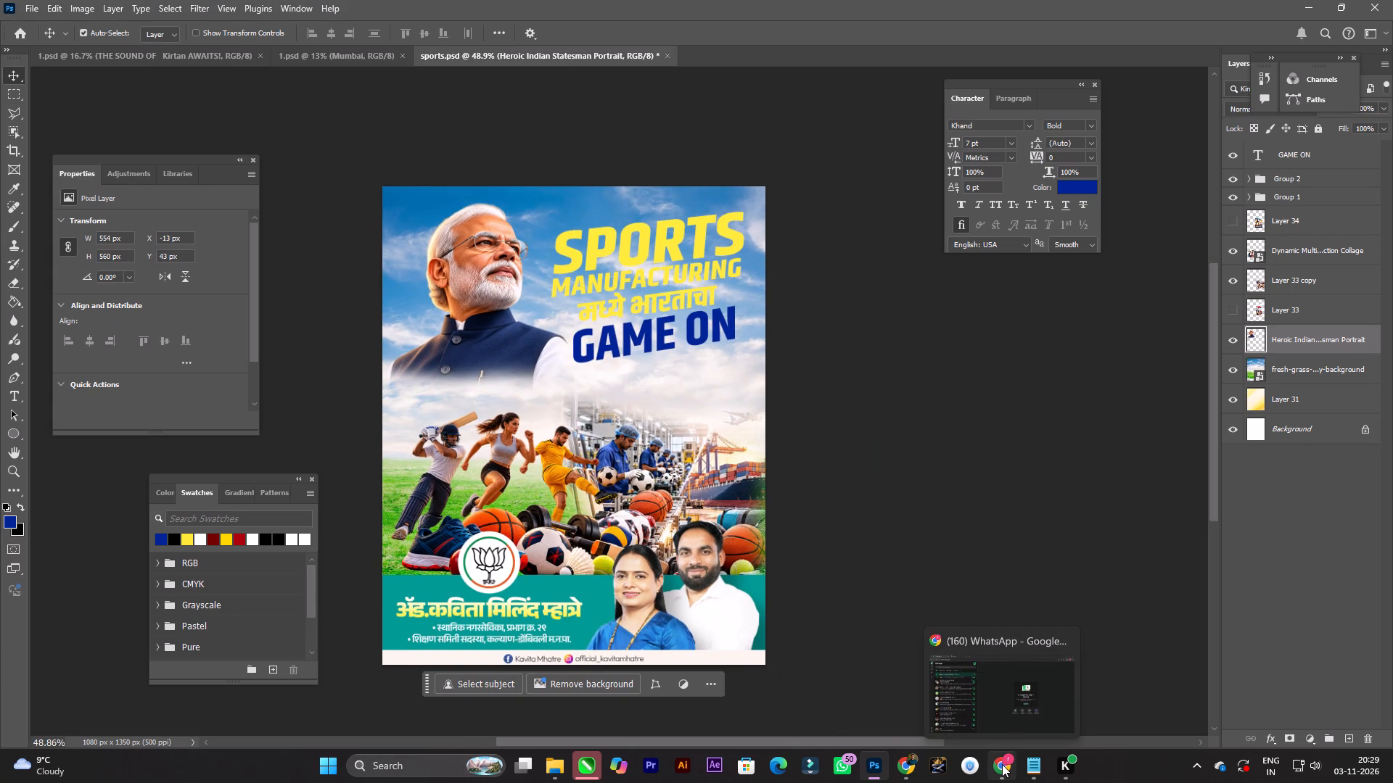
Switch to Chrome, search Pinterest for "sunset skys" and browse the results for a sky image.
click(911, 761)
click(731, 0)
click(557, 0)
click(715, 0)
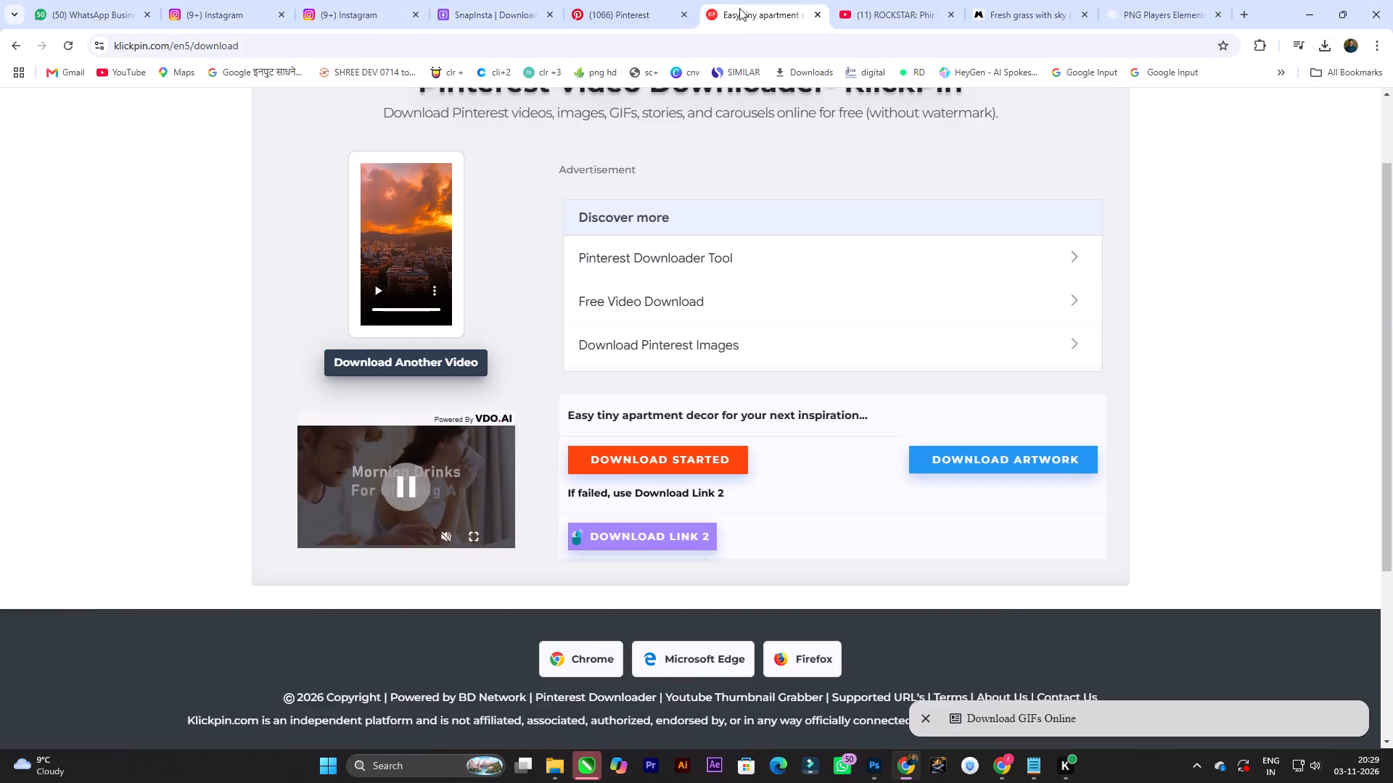
click(663, 3)
click(283, 116)
key(ctrl+a)
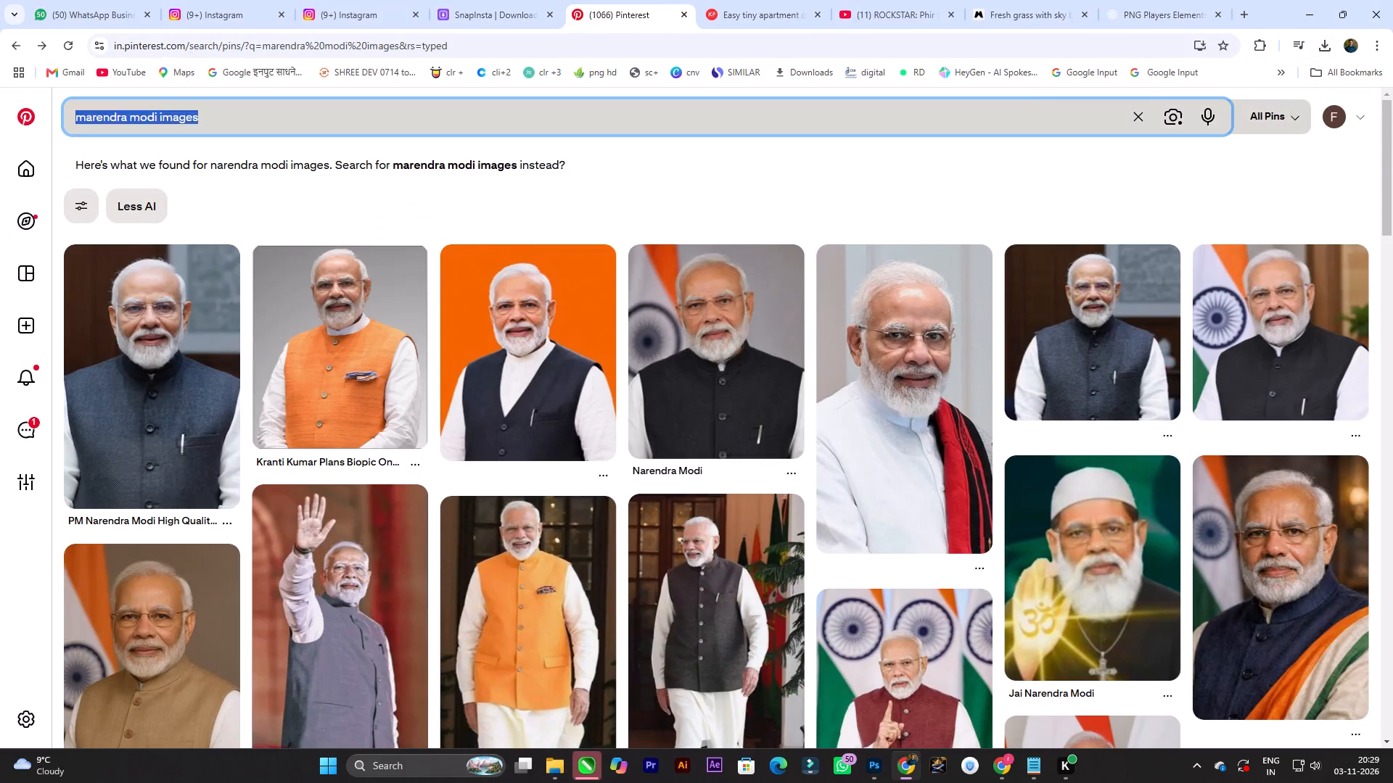
key(s)
text(unset sky)
key(space)
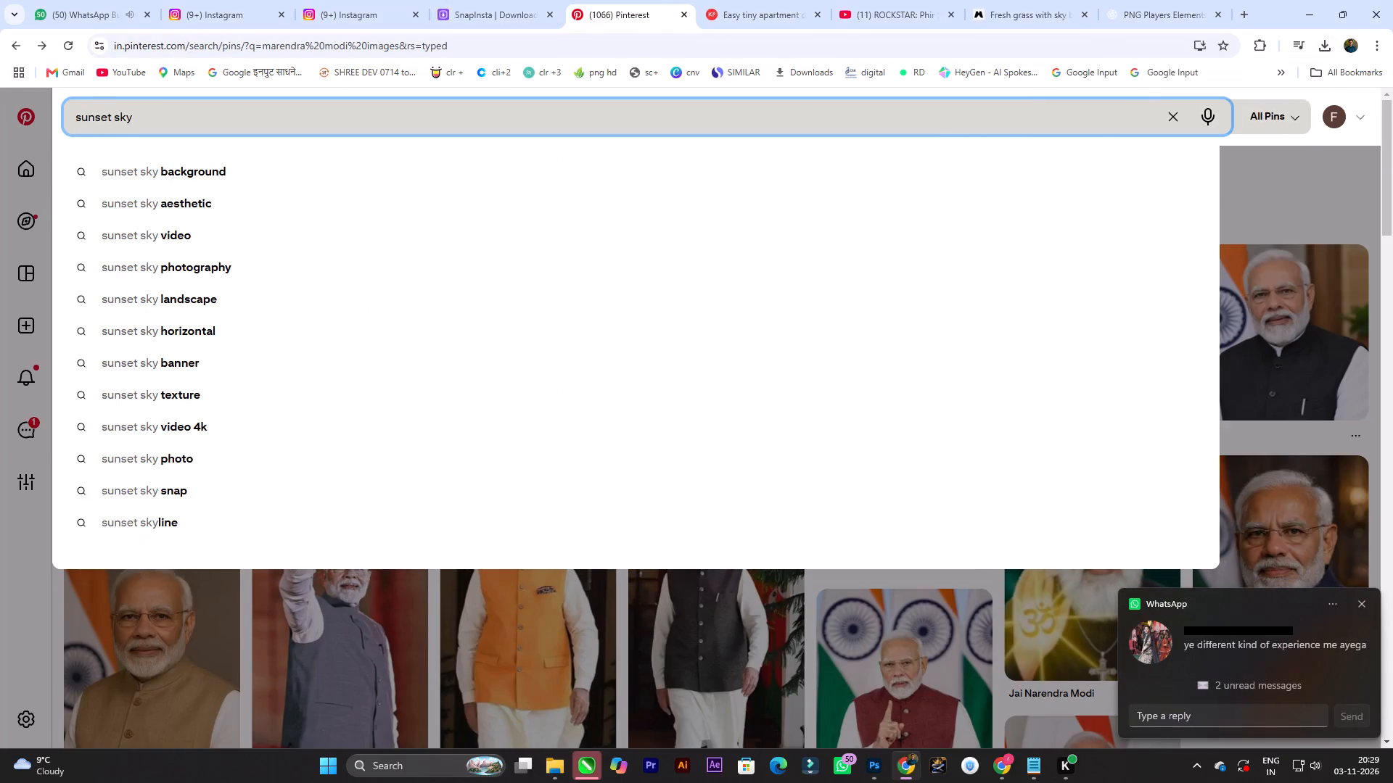
key(BackSpace)
text(s)
key(space)
key(Return)
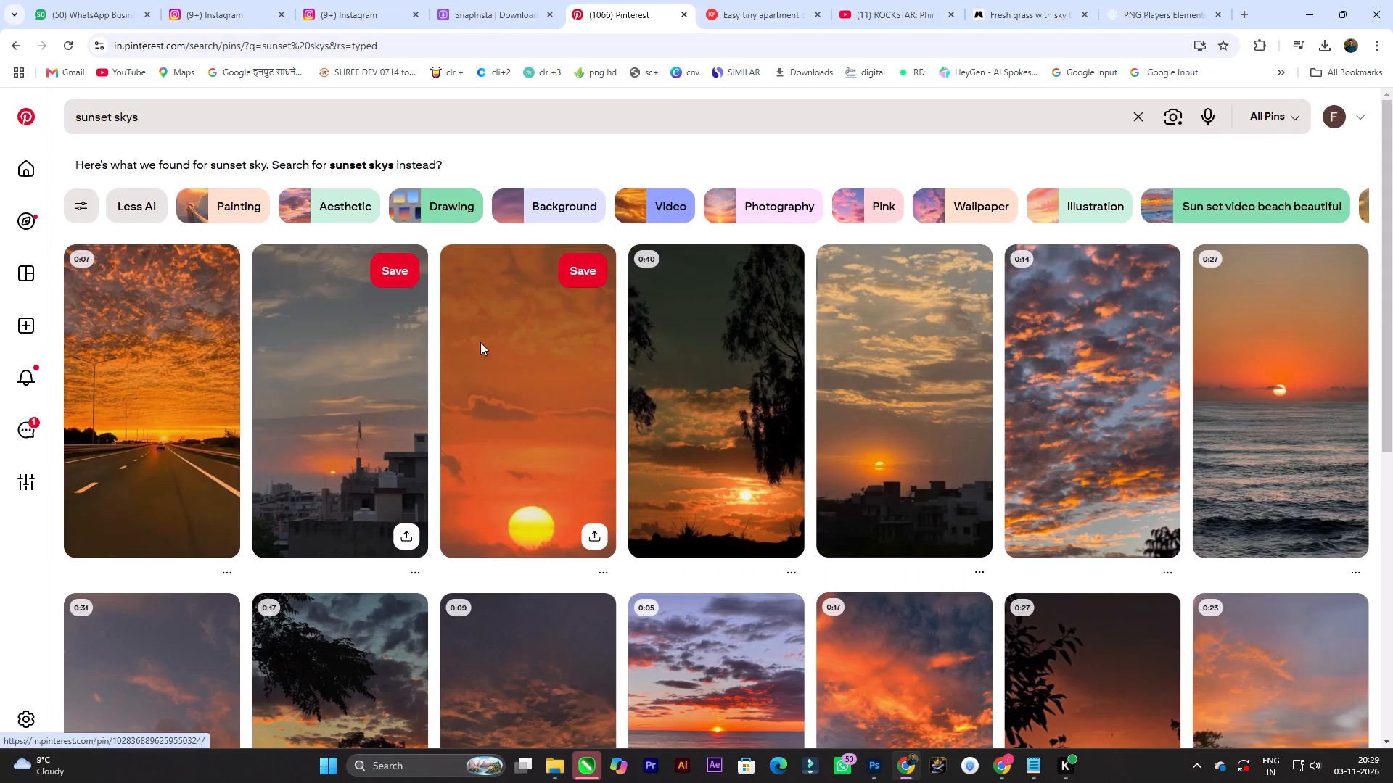
scroll(763, 436, down, 3)
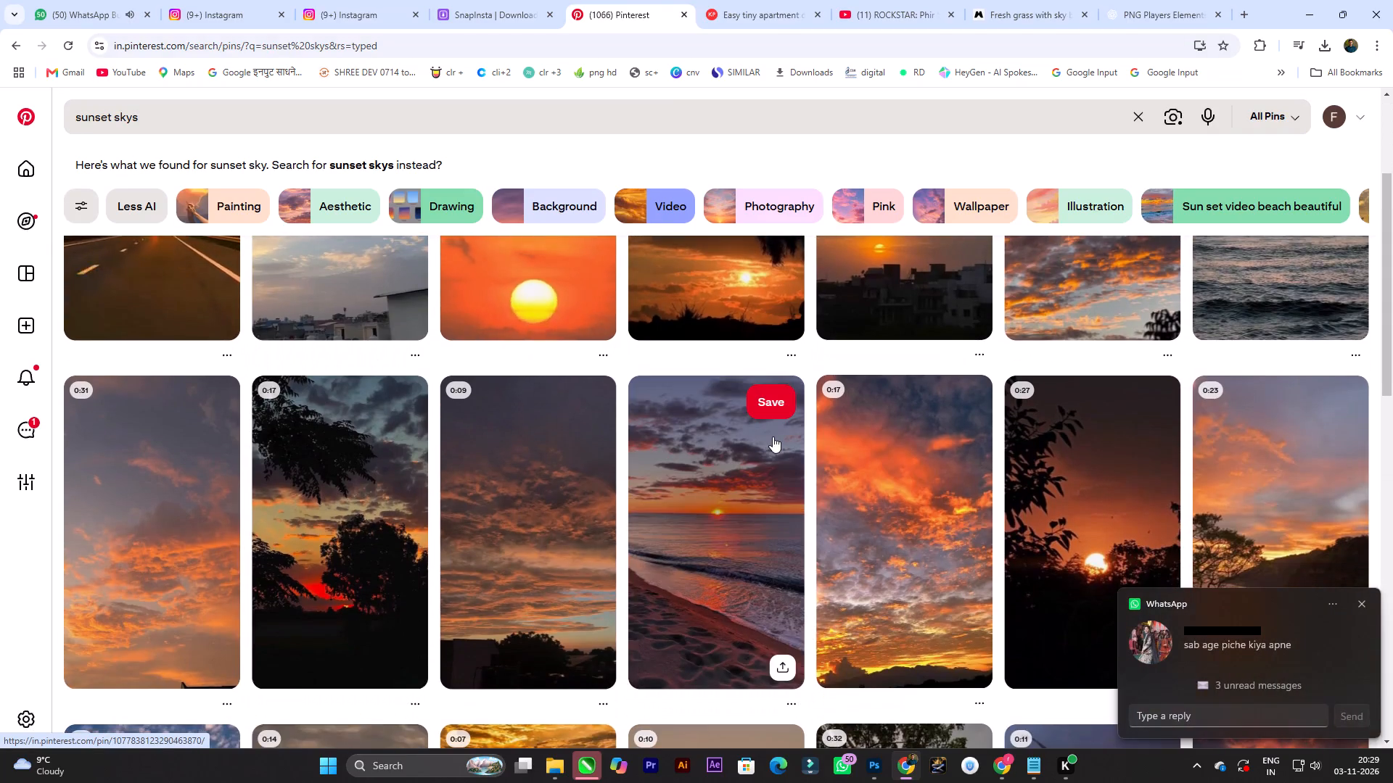
scroll(773, 436, down, 1)
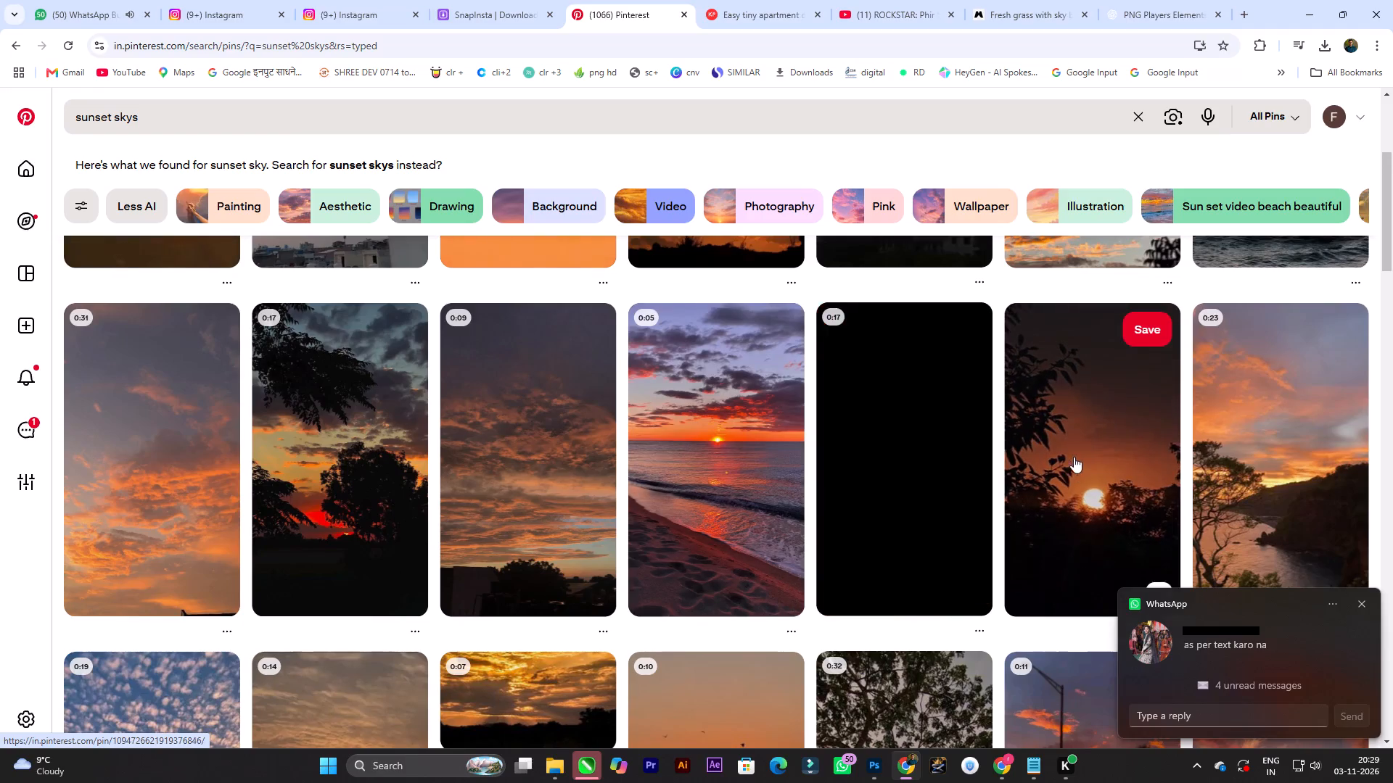
Look further through the Pinterest "sunset skys" results for a sky image suited to the poster background.
scroll(1072, 460, down, 1)
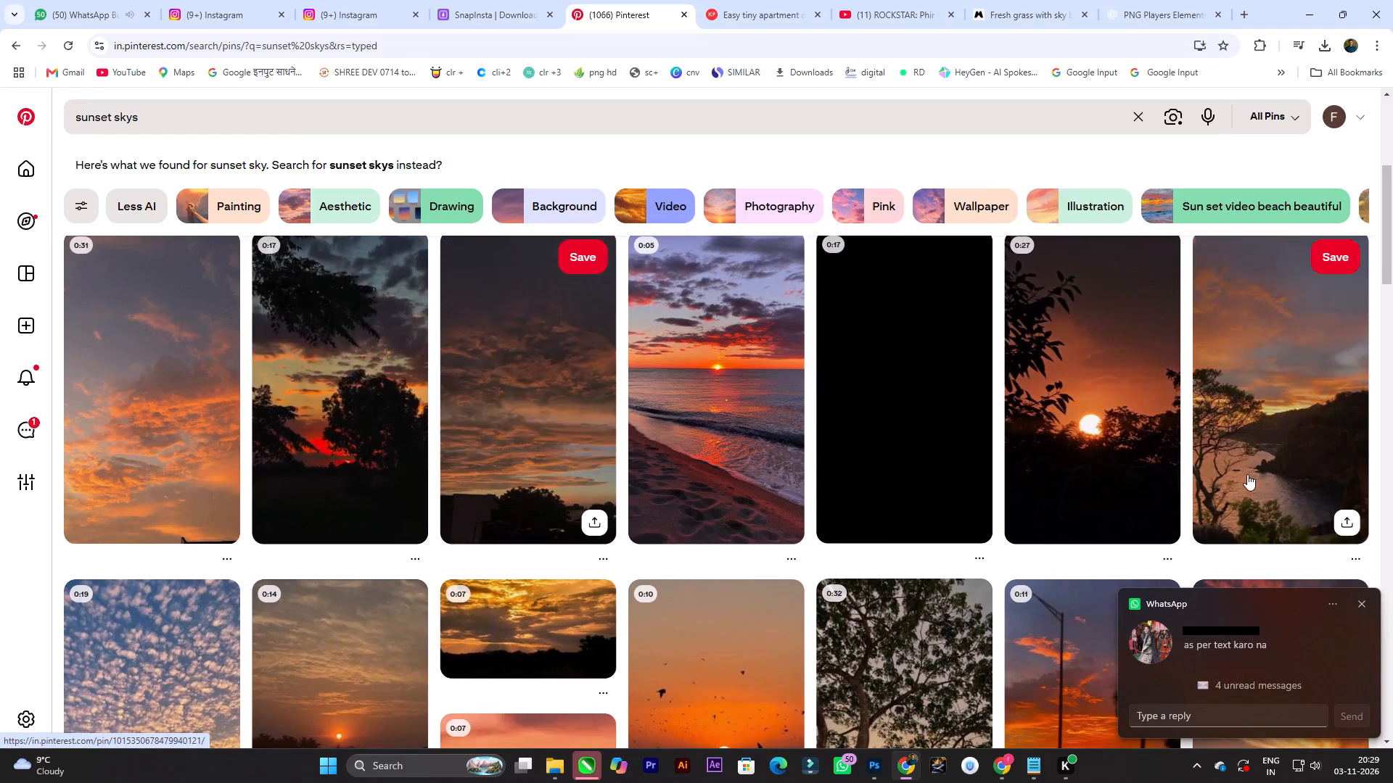
scroll(780, 439, down, 4)
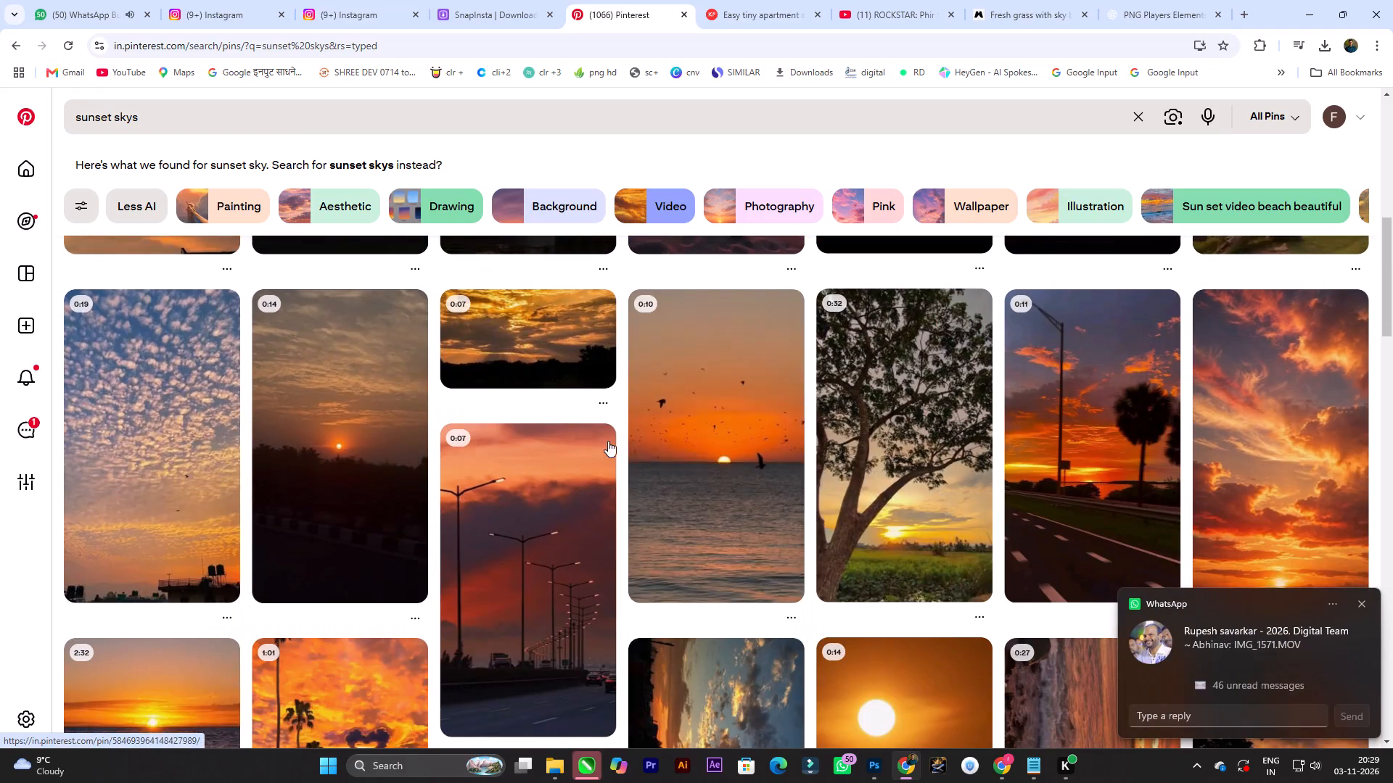
scroll(607, 438, down, 3)
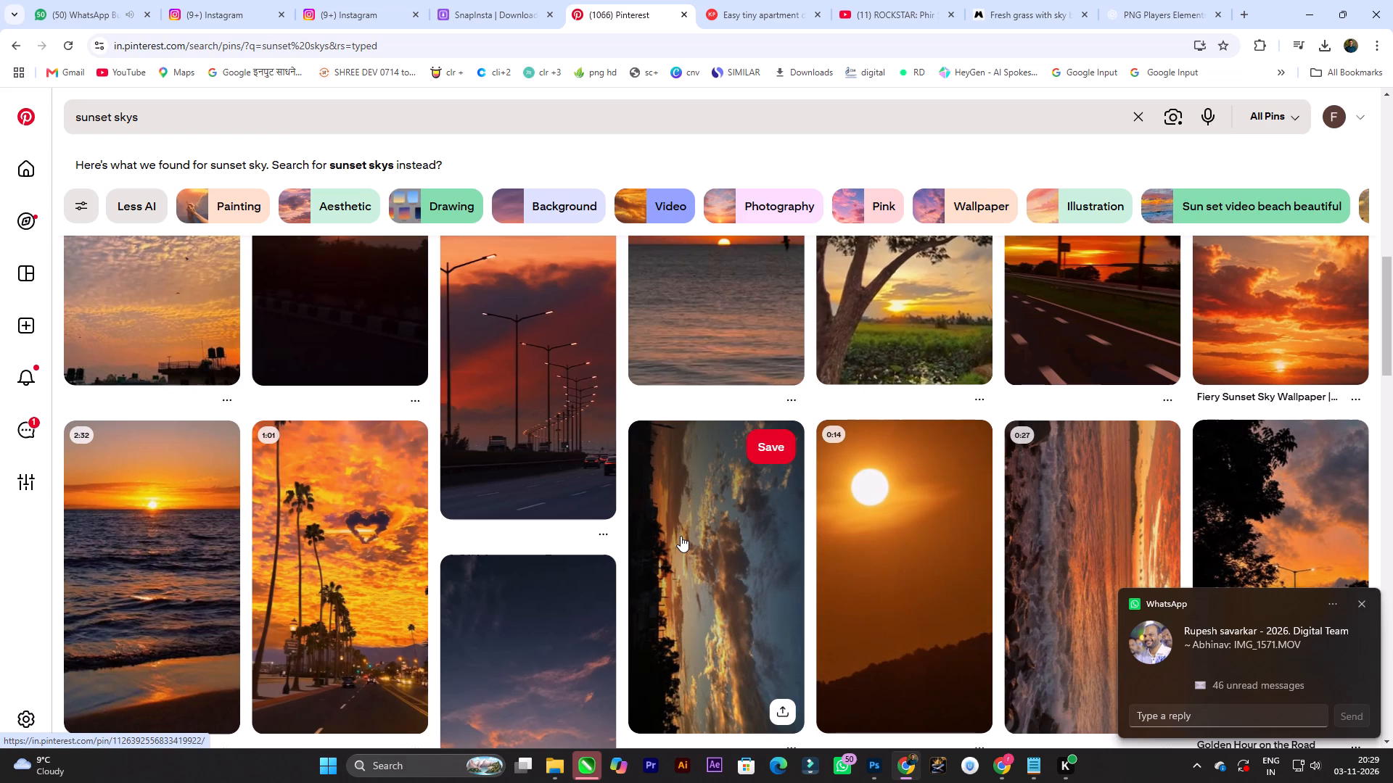
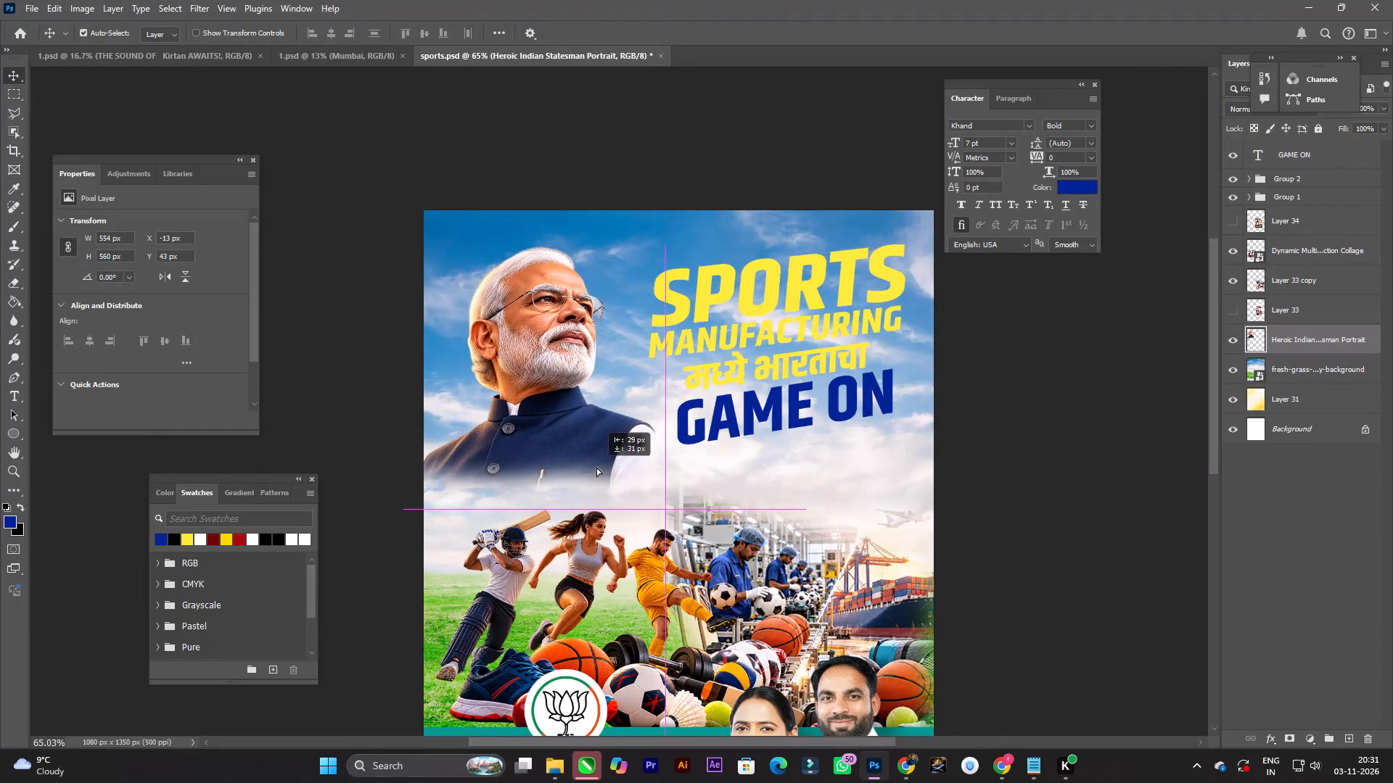
Move the statesman portrait about 29 px left and 31 px down.
drag(596, 467, 598, 467)
Move the yellow SPORTS MANUFACTURING headline group (Group 2) about 38 px left and 17 px up.
alt+scroll(691, 378, up, 3)
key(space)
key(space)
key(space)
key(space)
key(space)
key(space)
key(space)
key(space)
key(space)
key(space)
drag(760, 333, 676, 402)
alt+scroll(712, 385, down, 2)
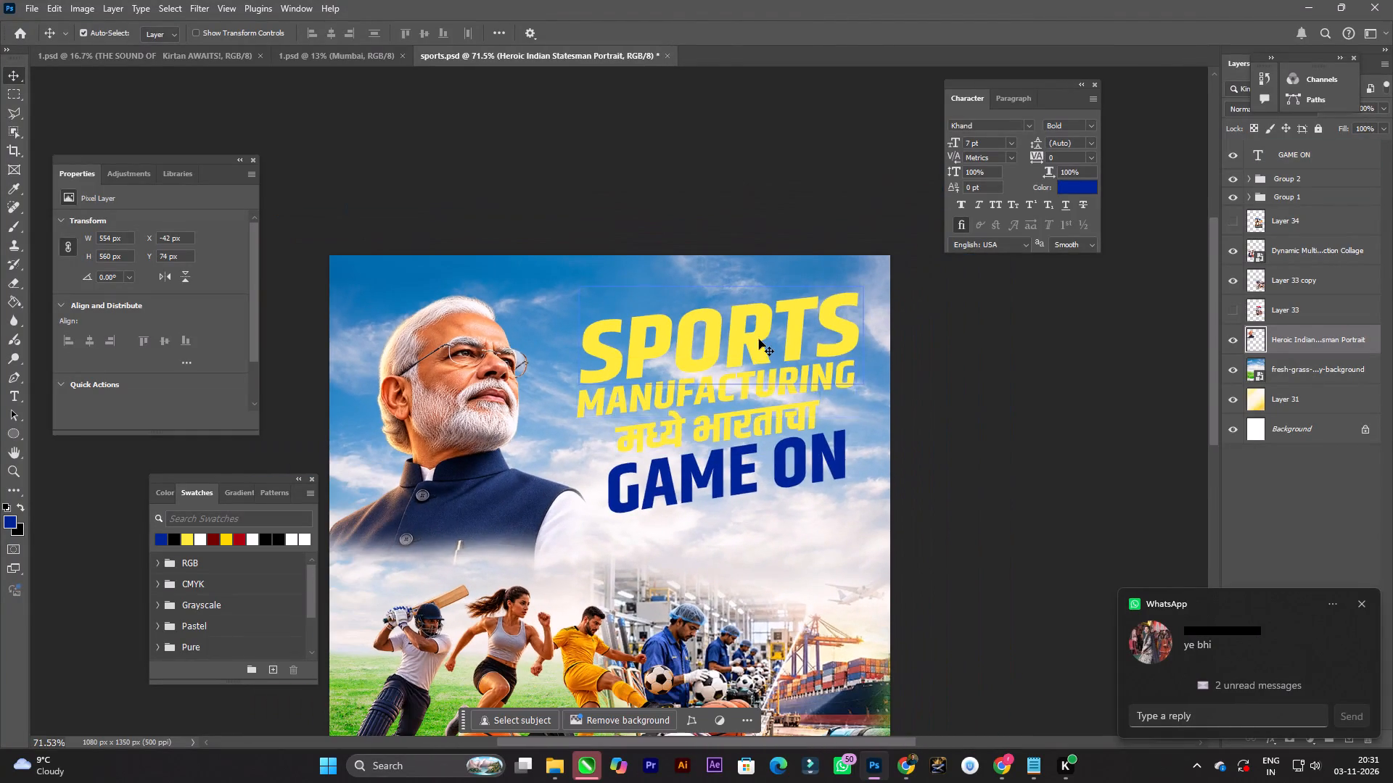
right_click(759, 339)
click(778, 354)
key(ctrl+t)
drag(757, 349, 736, 341)
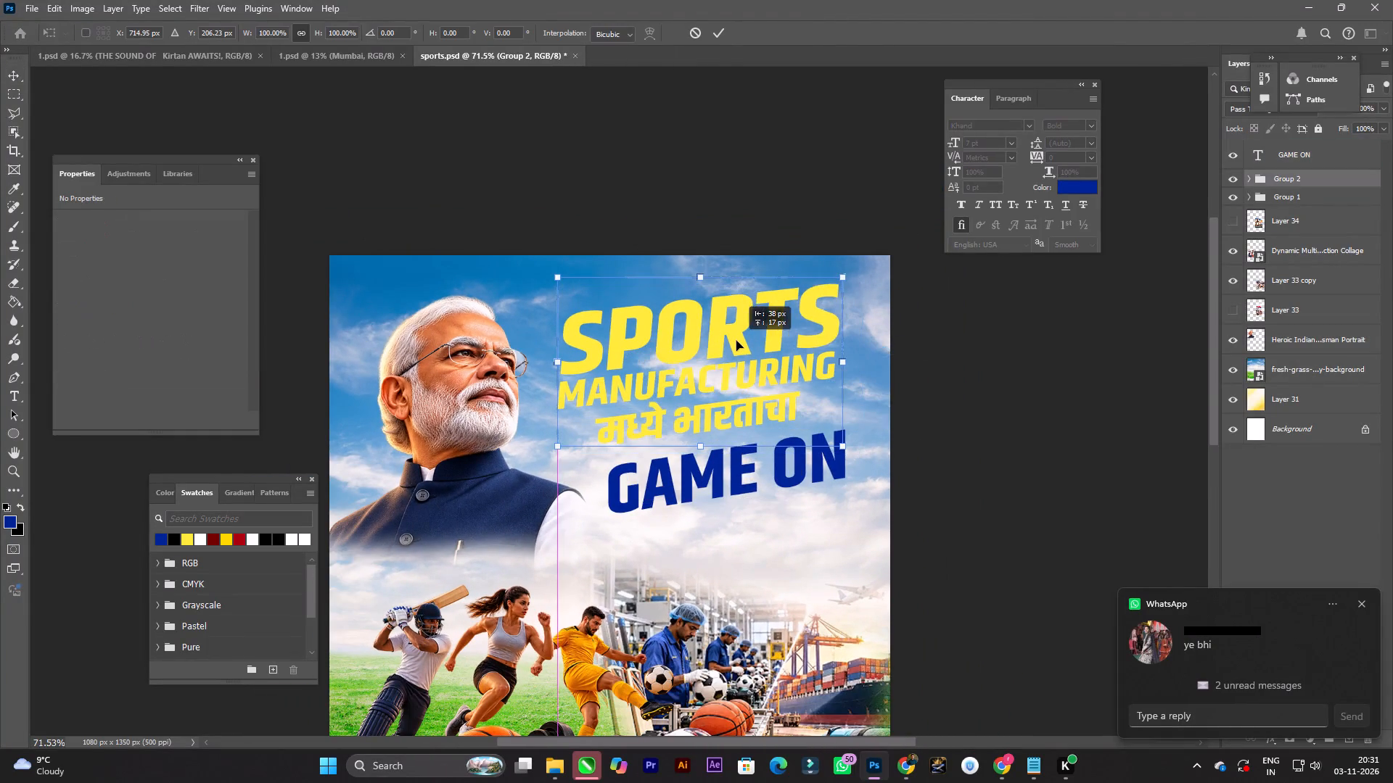
double_click(736, 341)
Shift the blue GAME ON text slightly left and up to sit beneath the yellow headline group.
drag(737, 457, 728, 449)
Show the hidden reference poster on Layer 34 to compare it with the layout.
alt+scroll(727, 434, down, 6)
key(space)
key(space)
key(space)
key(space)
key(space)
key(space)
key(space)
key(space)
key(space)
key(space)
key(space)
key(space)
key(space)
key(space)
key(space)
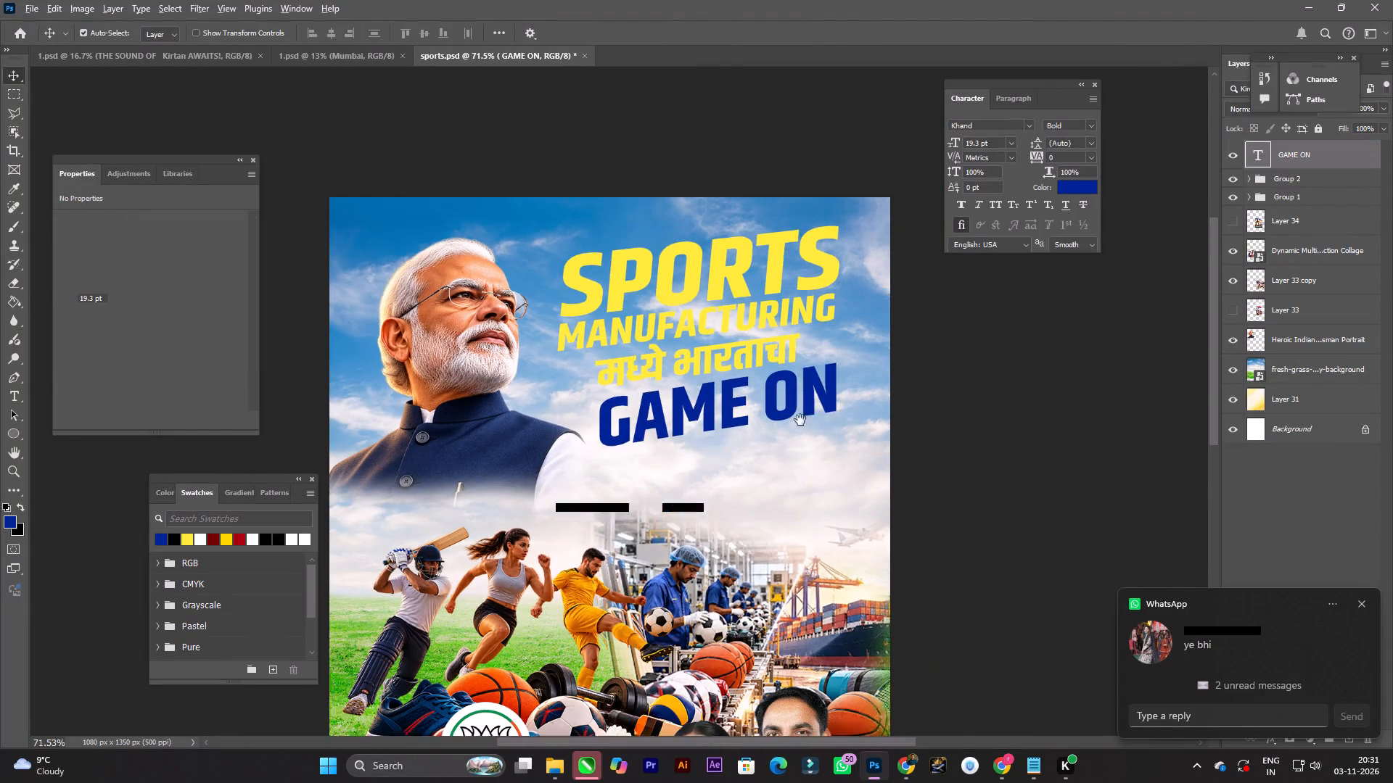
drag(800, 420, 767, 365)
alt+scroll(712, 269, down, 3)
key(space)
drag(798, 276, 789, 271)
alt+scroll(902, 270, up, 1)
click(1233, 219)
alt+scroll(654, 386, up, 2)
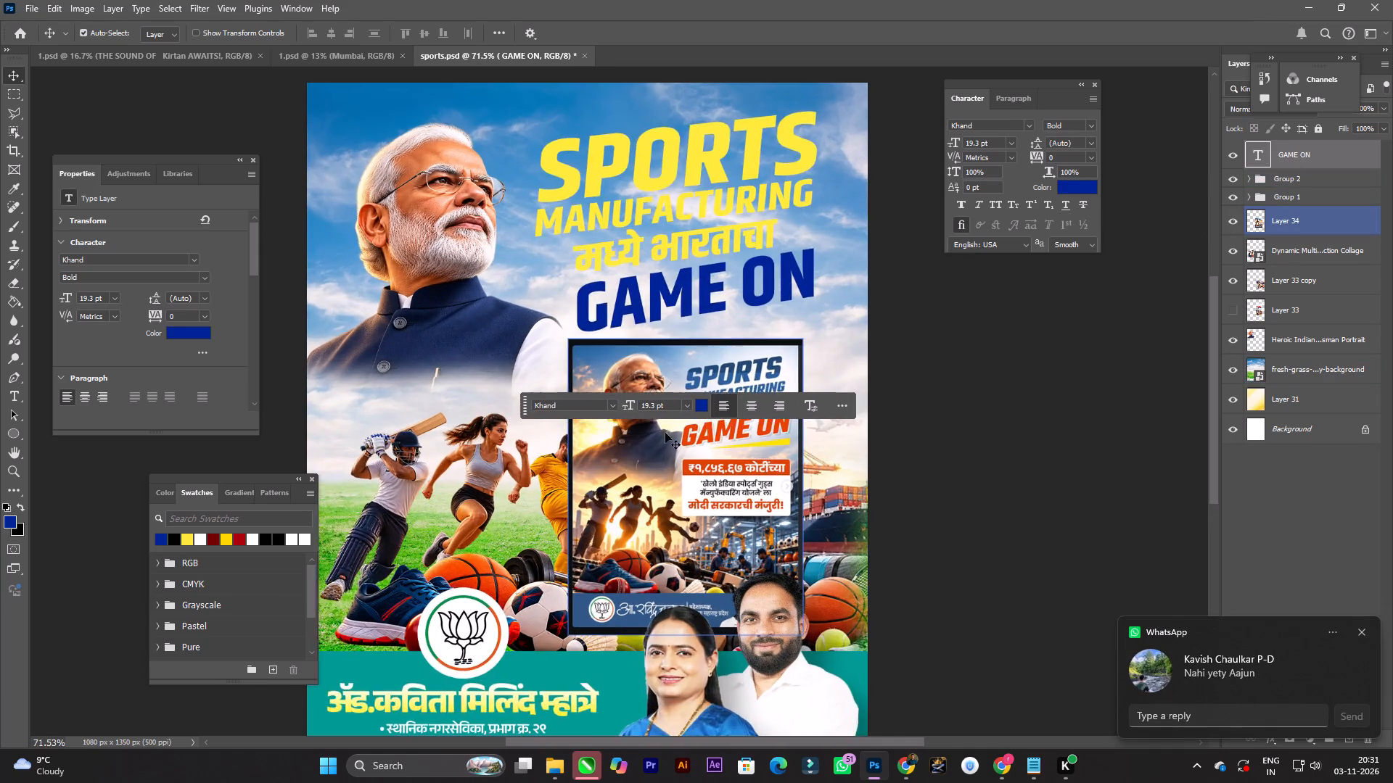
Move the reference poster to the canvas's left side below the portrait and scale it down to about 418 × 528 px.
alt+scroll(665, 433, up, 2)
key(space)
drag(696, 478, 713, 453)
alt+scroll(714, 453, down, 4)
drag(722, 463, 554, 500)
key(ctrl+t)
alt+drag(636, 378, 617, 378)
drag(564, 450, 534, 431)
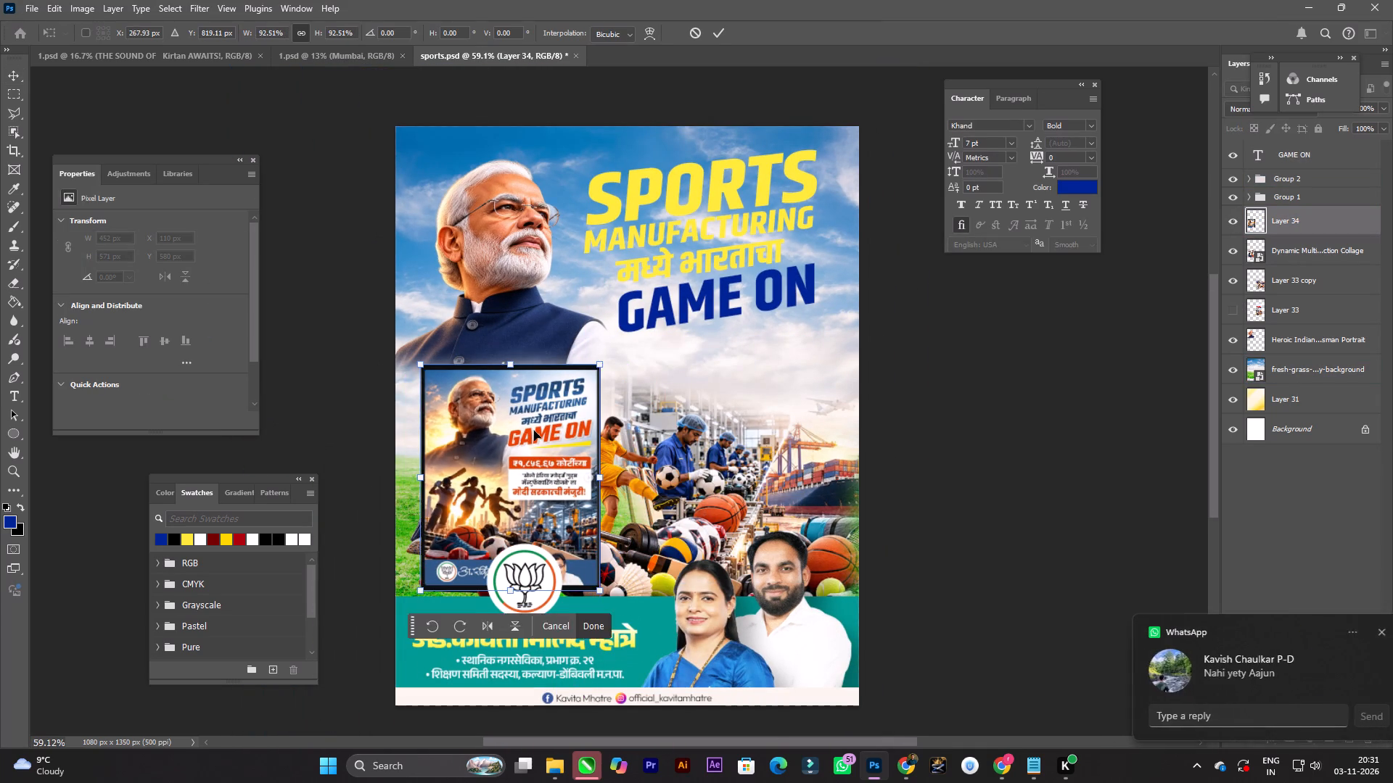
double_click(534, 431)
Fine-tune the reference poster's position over the lower-left part of the canvas, to about X 59 px.
alt+scroll(665, 360, up, 3)
key(space)
key(space)
key(space)
drag(649, 352, 615, 339)
alt+scroll(541, 374, up, 3)
key(space)
drag(554, 434, 543, 385)
alt+scroll(493, 398, down, 3)
drag(474, 410, 487, 401)
alt+scroll(708, 397, up, 3)
key(space)
key(space)
key(space)
key(space)
key(space)
key(space)
key(space)
click(762, 357)
alt+scroll(445, 389, down, 2)
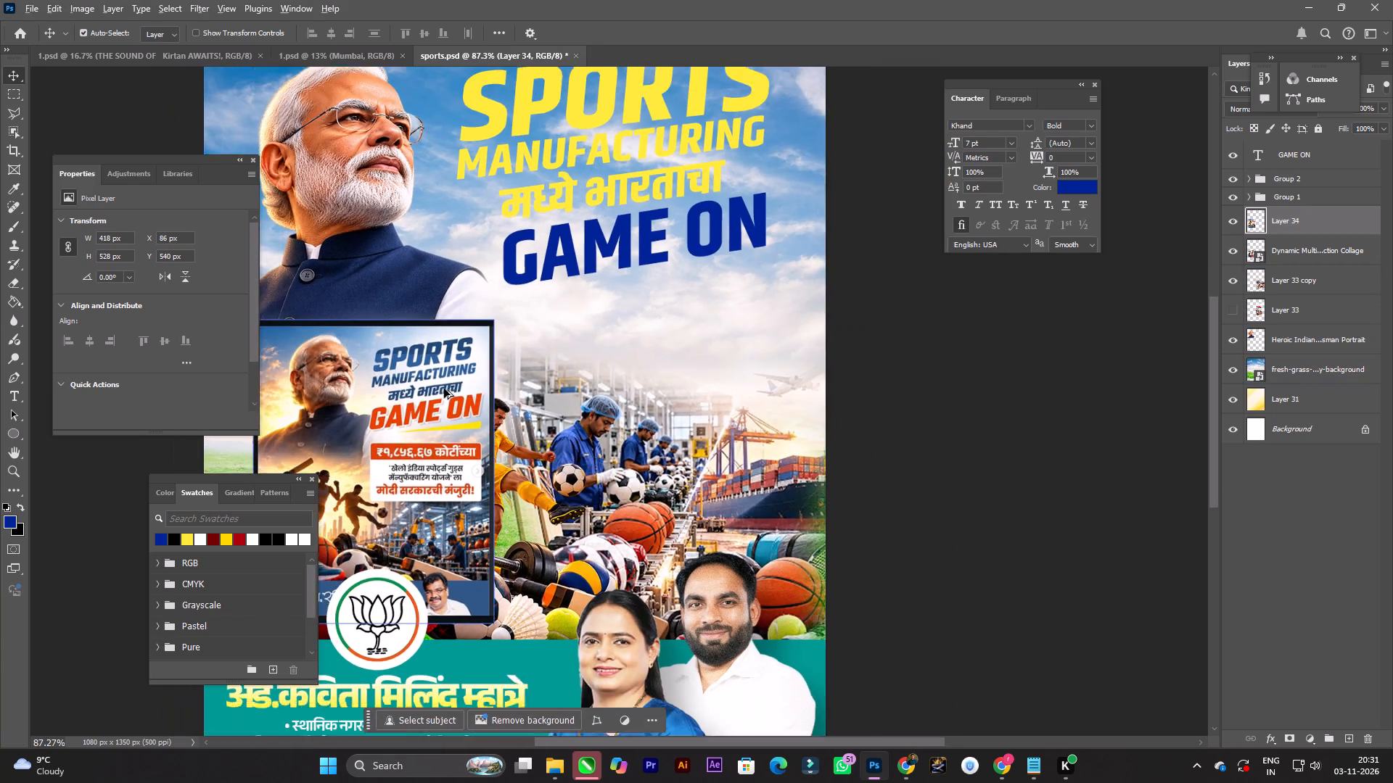
alt+scroll(444, 389, down, 1)
drag(451, 395, 440, 395)
Draw a dark blue rectangle about 470 × 199 px and position it just beneath the GAME ON text.
click(17, 439)
right_click(17, 436)
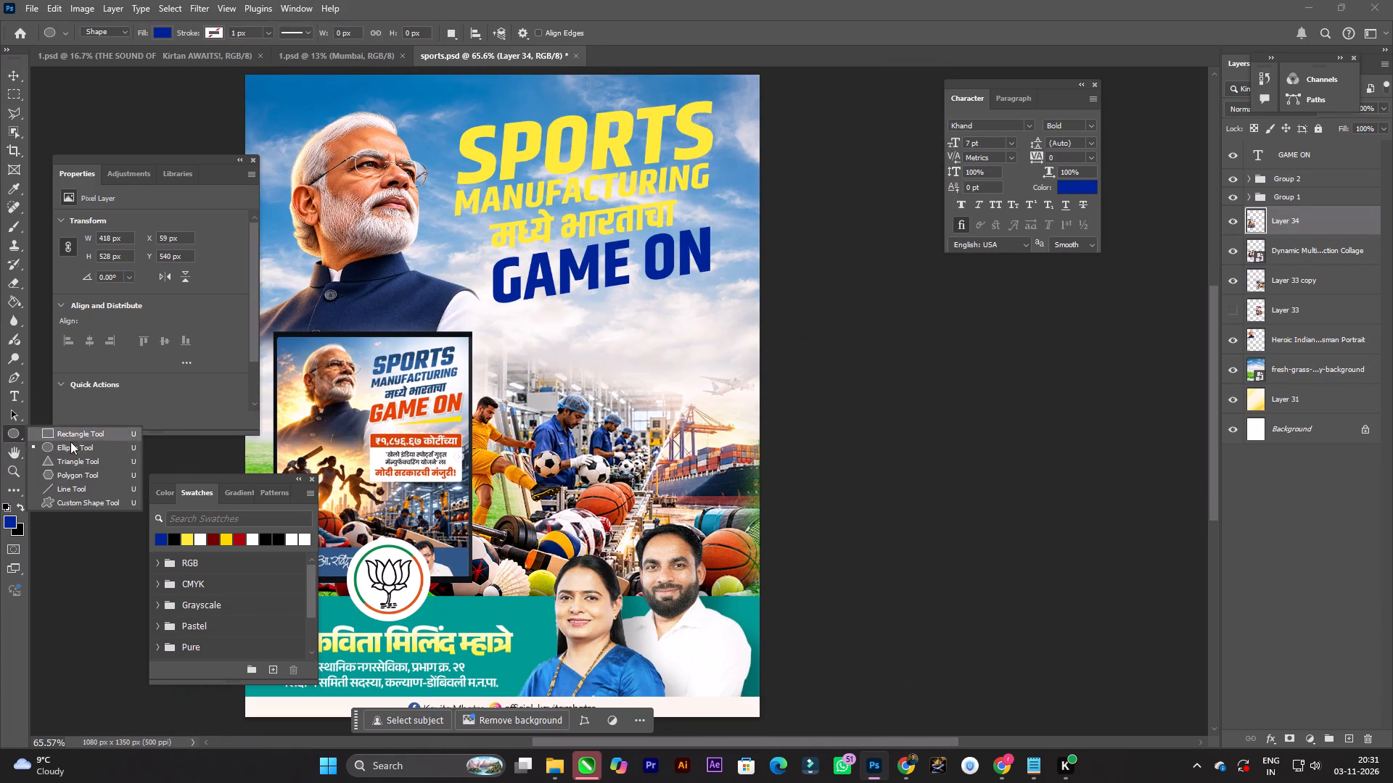
click(83, 442)
right_click(7, 436)
click(52, 435)
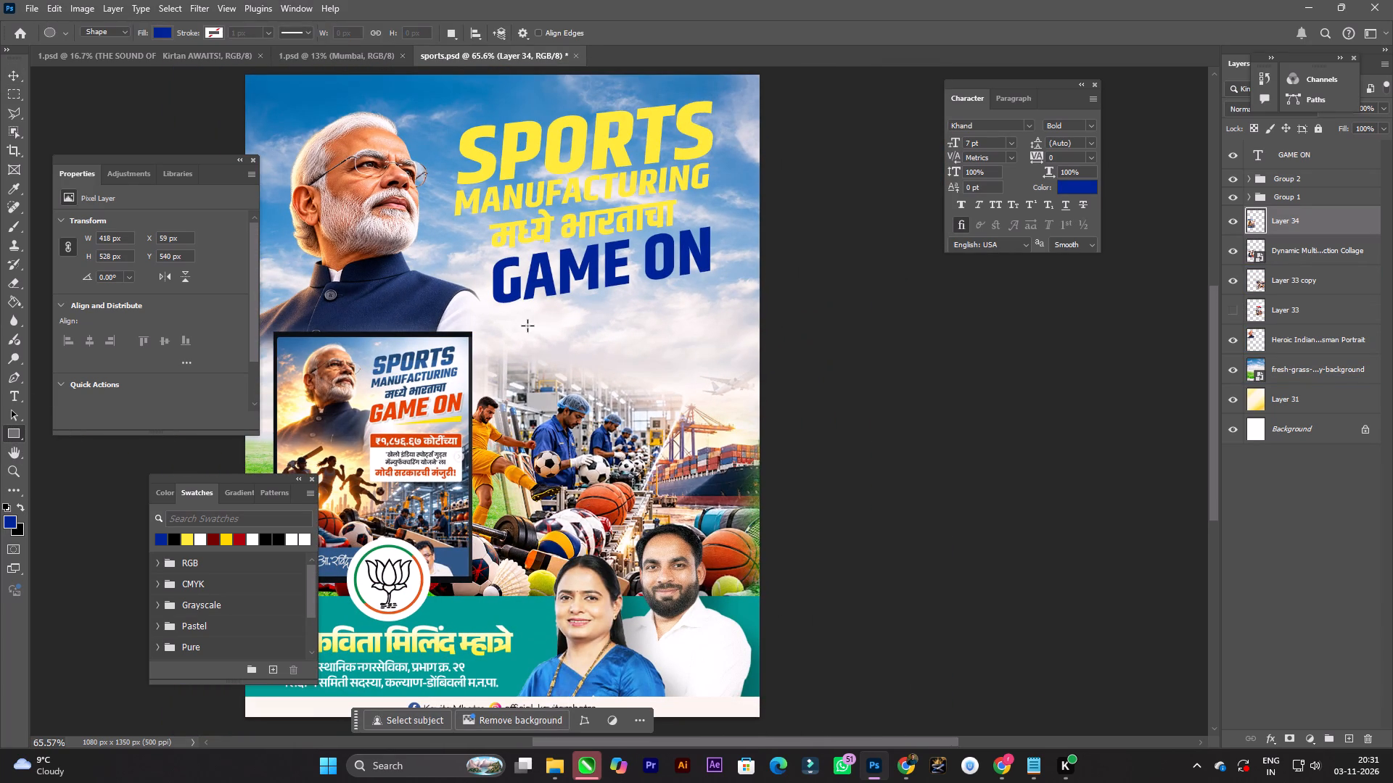
drag(512, 323, 736, 416)
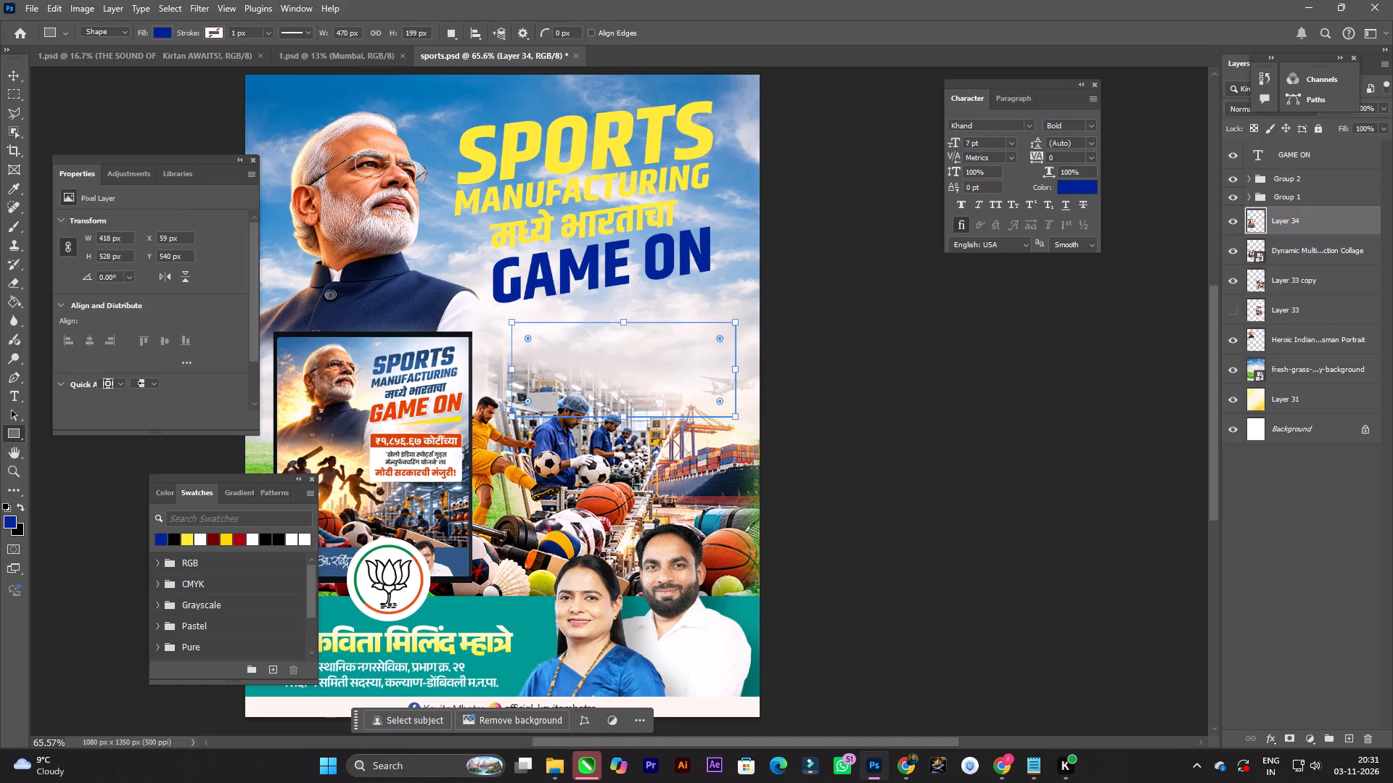
key(v)
drag(620, 507, 620, 524)
drag(640, 376, 624, 365)
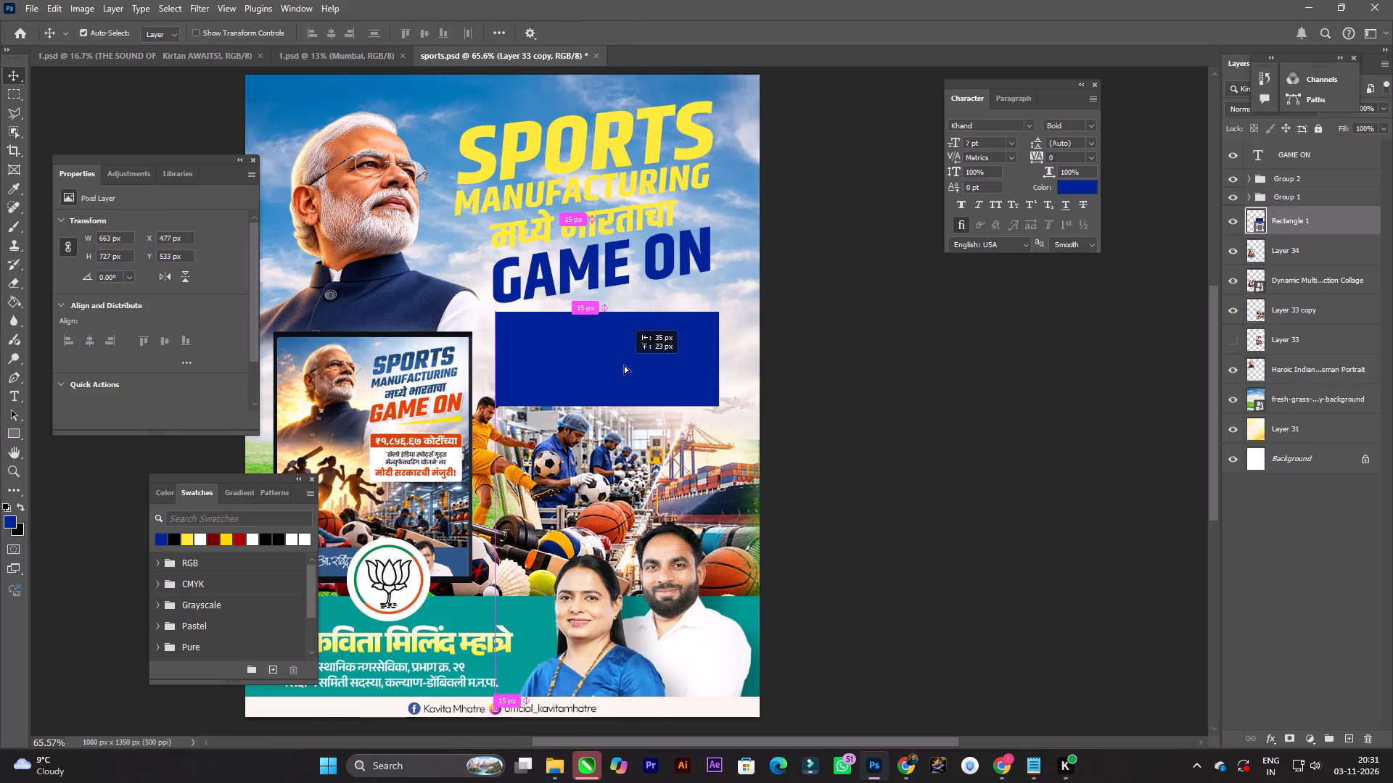
drag(624, 365, 630, 365)
Unlink the rectangle's corner radii and set the bottom-left corner to 100 px.
alt+scroll(577, 381, up, 2)
key(space)
key(space)
key(space)
key(space)
key(space)
key(space)
key(space)
key(space)
key(space)
key(space)
drag(578, 382, 615, 379)
click(617, 379)
scroll(40, 338, down, 11)
click(67, 354)
drag(133, 361, 62, 357)
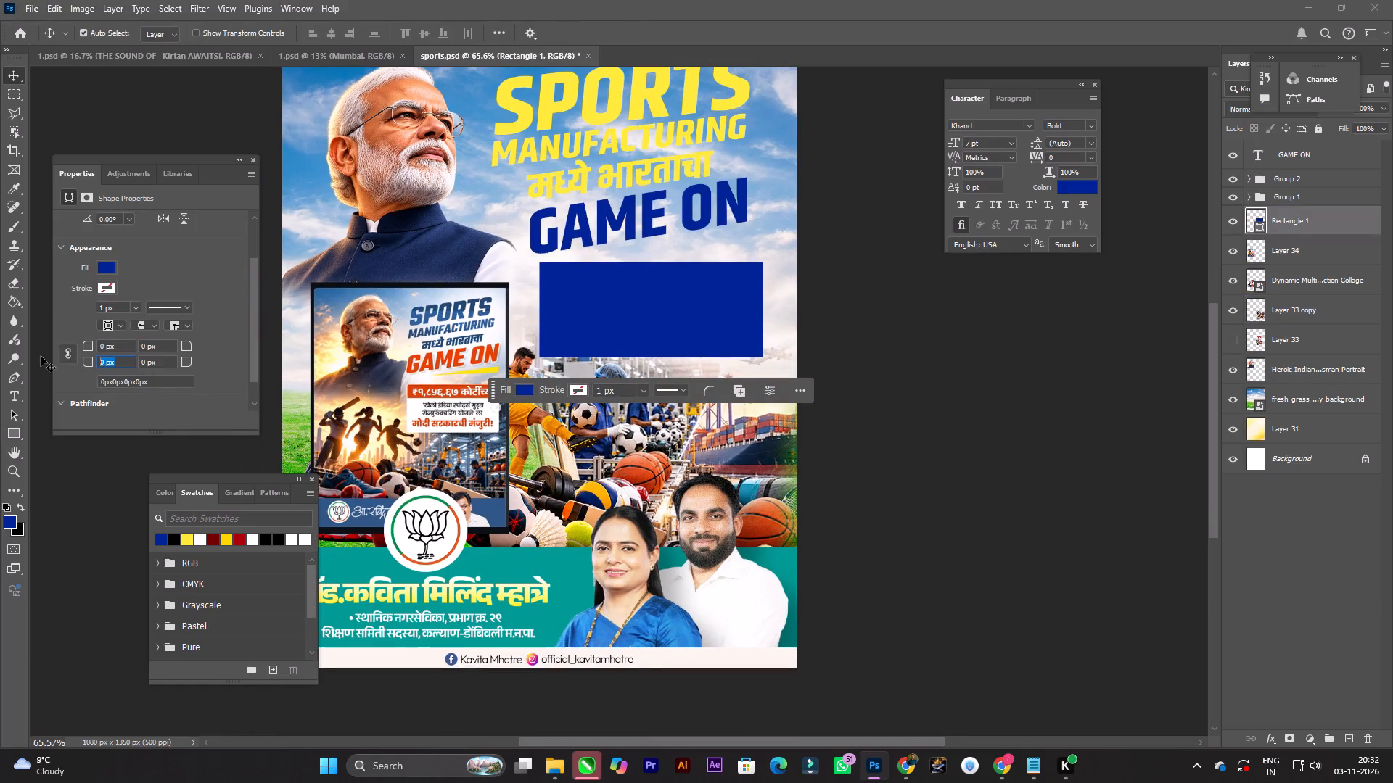
text(100)
key(Return)
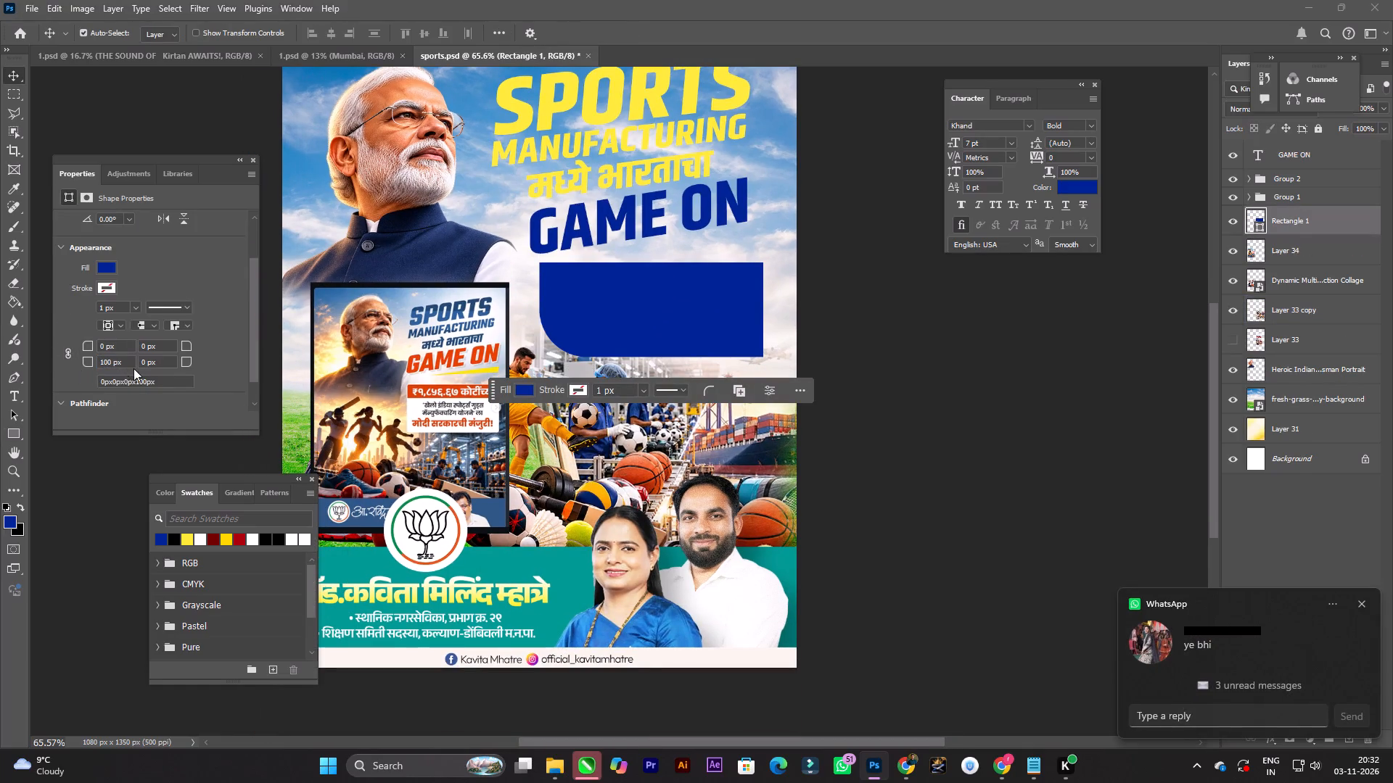
Set both bottom corner radii of the blue rectangle to 50 px.
drag(123, 362, 56, 352)
key(5)
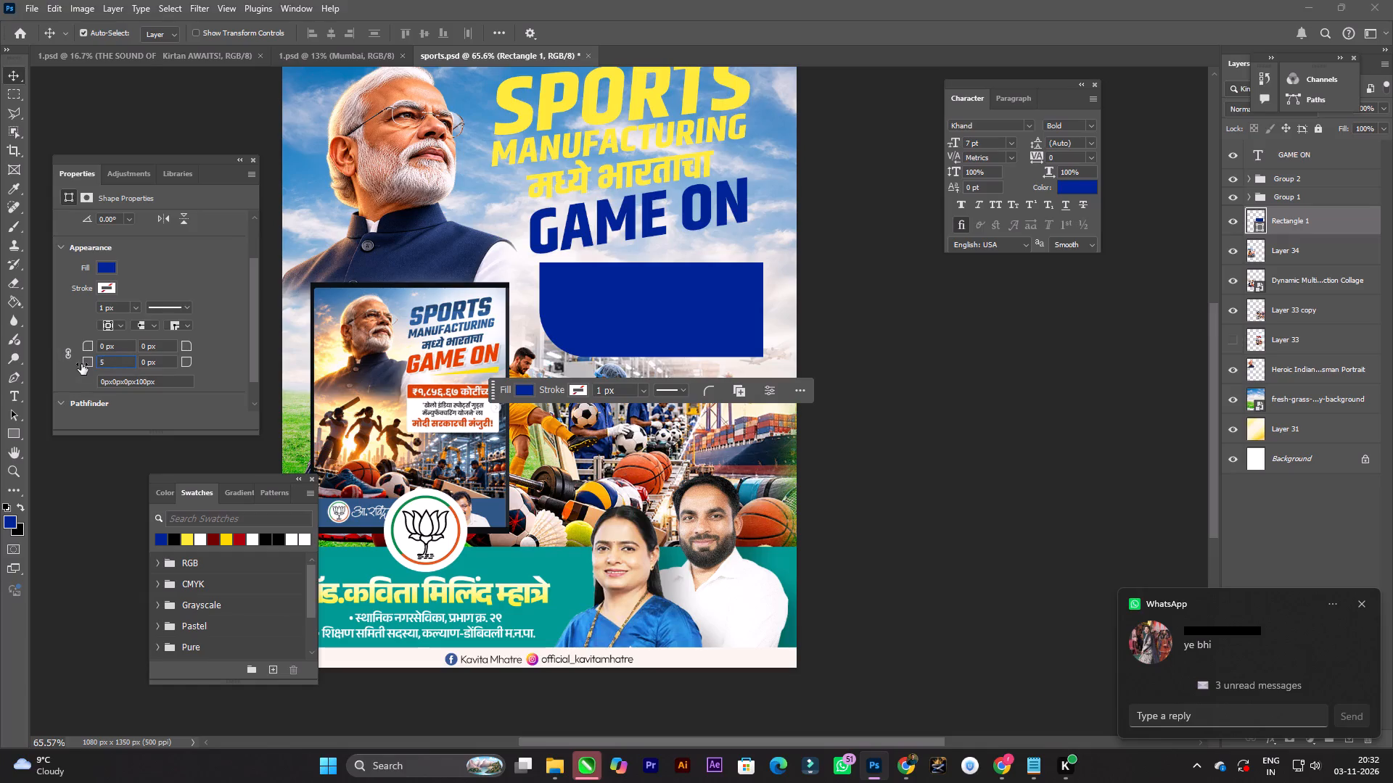
key(0)
key(Return)
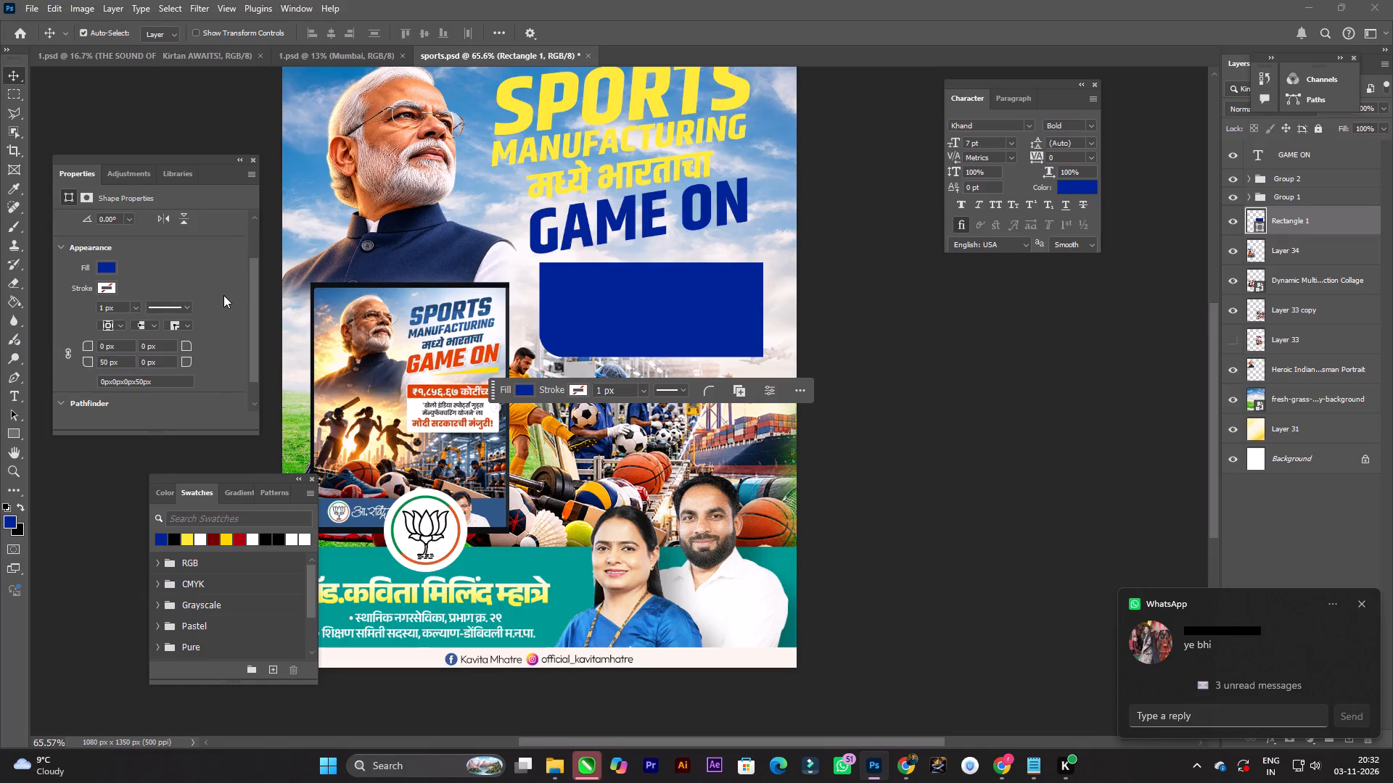
drag(165, 362, 99, 362)
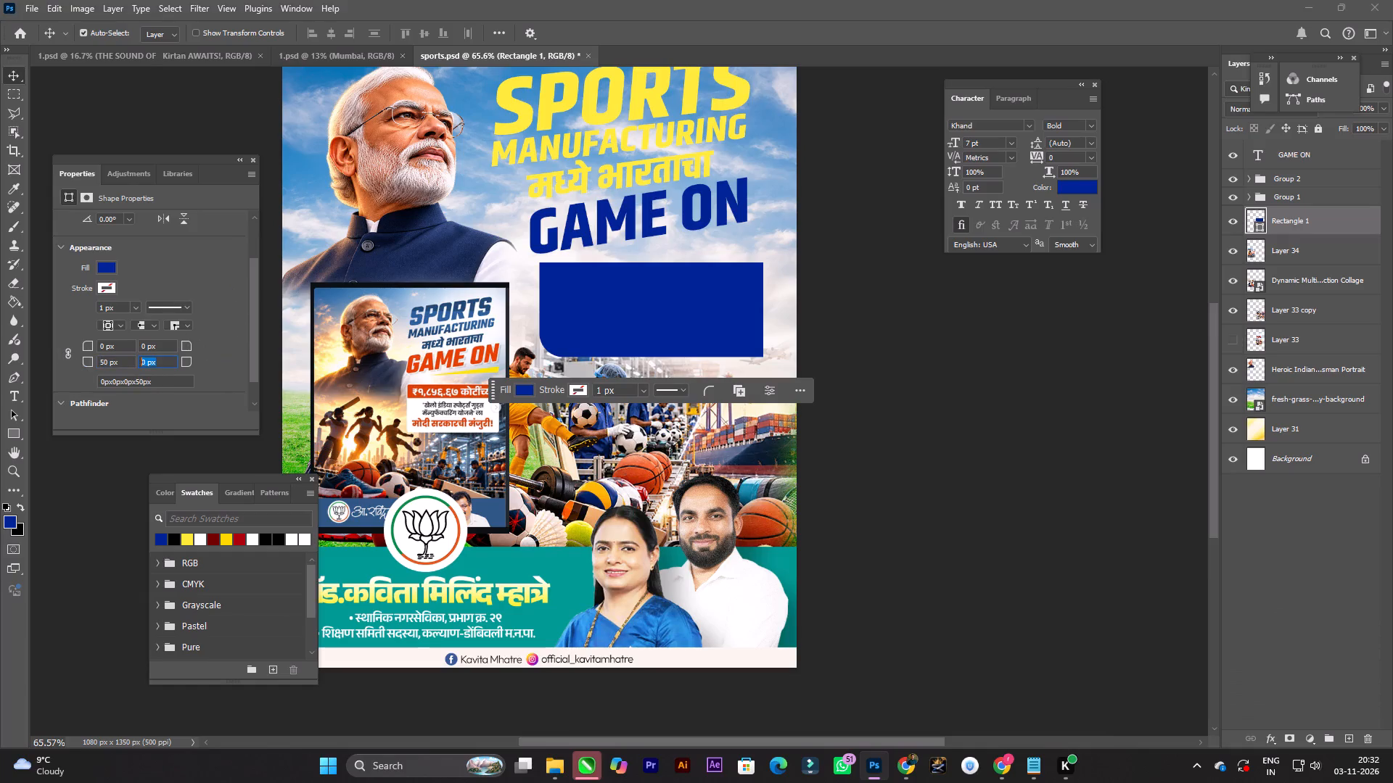
text(50)
key(Return)
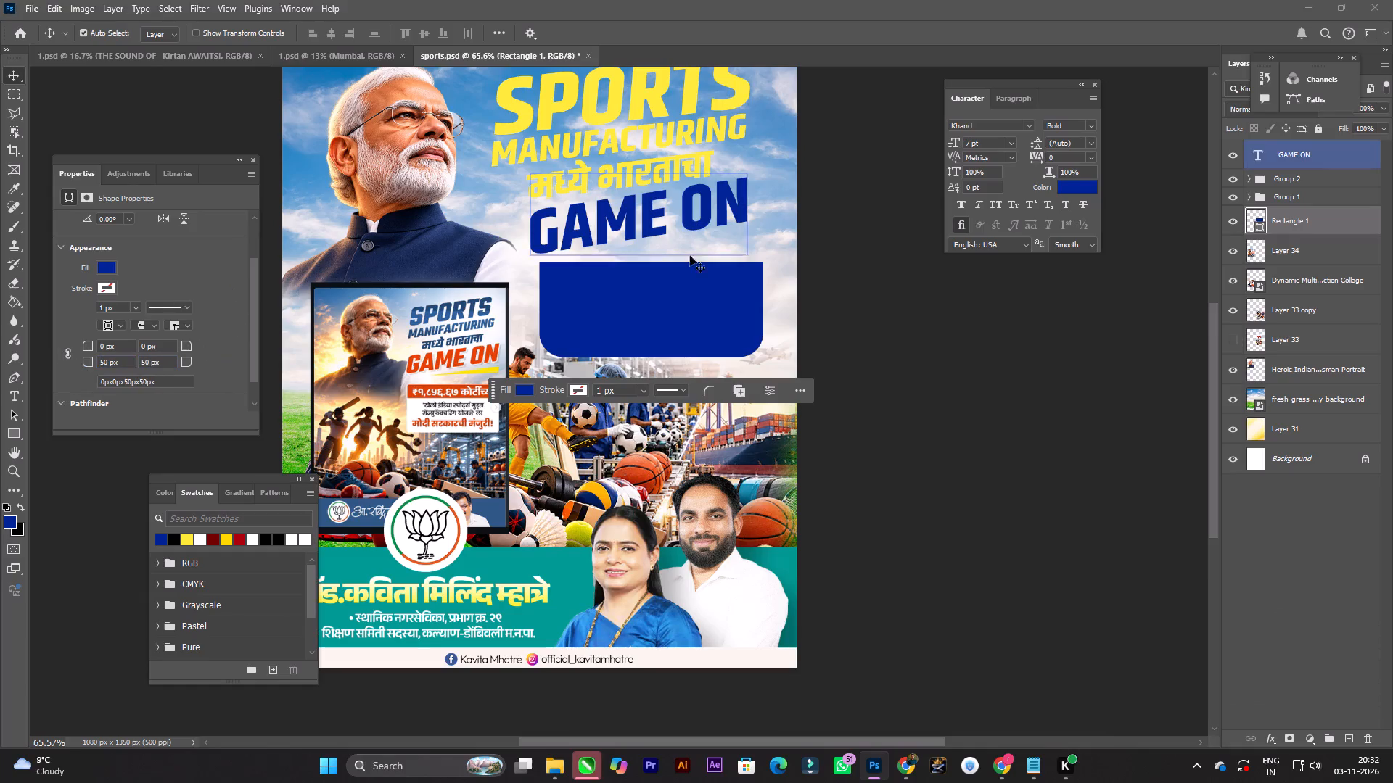
Move the blue rectangle straight down about 43 px.
shift+drag(672, 299, 675, 320)
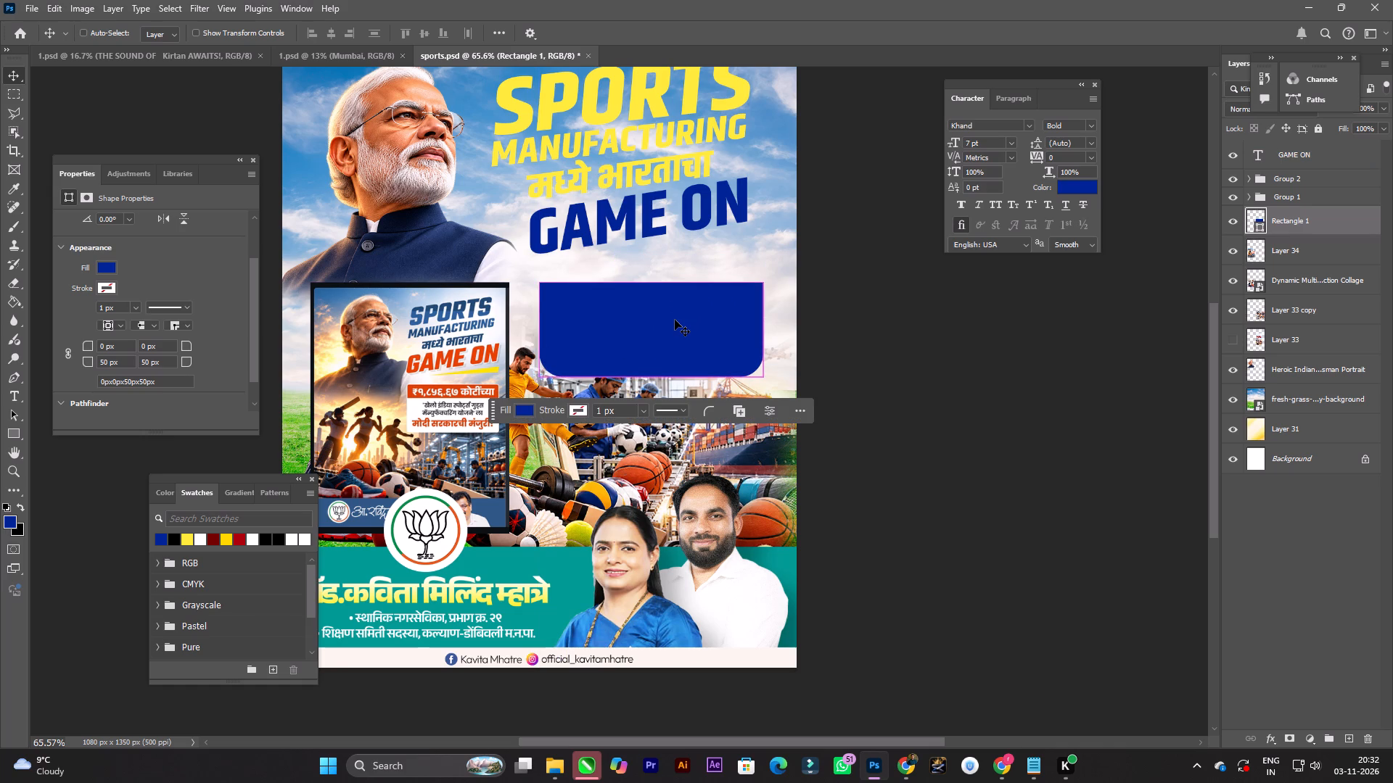
Duplicate the blue rectangle and reset both bottom corner radii of the copy to 0 px.
key(ctrl+j)
key(ctrl+t)
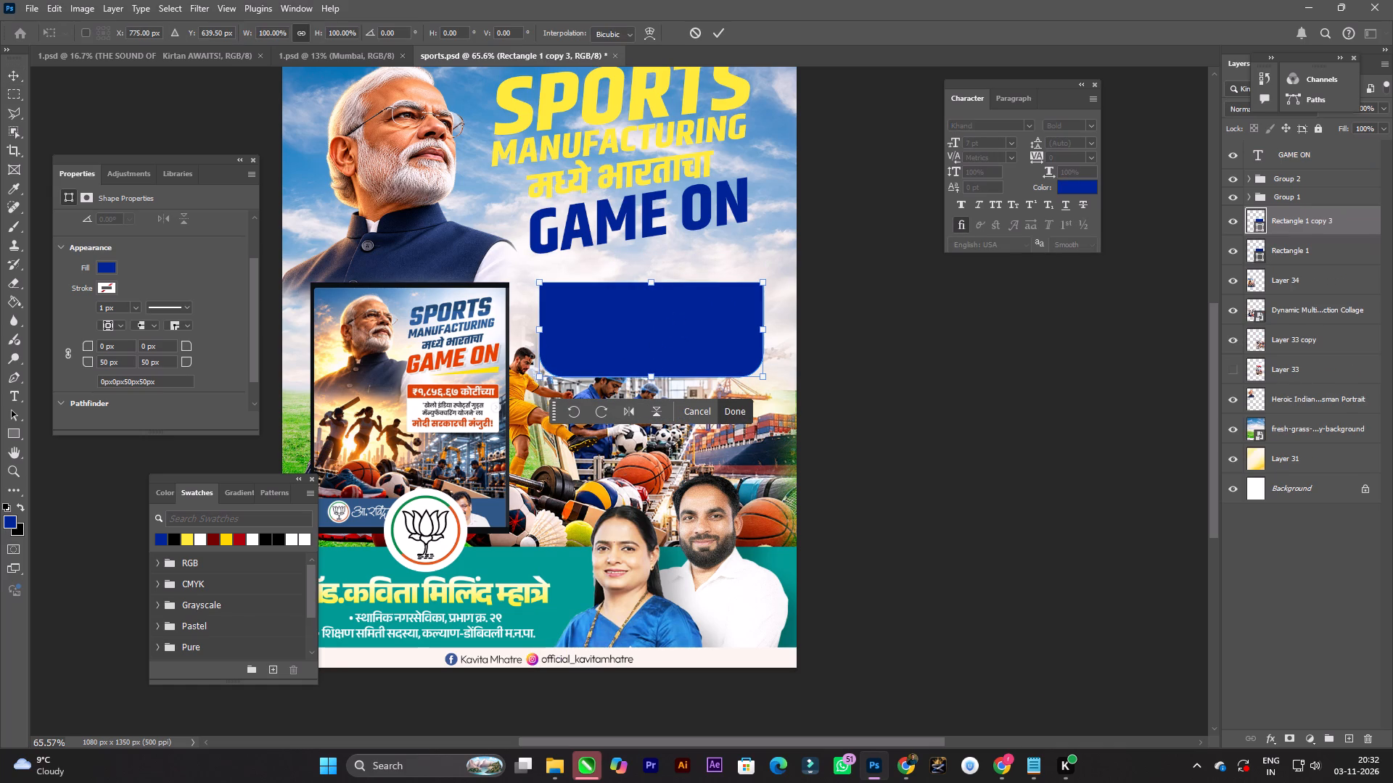
key(Escape)
key(Escape)
drag(159, 362, 130, 364)
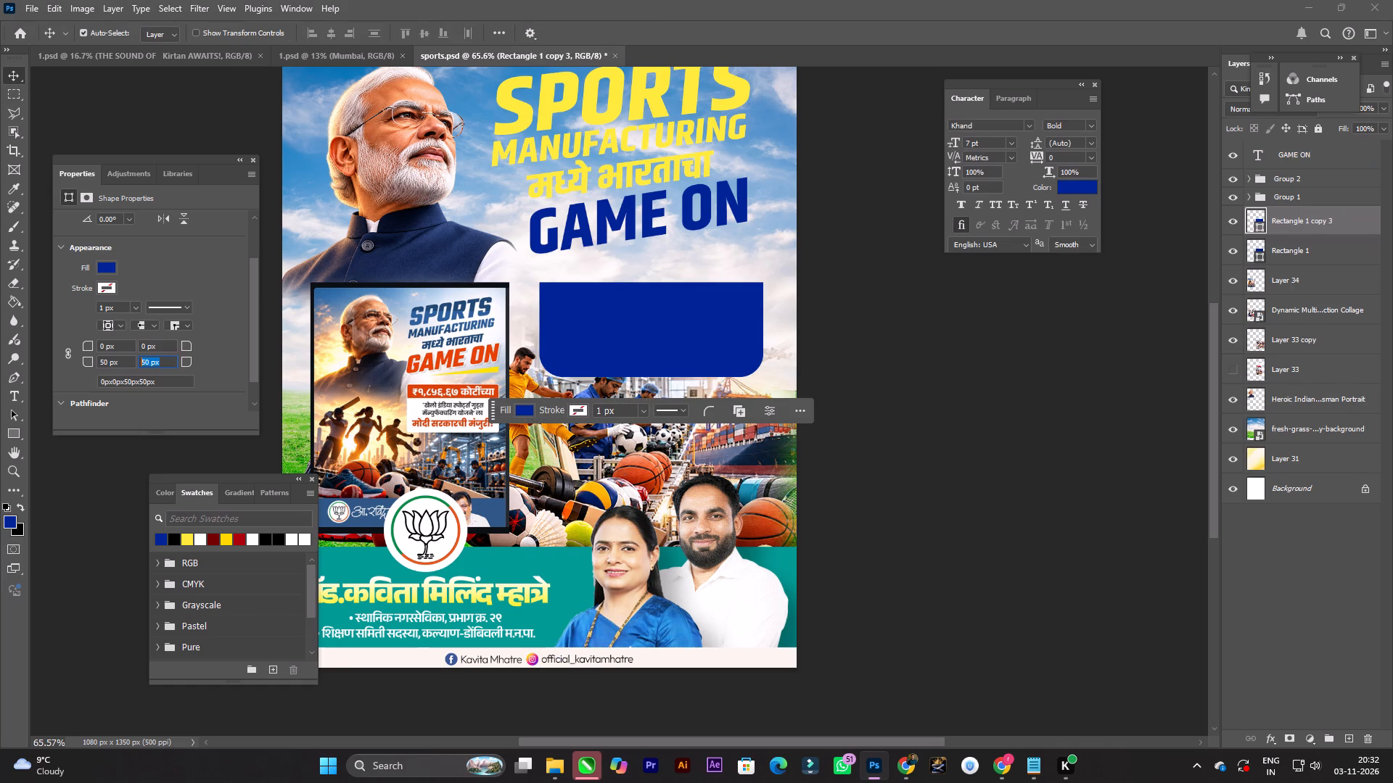
key(0)
key(Return)
drag(128, 364, 91, 362)
key(0)
key(Return)
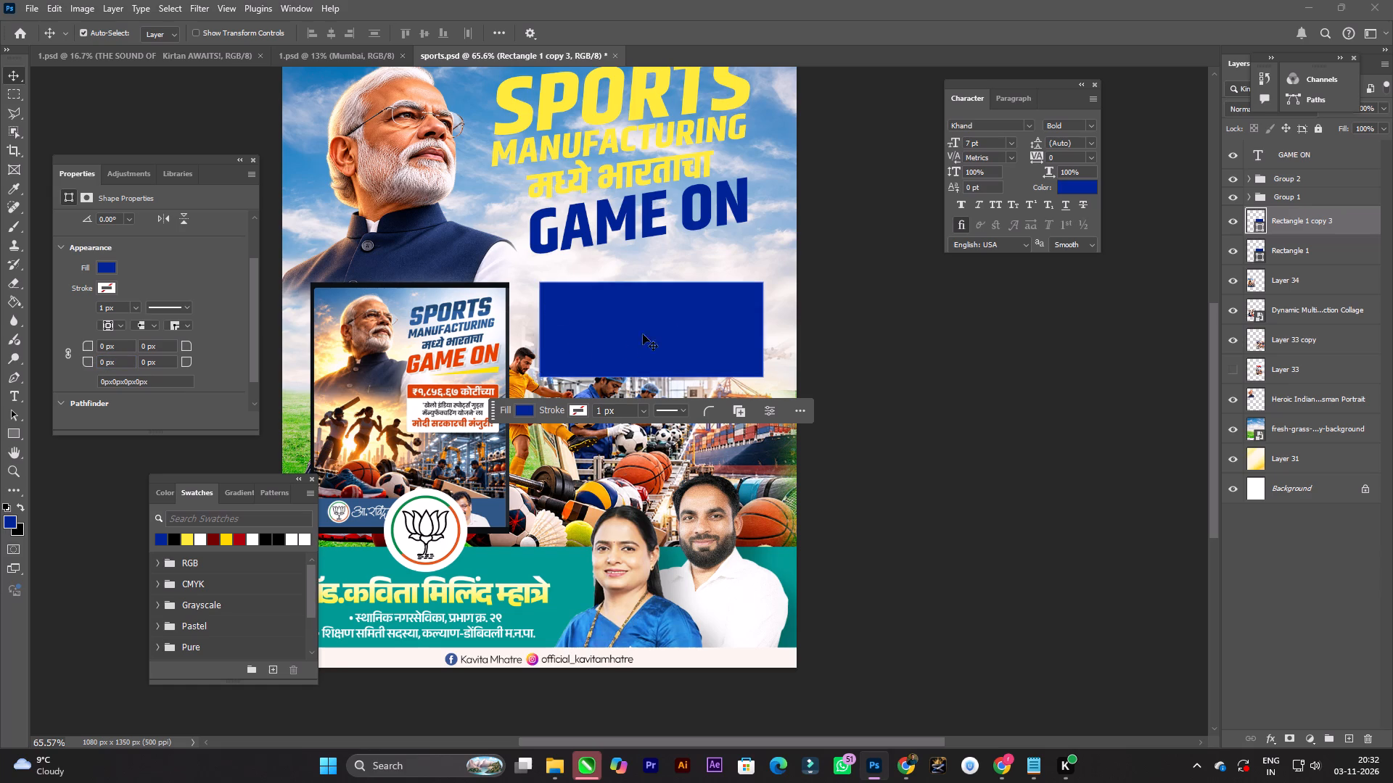
Transform the square-cornered copy into a bar about 512 × 74 px across the top of the rounded rectangle.
click(662, 310)
key(ctrl+t)
shift+drag(664, 329, 664, 286)
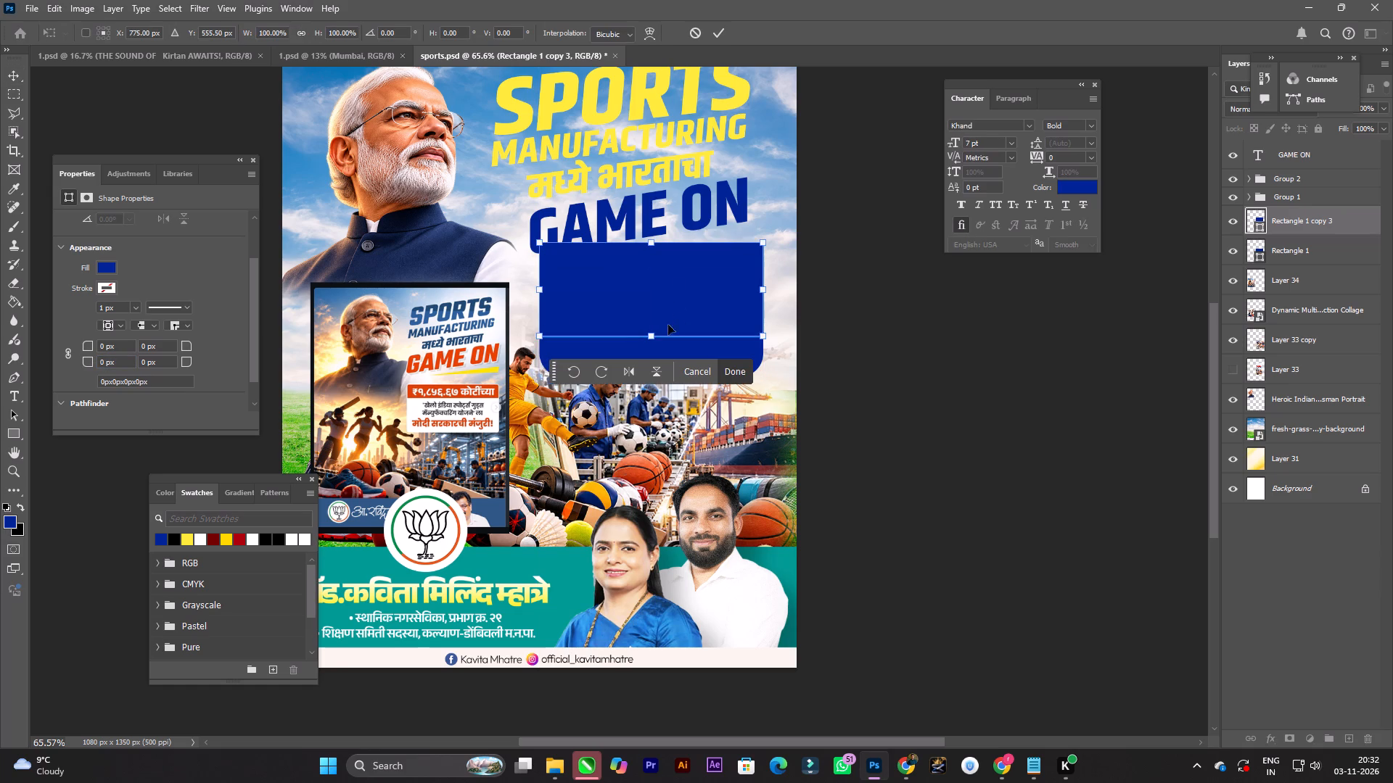
alt+shift+drag(644, 340, 649, 310)
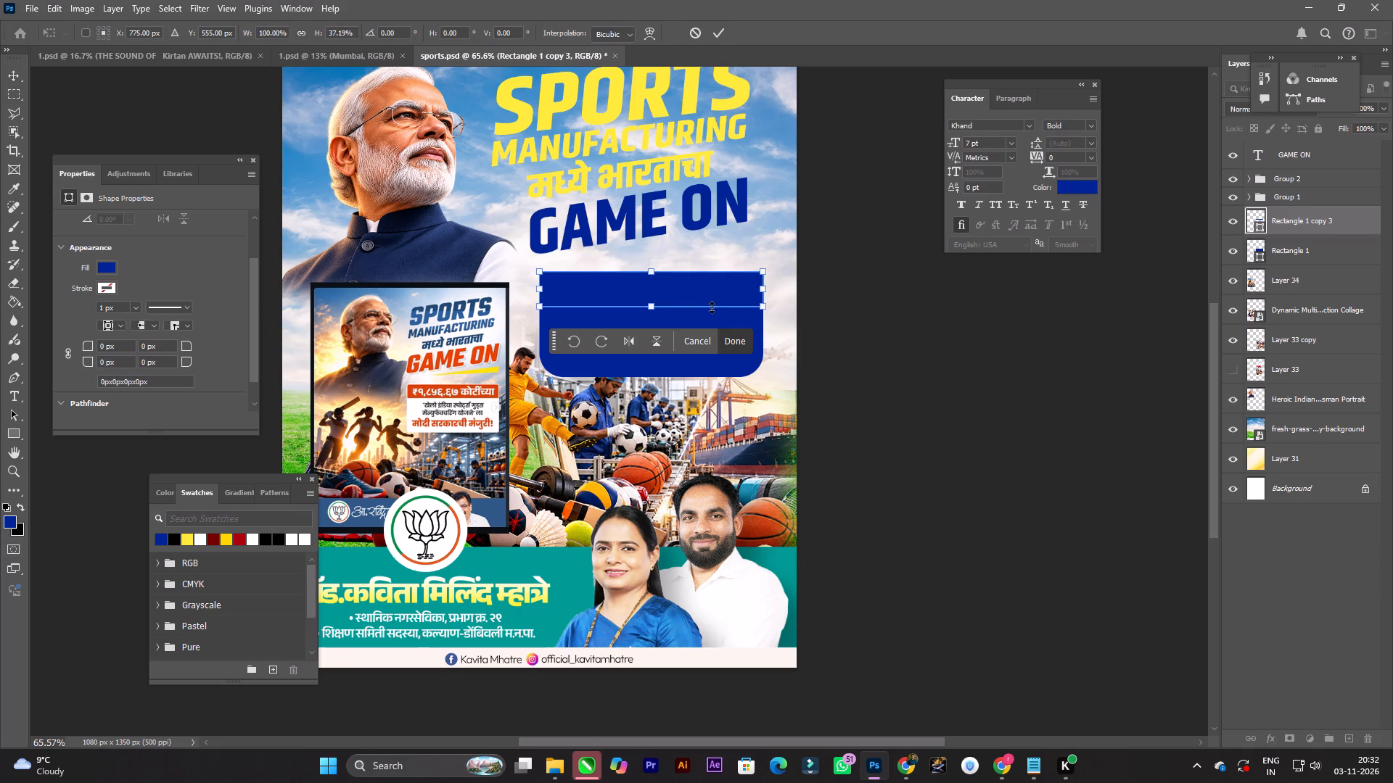
alt+shift+drag(764, 289, 774, 289)
double_click(720, 284)
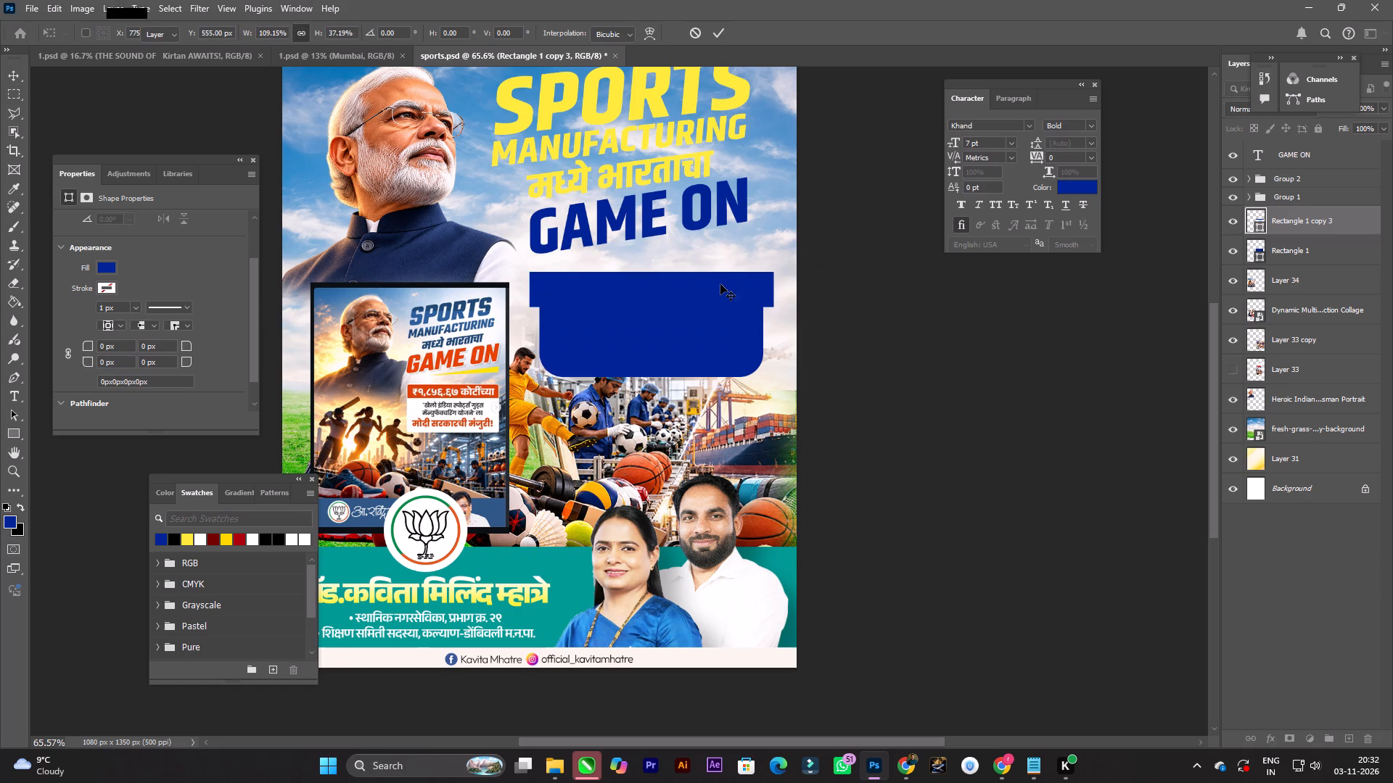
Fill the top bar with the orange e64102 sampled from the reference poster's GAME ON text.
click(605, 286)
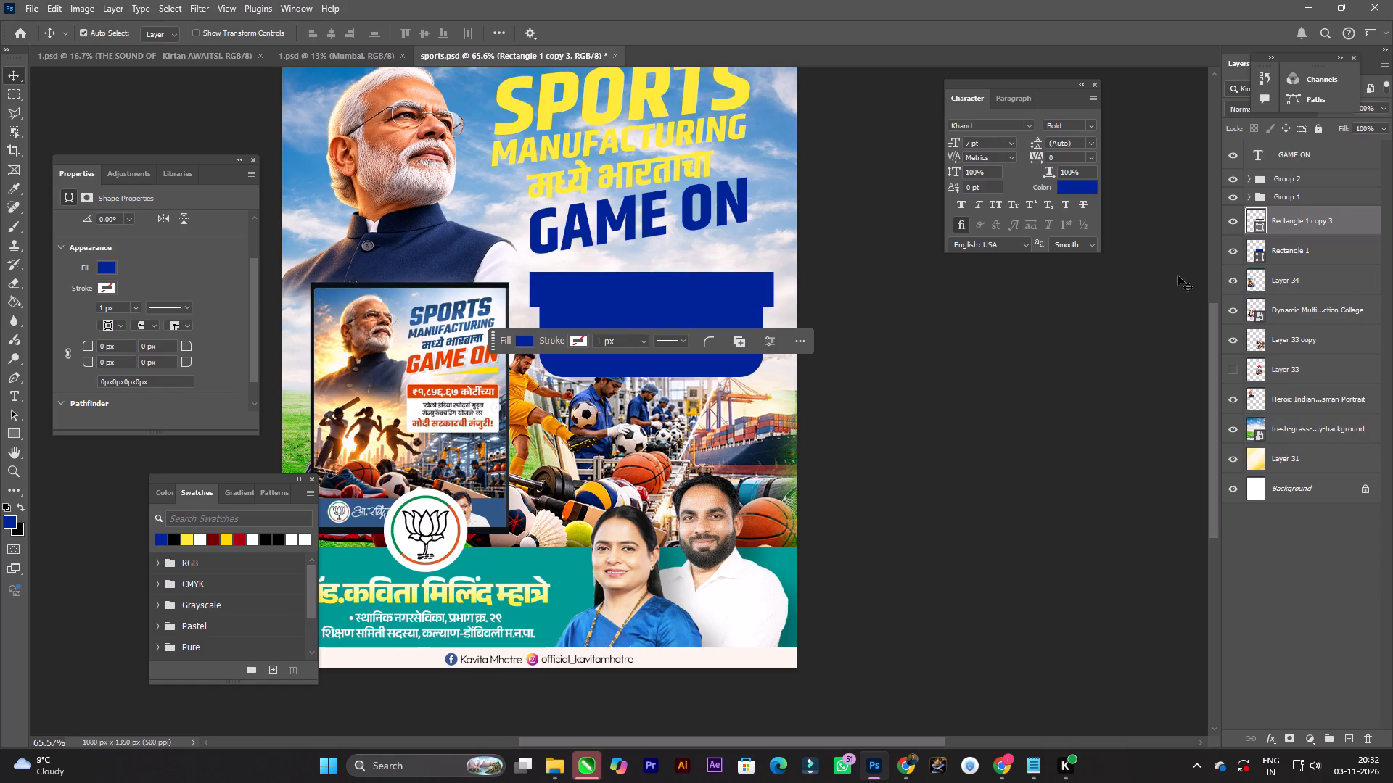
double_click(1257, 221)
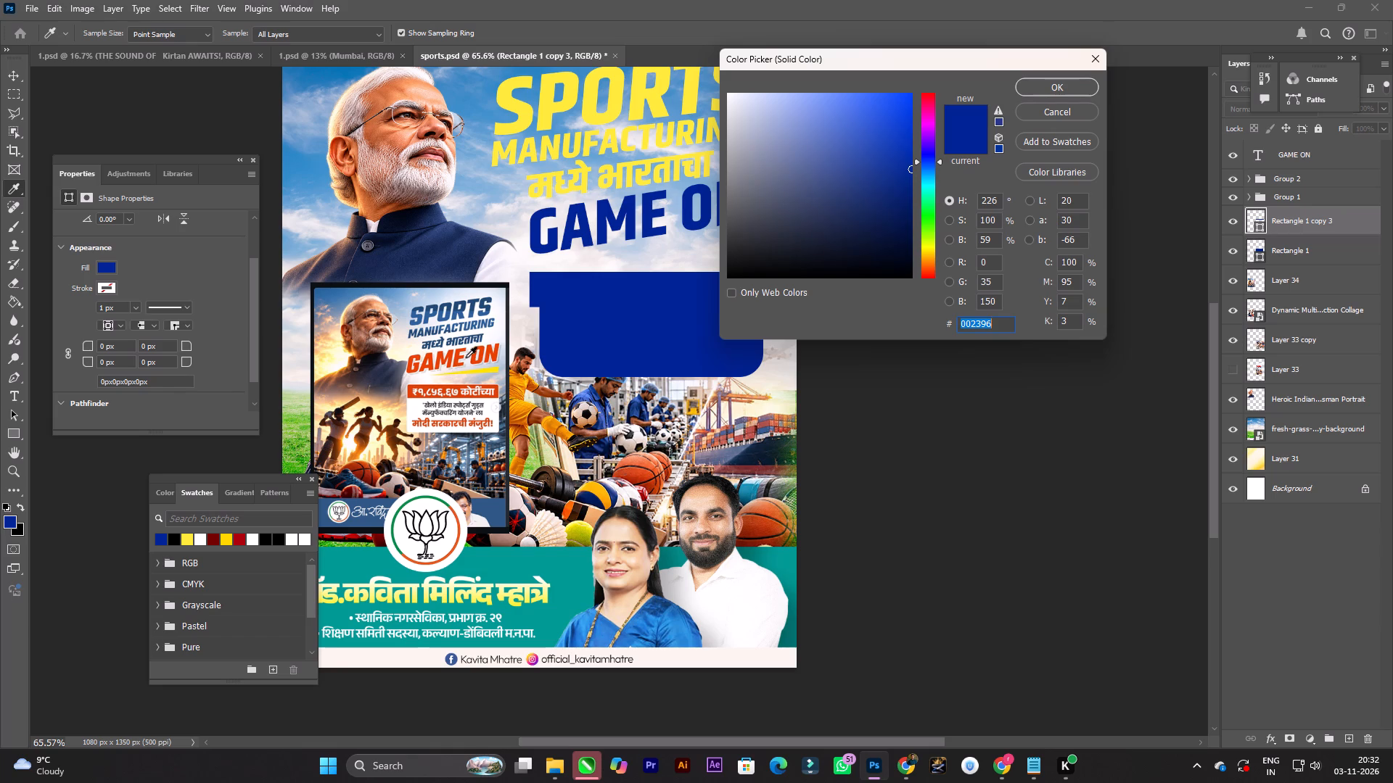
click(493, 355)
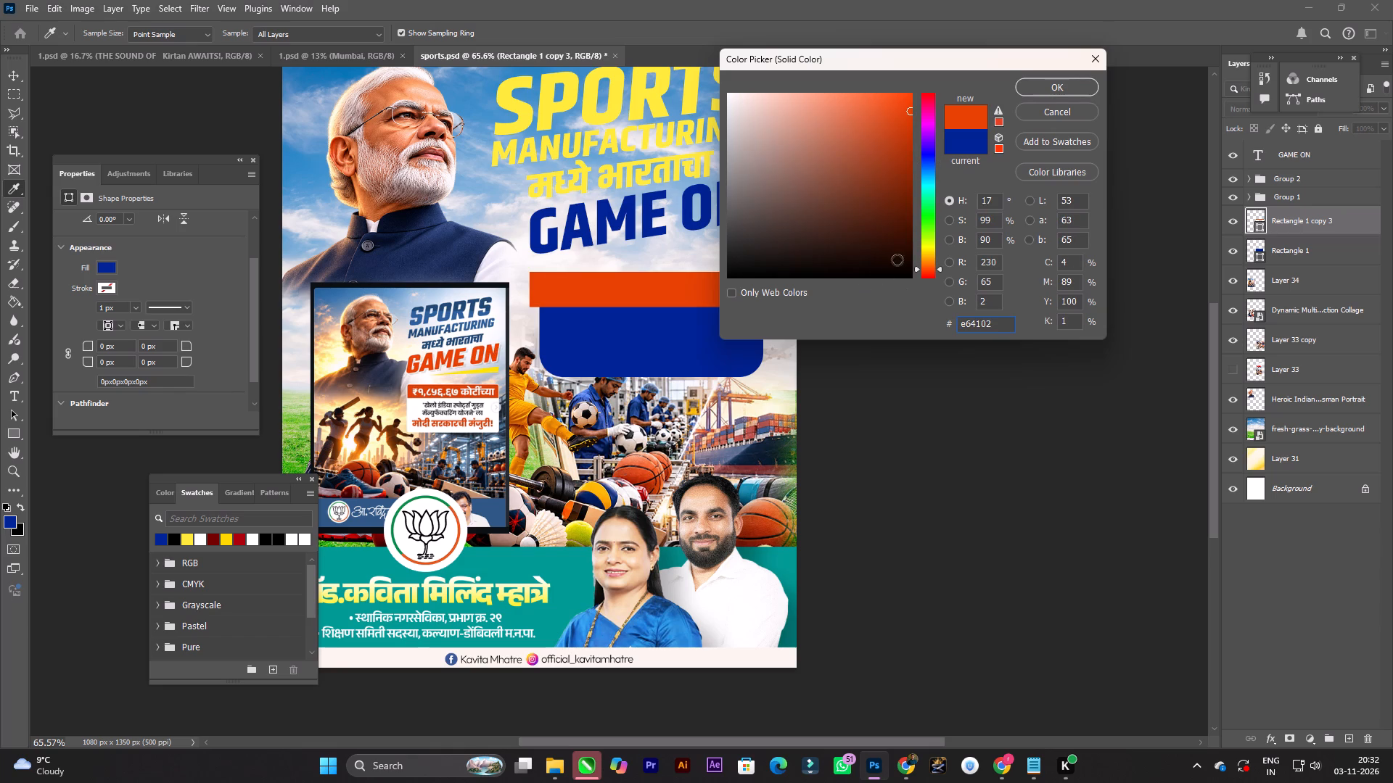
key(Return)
Align the top bar and the rounded rectangle on their horizontal centres.
alt+scroll(735, 283, up, 2)
key(space)
key(space)
key(space)
drag(716, 291, 726, 291)
click(726, 291)
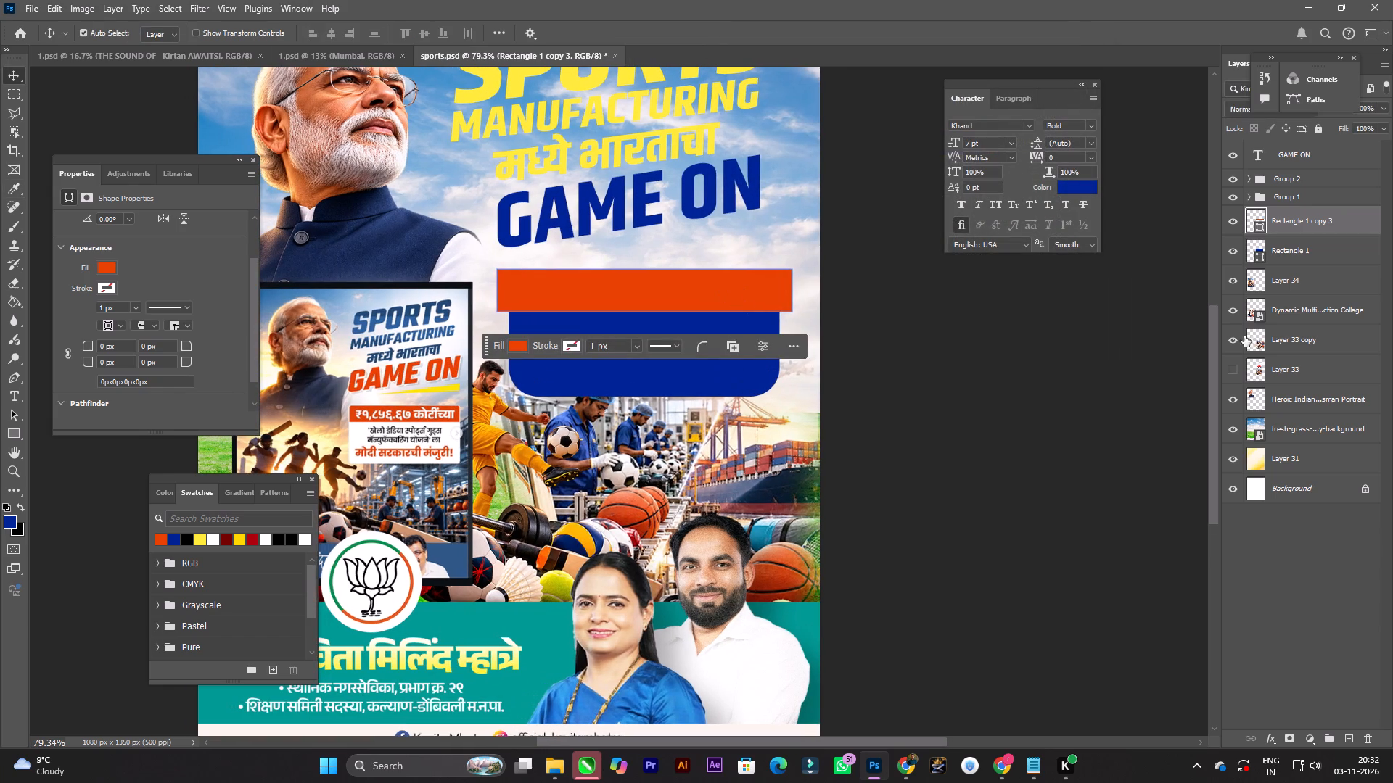
ctrl+click(1328, 246)
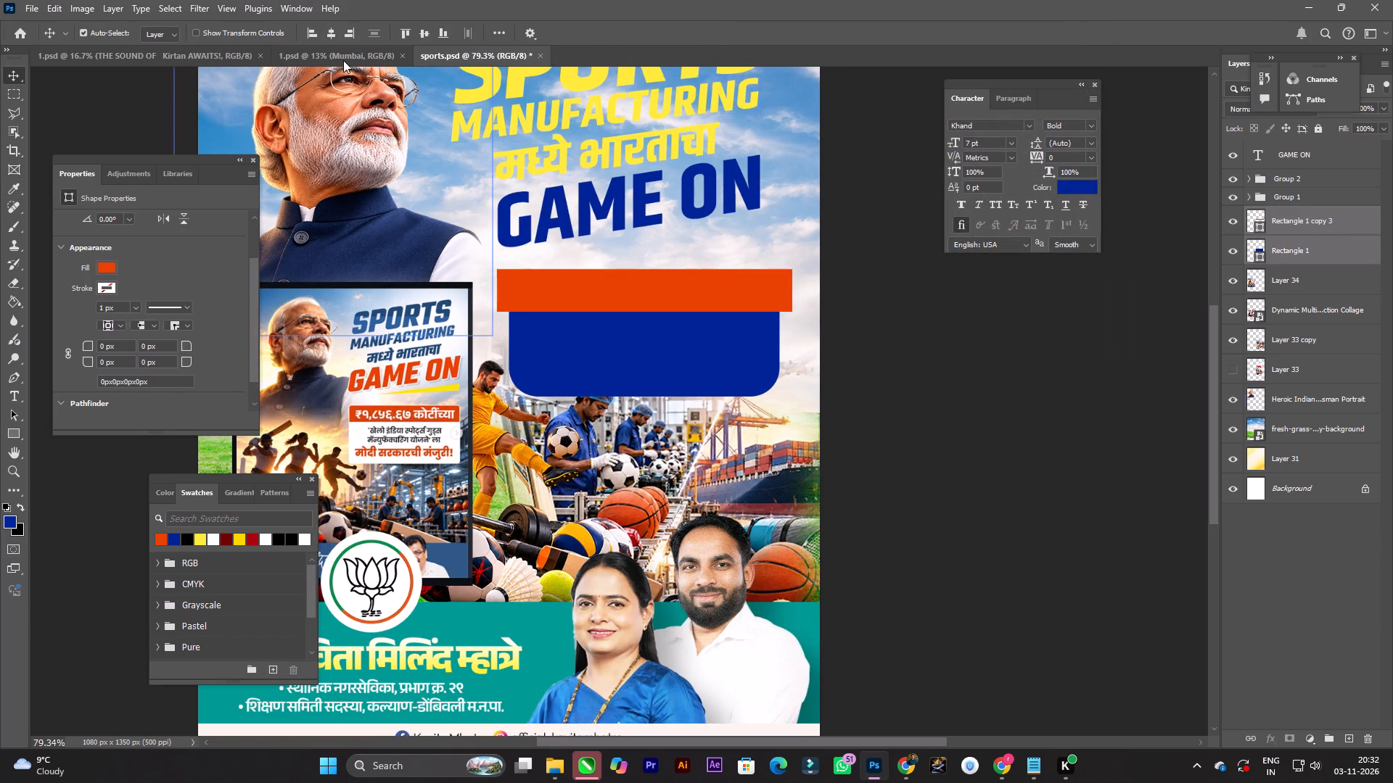
click(337, 32)
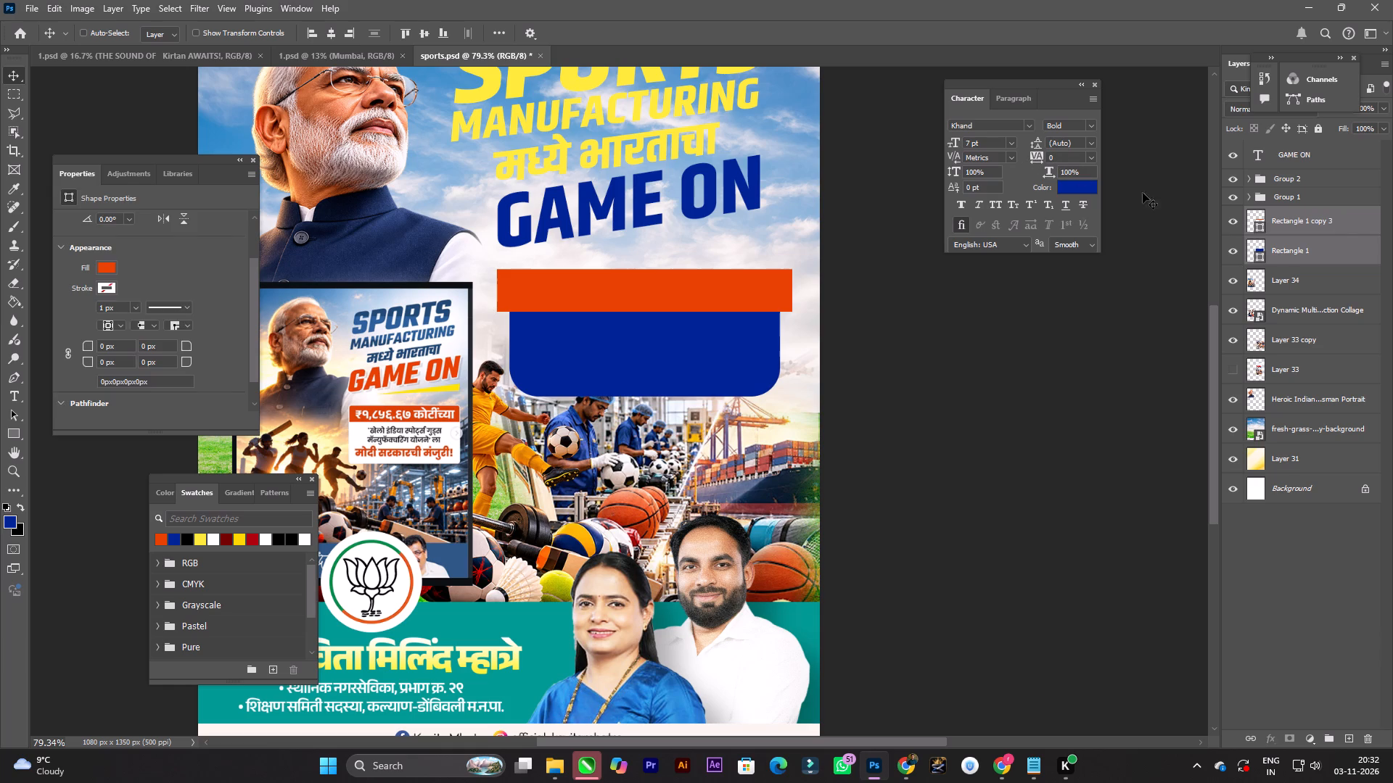
Group the bar and the rounded rectangle and move the group down about 16 px.
key(ctrl+g)
key(ctrl+t)
alt+click(790, 269)
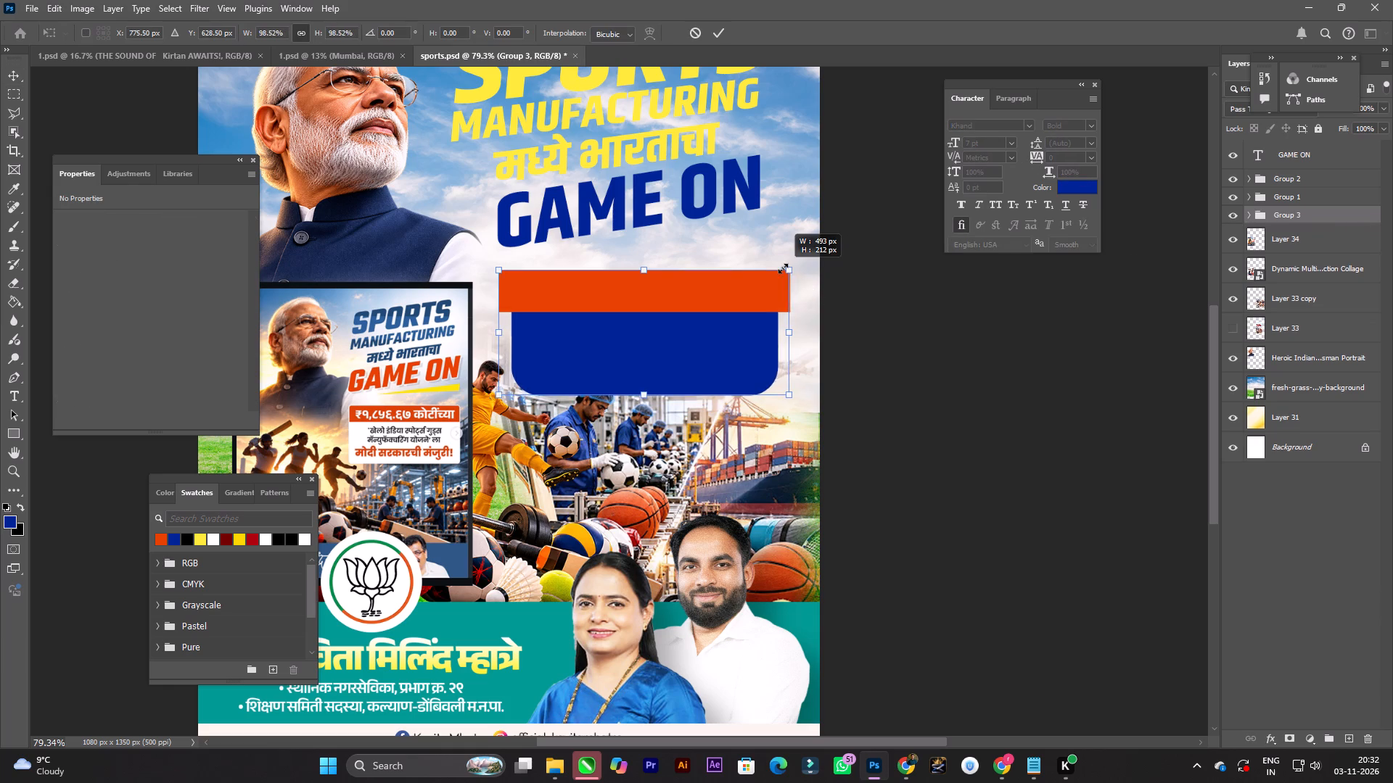
shift+drag(696, 352, 694, 360)
double_click(693, 359)
Fill the rounded rectangle below the bar with white, ffffff.
click(706, 364)
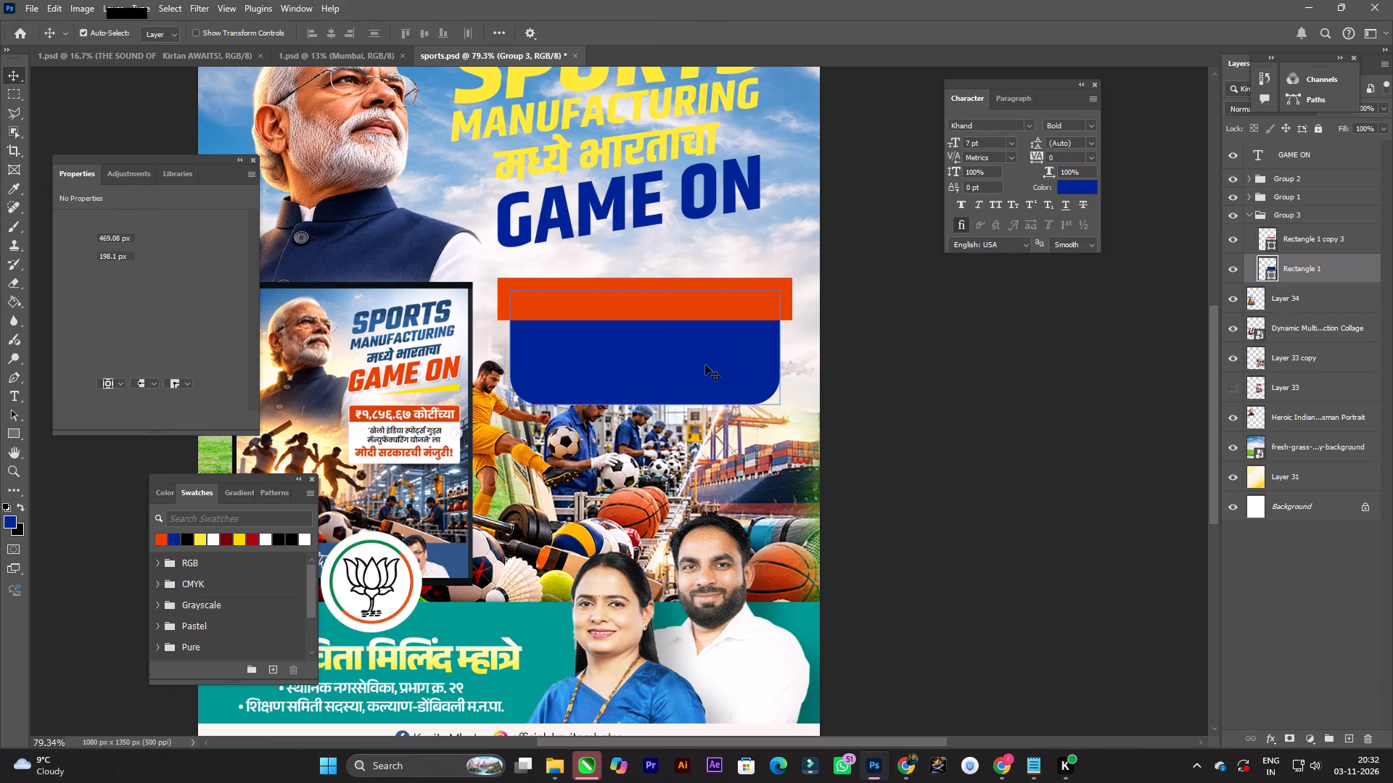
click(708, 343)
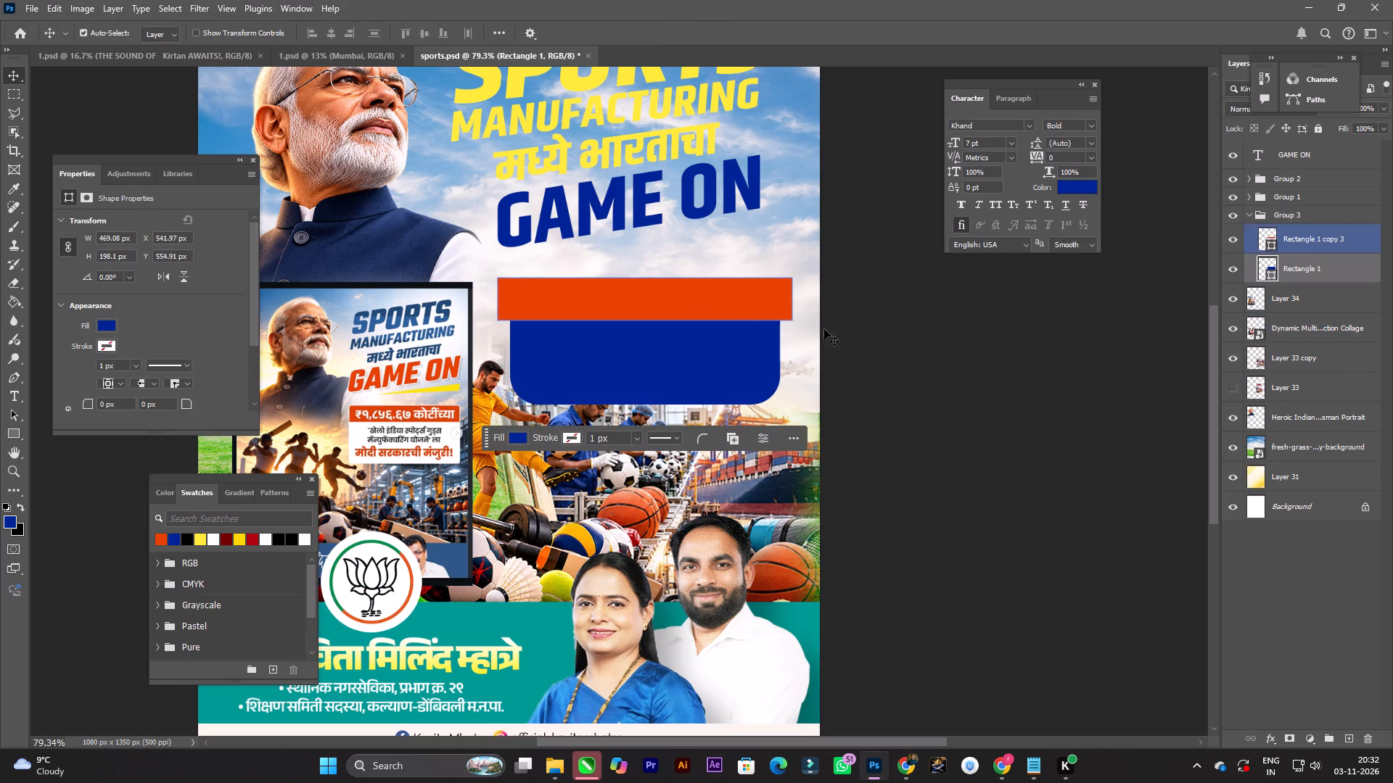
double_click(1272, 268)
drag(863, 197, 604, 0)
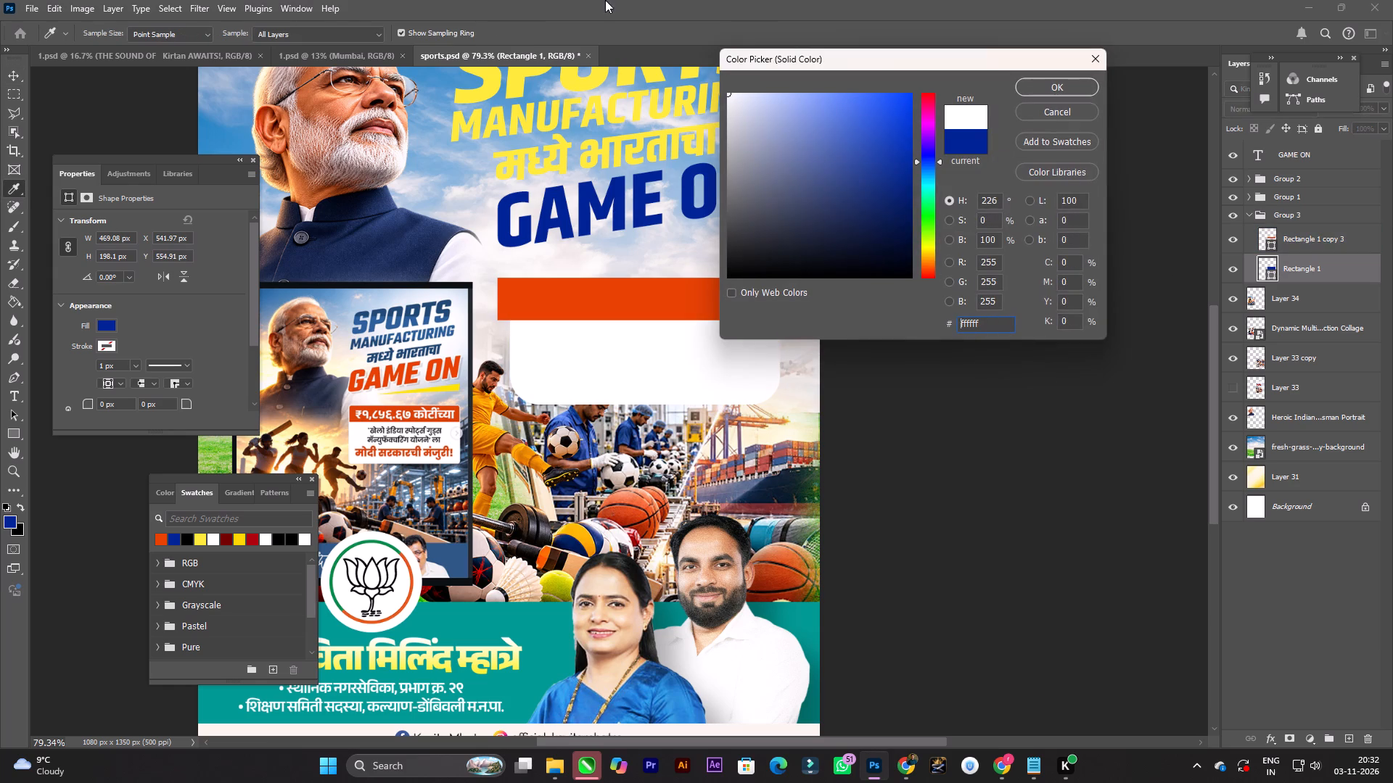
key(Return)
Fill the top bar with the recently used dark blue.
click(639, 300)
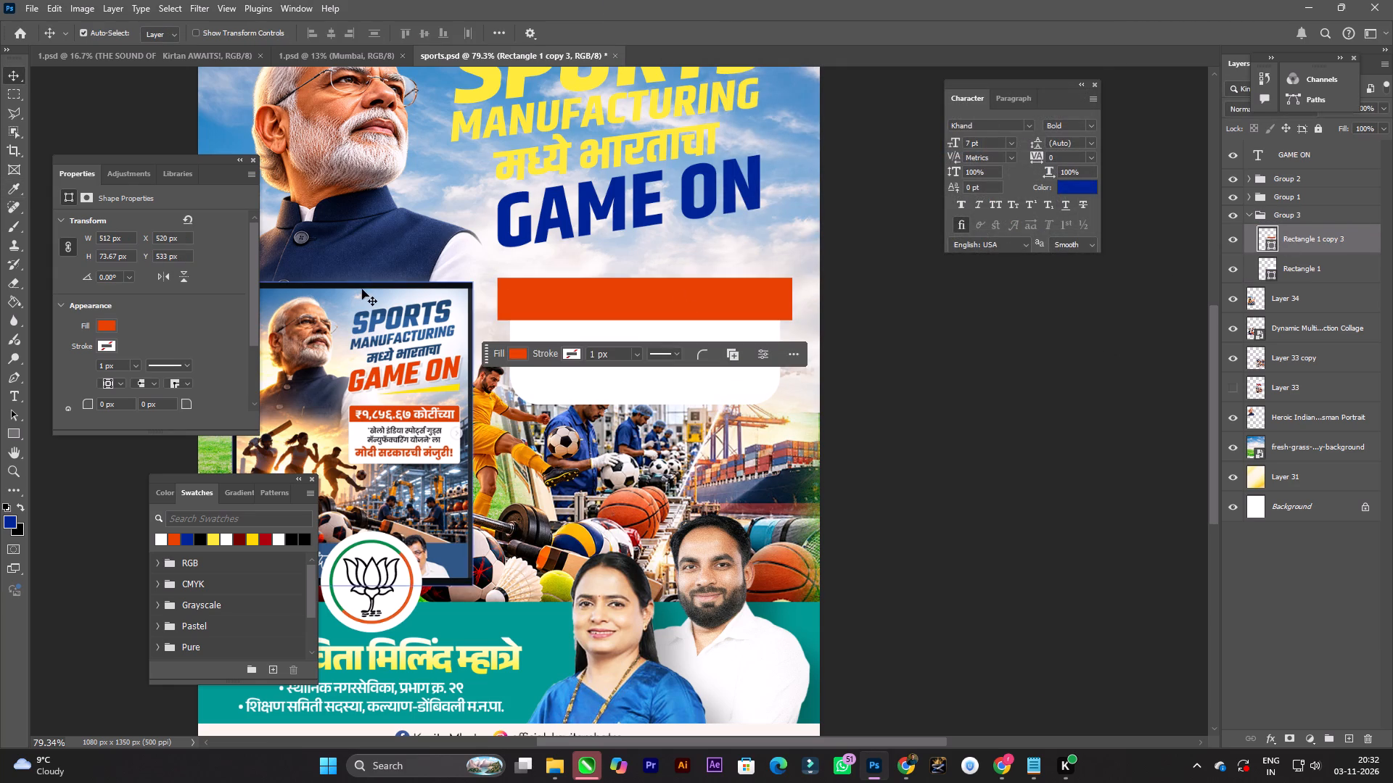
click(189, 540)
Select the group holding the blue bar and white box and nudge it 3 px left.
alt+scroll(838, 288, down, 2)
key(space)
key(space)
key(space)
drag(740, 282, 778, 287)
alt+scroll(708, 296, up, 2)
key(space)
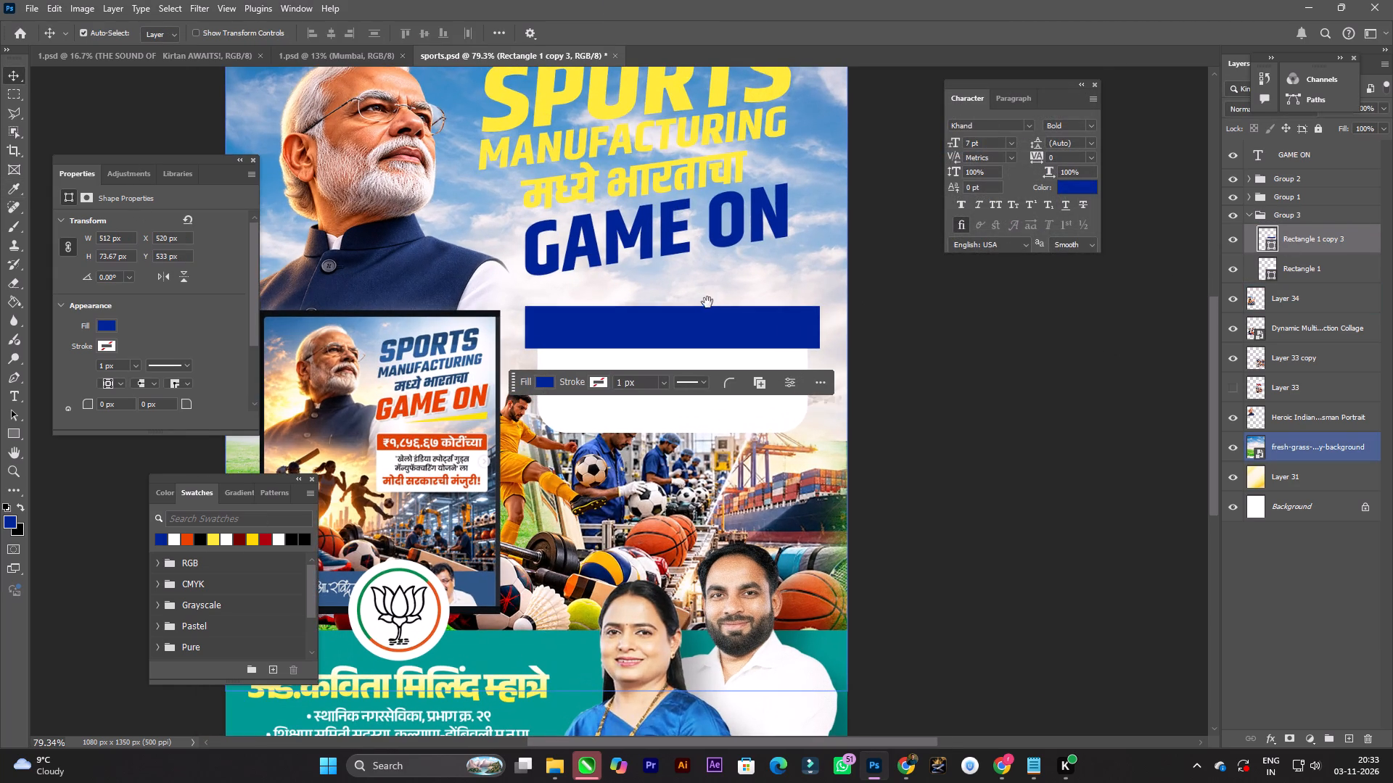
click(708, 304)
right_click(708, 331)
click(745, 336)
key(Left)
key(Left)
key(Left)
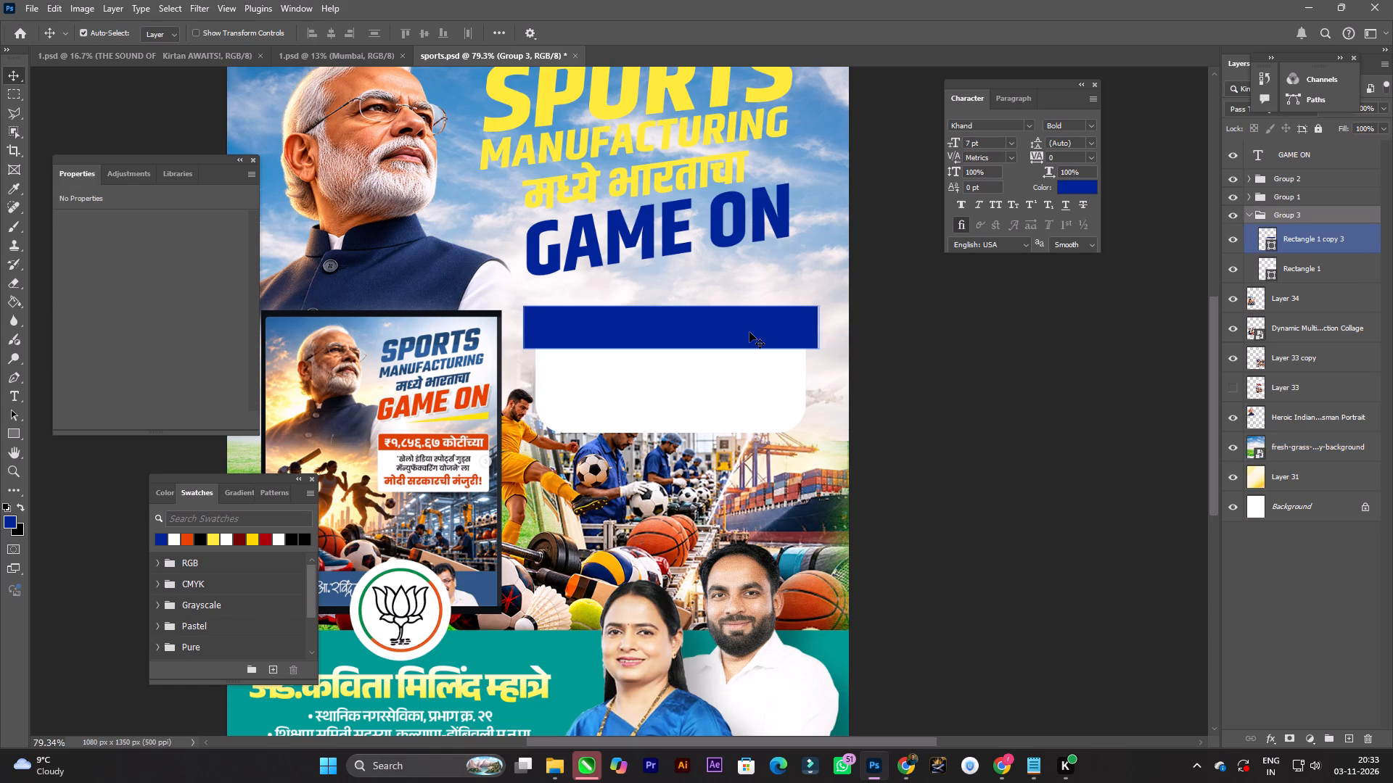
Fine-tune the horizontal position of the blue bar and white box group and nudge it up 2 px.
key(Left)
key(Right)
key(Right)
key(Left)
key(Right)
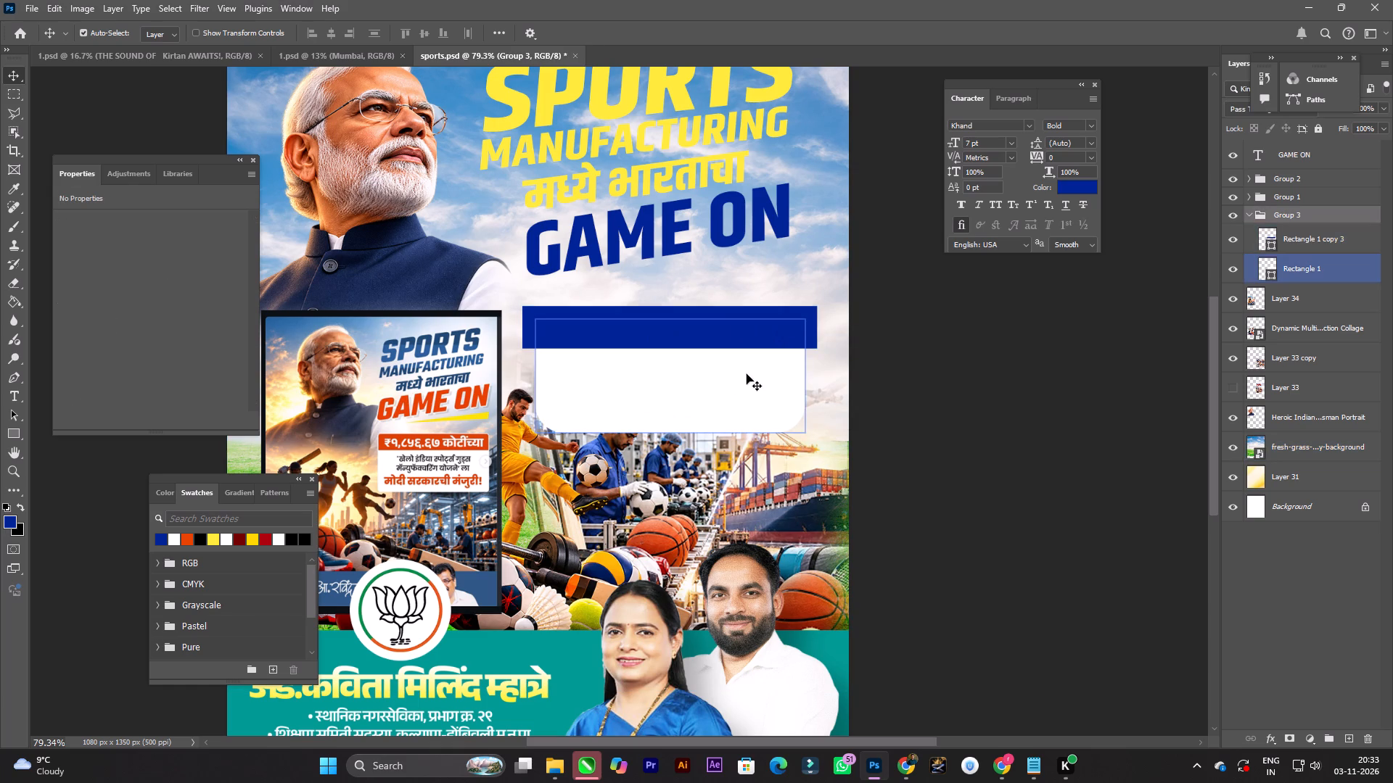
key(Up)
key(Up)
Move the reference post up over the Modi portrait to about X 36 px, Y 45 px, uncovering the sports players.
alt+scroll(755, 448, down, 3)
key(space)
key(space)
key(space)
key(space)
drag(715, 447, 765, 449)
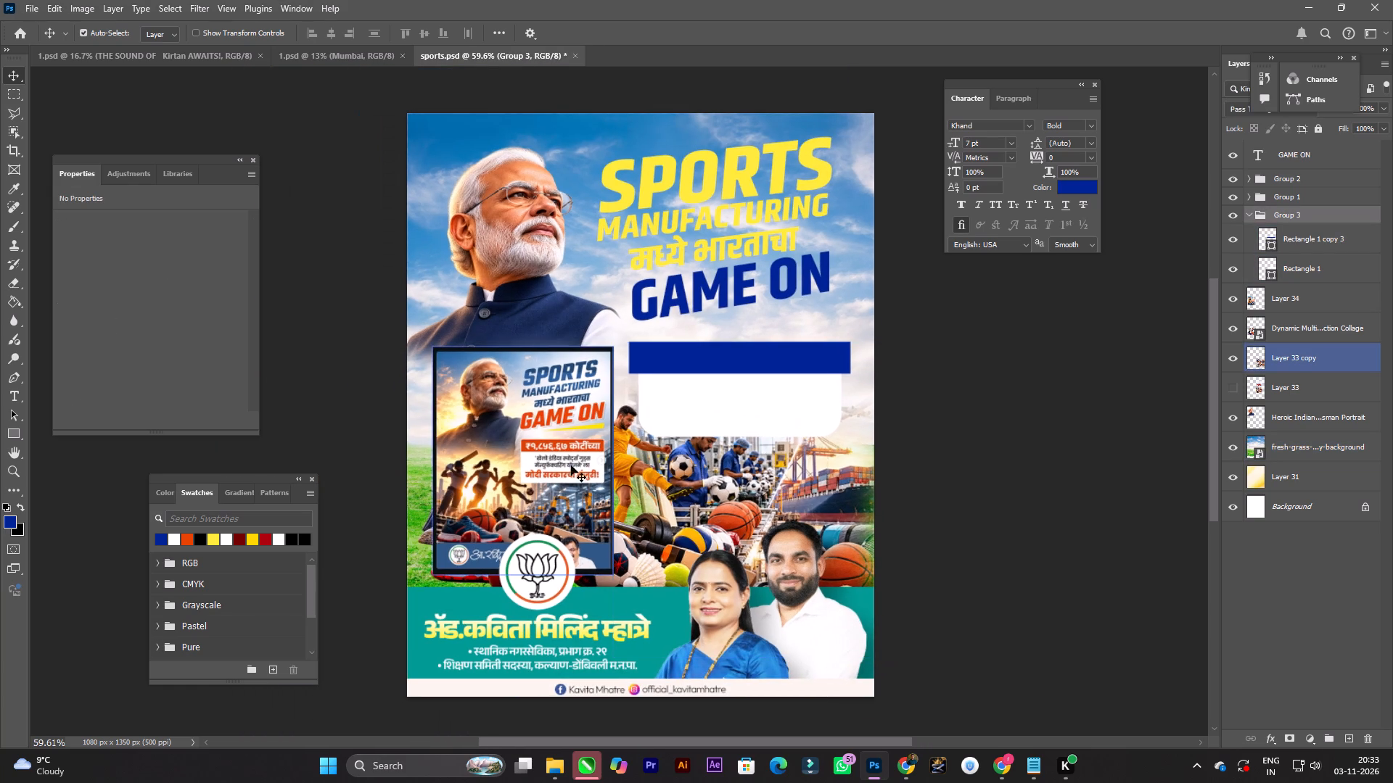
drag(568, 460, 557, 246)
Scale the factory and container ship image down to about 607 × 665 px and place it at about X 503, Y 573 px.
alt+scroll(818, 490, up, 2)
click(819, 481)
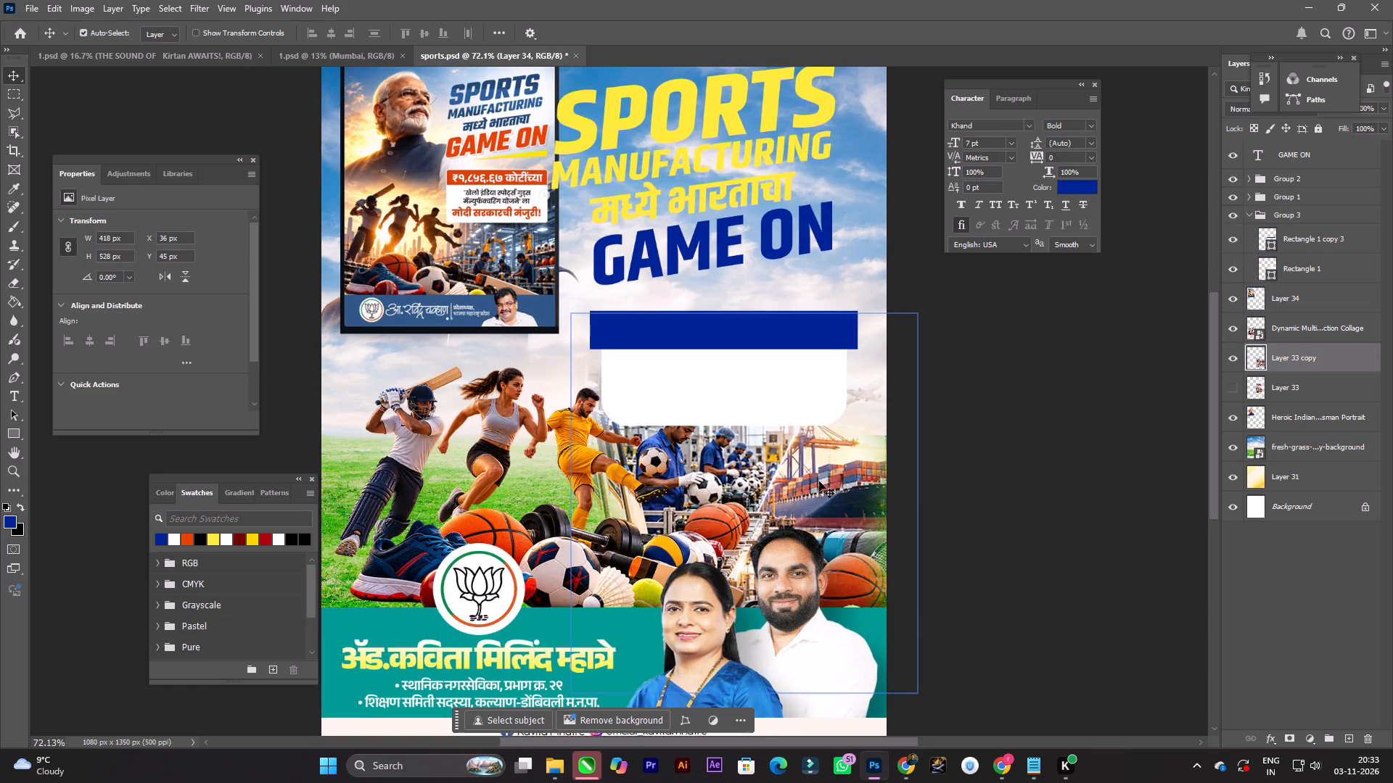
key(ctrl+t)
key(Escape)
click(773, 494)
key(ctrl+t)
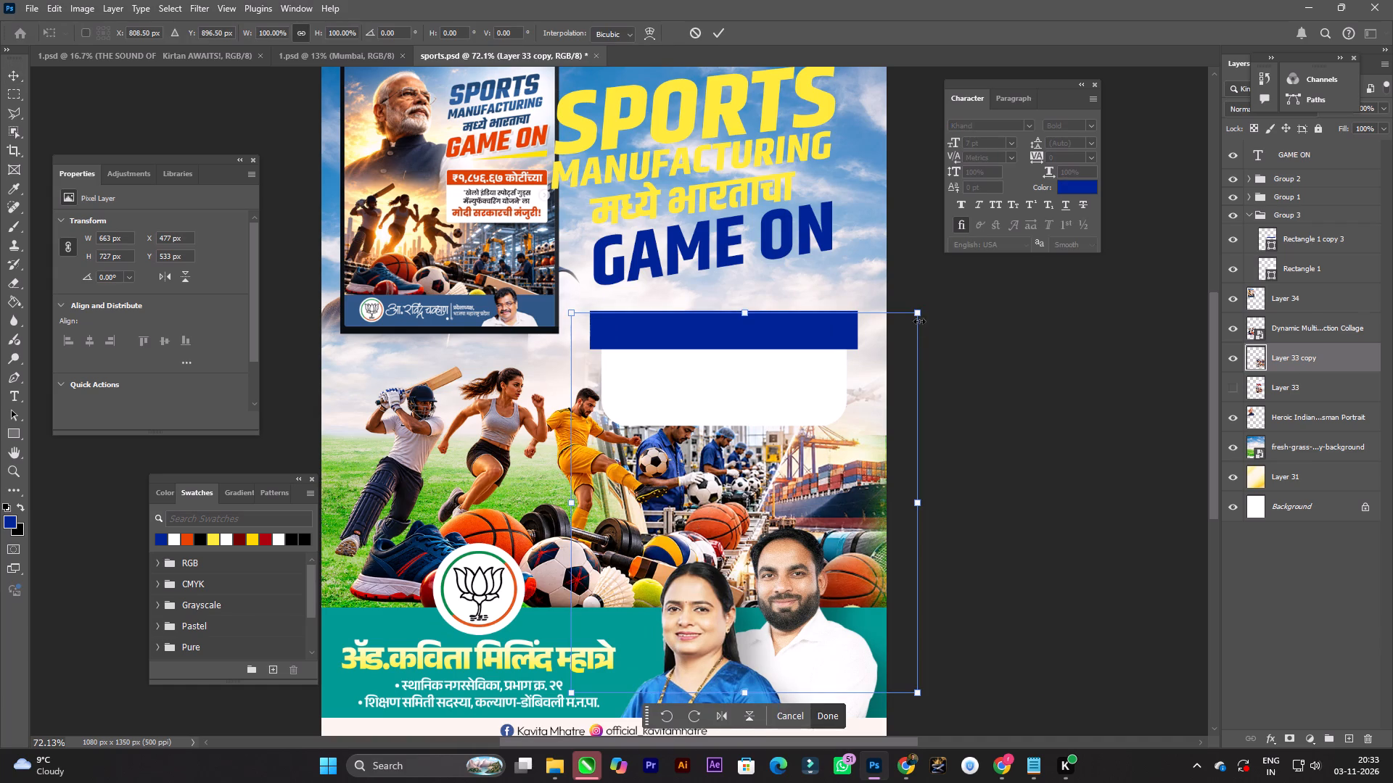
alt+drag(921, 315, 894, 319)
drag(879, 457, 878, 467)
double_click(818, 470)
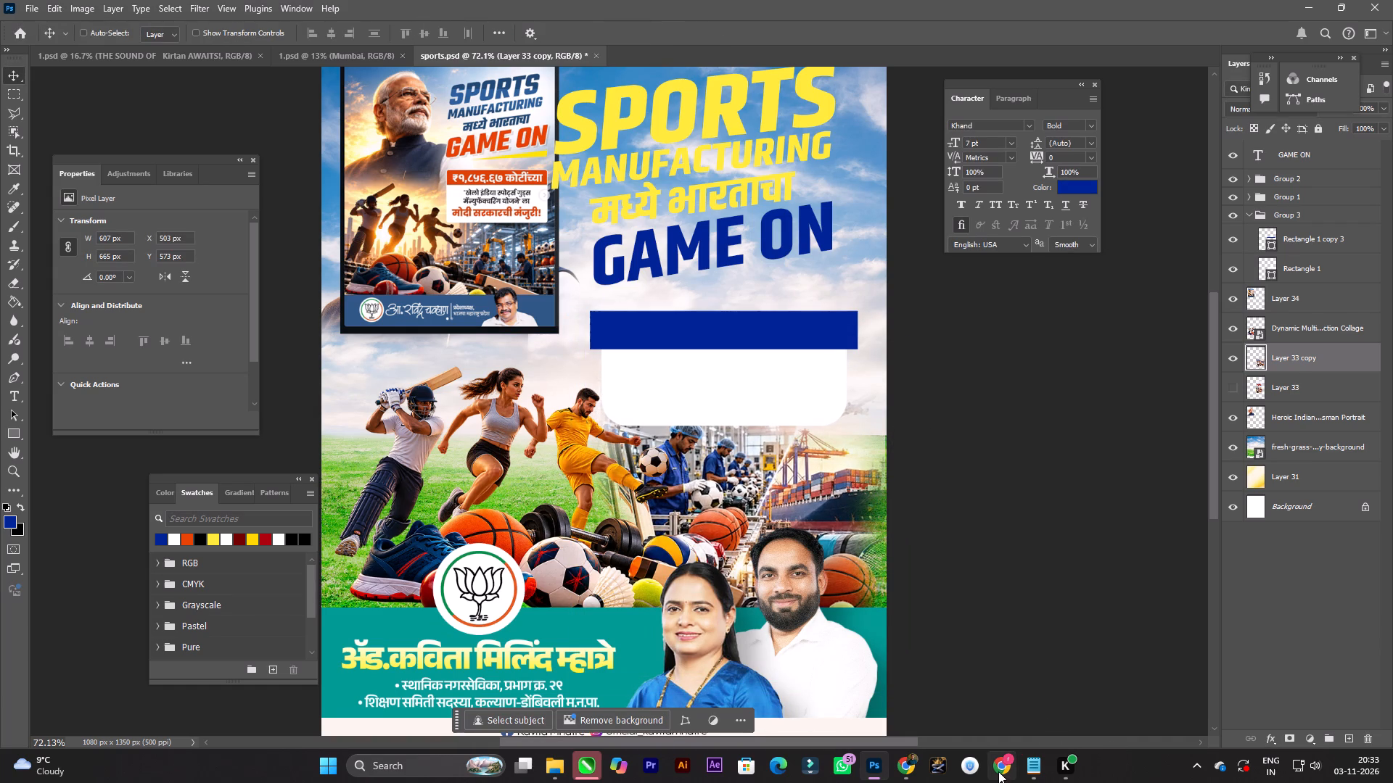
Save the poster document.
key(ctrl+s)
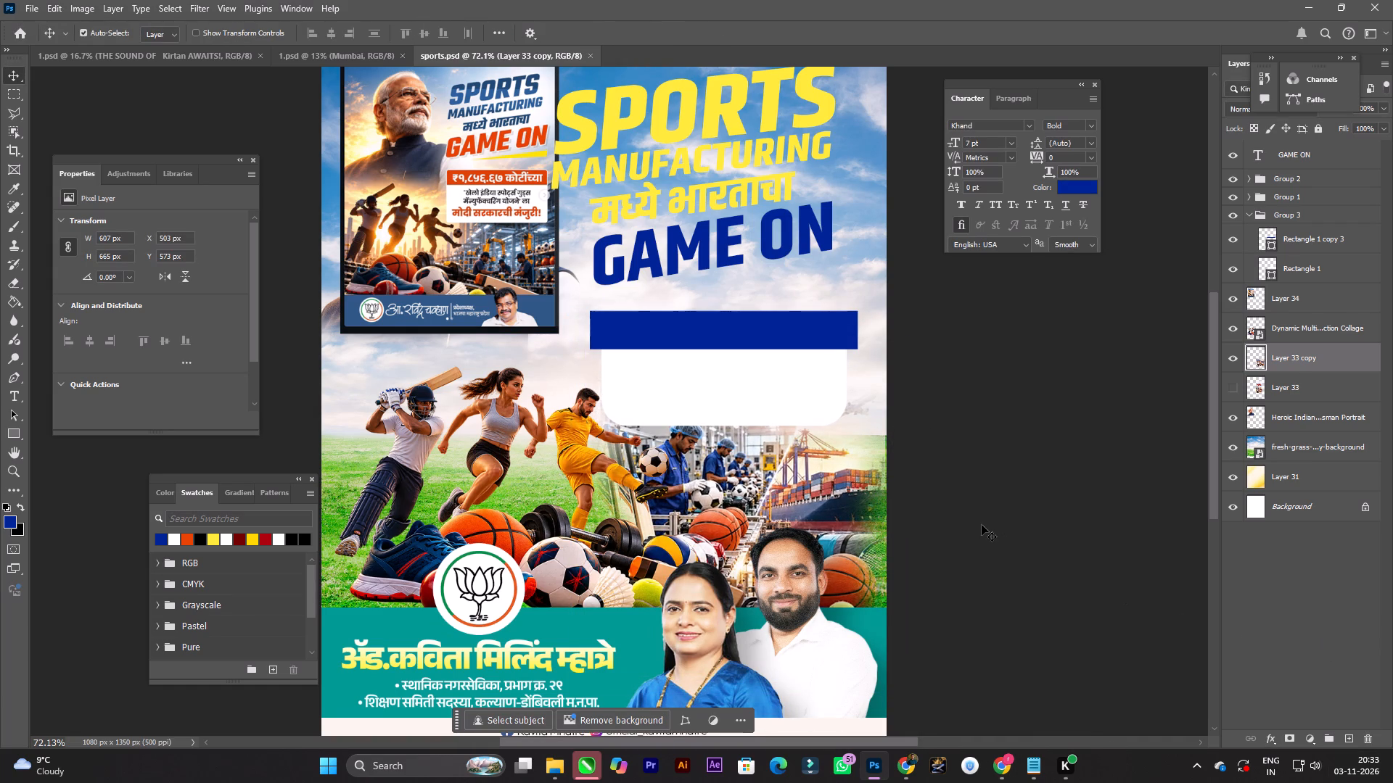
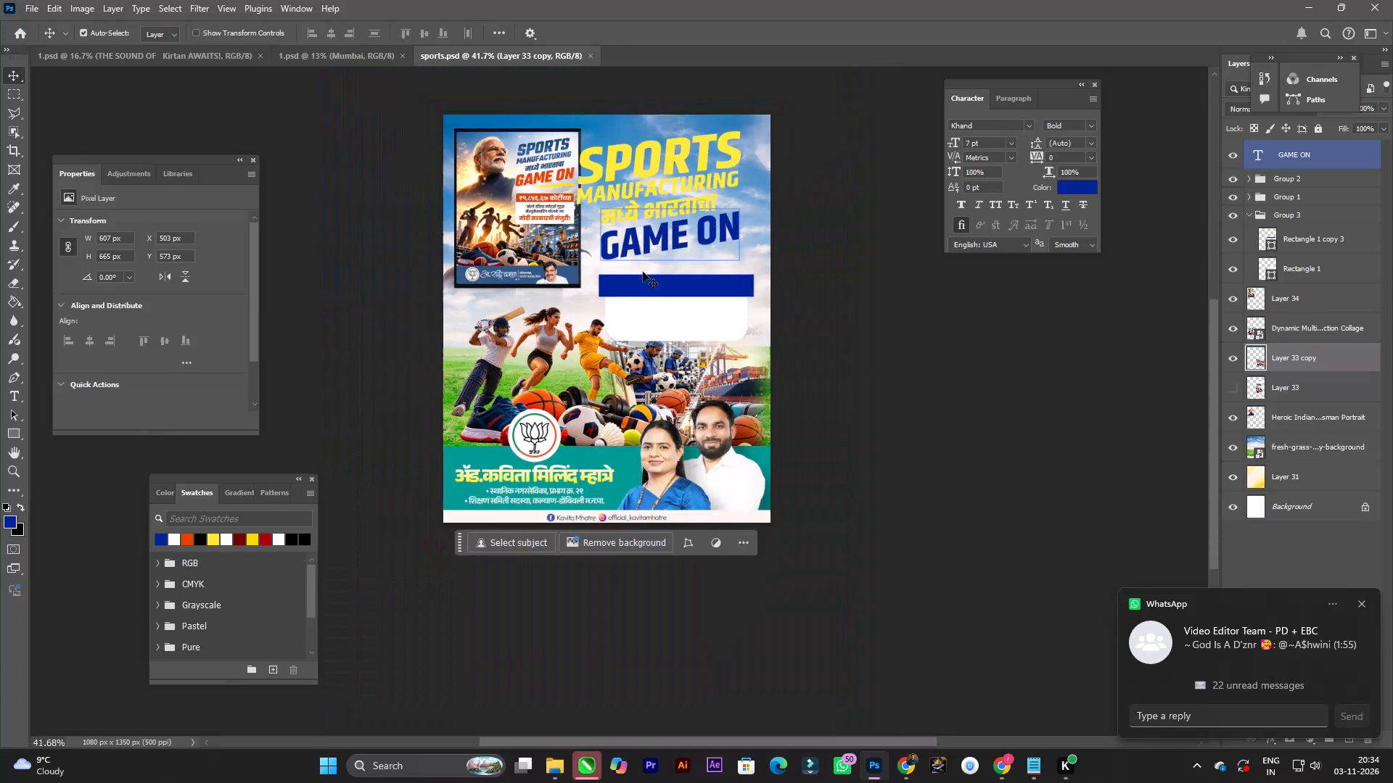
Switch to Chrome and use Google Lens on the reference Instagram post to copy the line "₹१,८५६.६७ कोटींच्या".
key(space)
drag(643, 281, 657, 315)
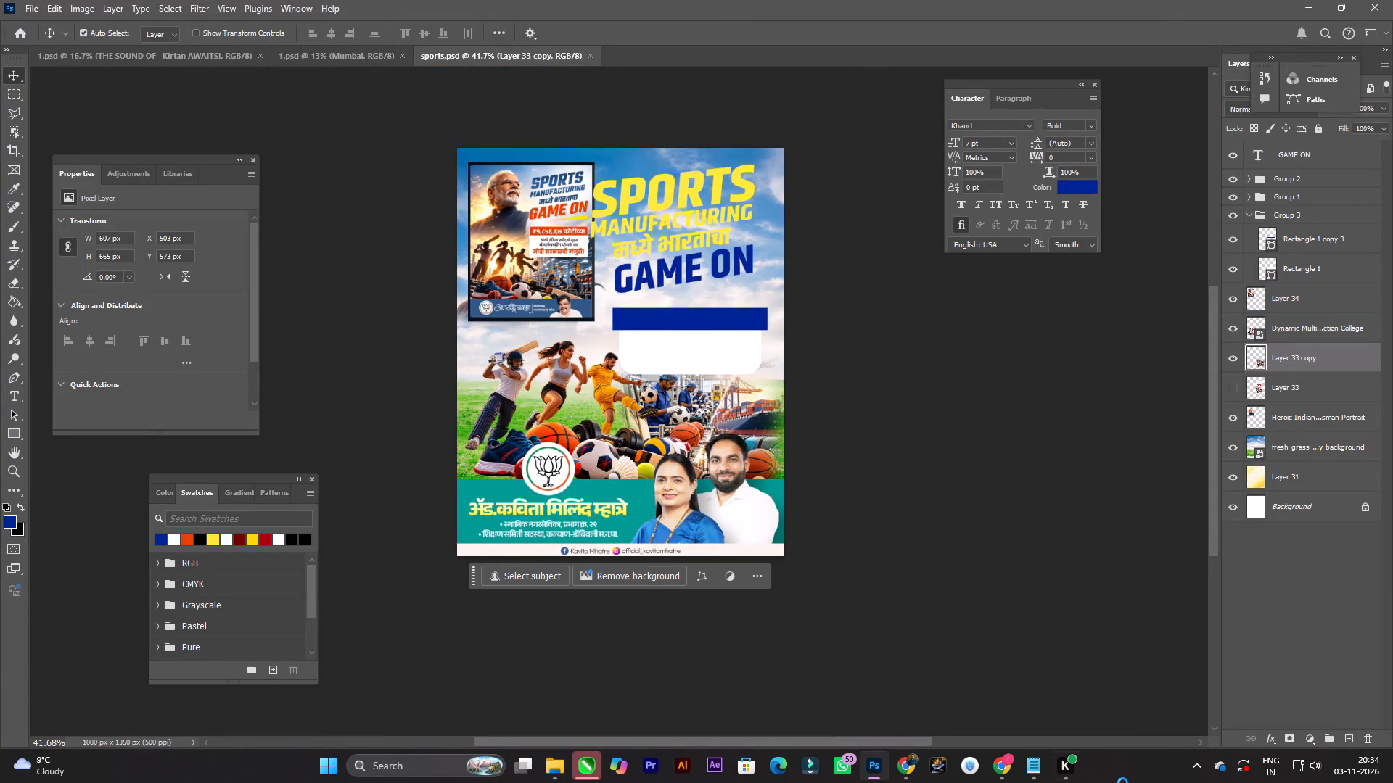
click(906, 766)
click(209, 0)
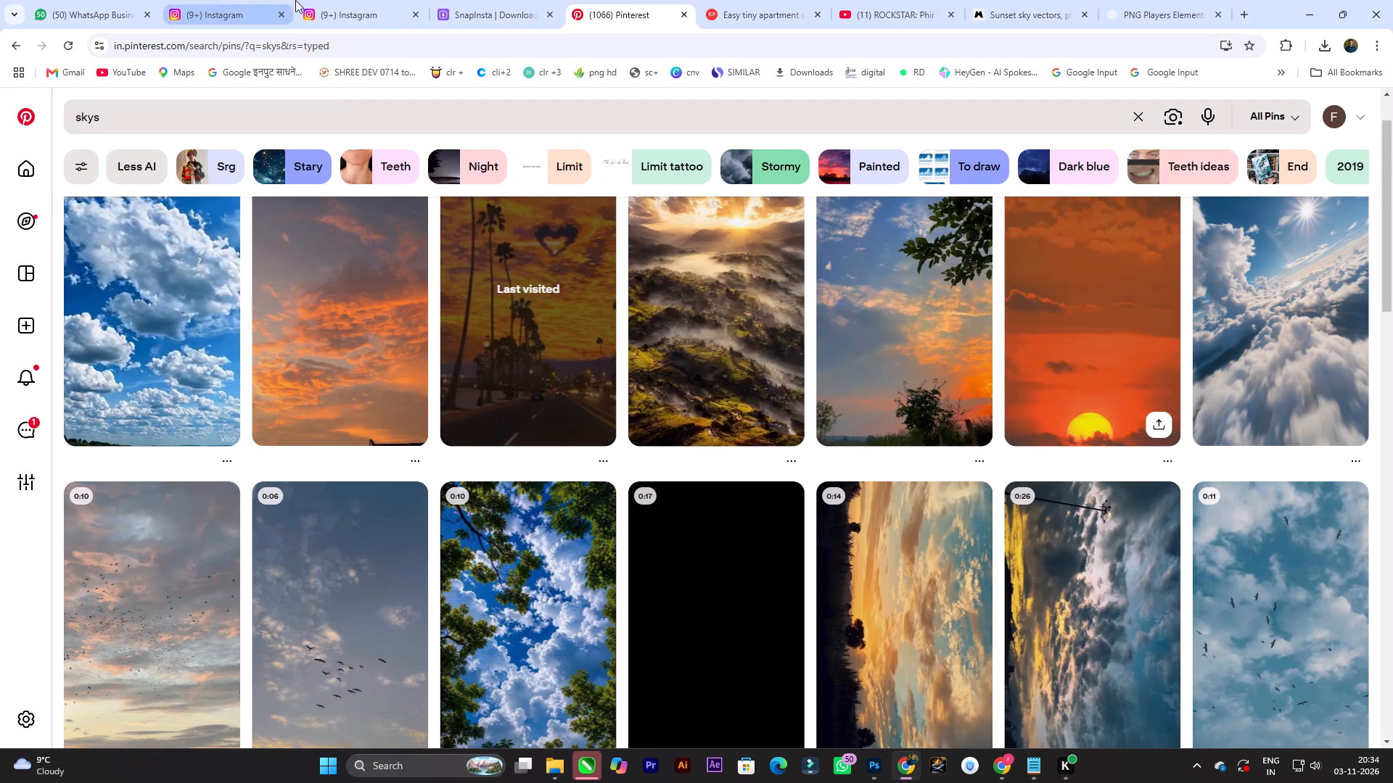
alt+scroll(522, 268, up, 2)
key(Escape)
key(Escape)
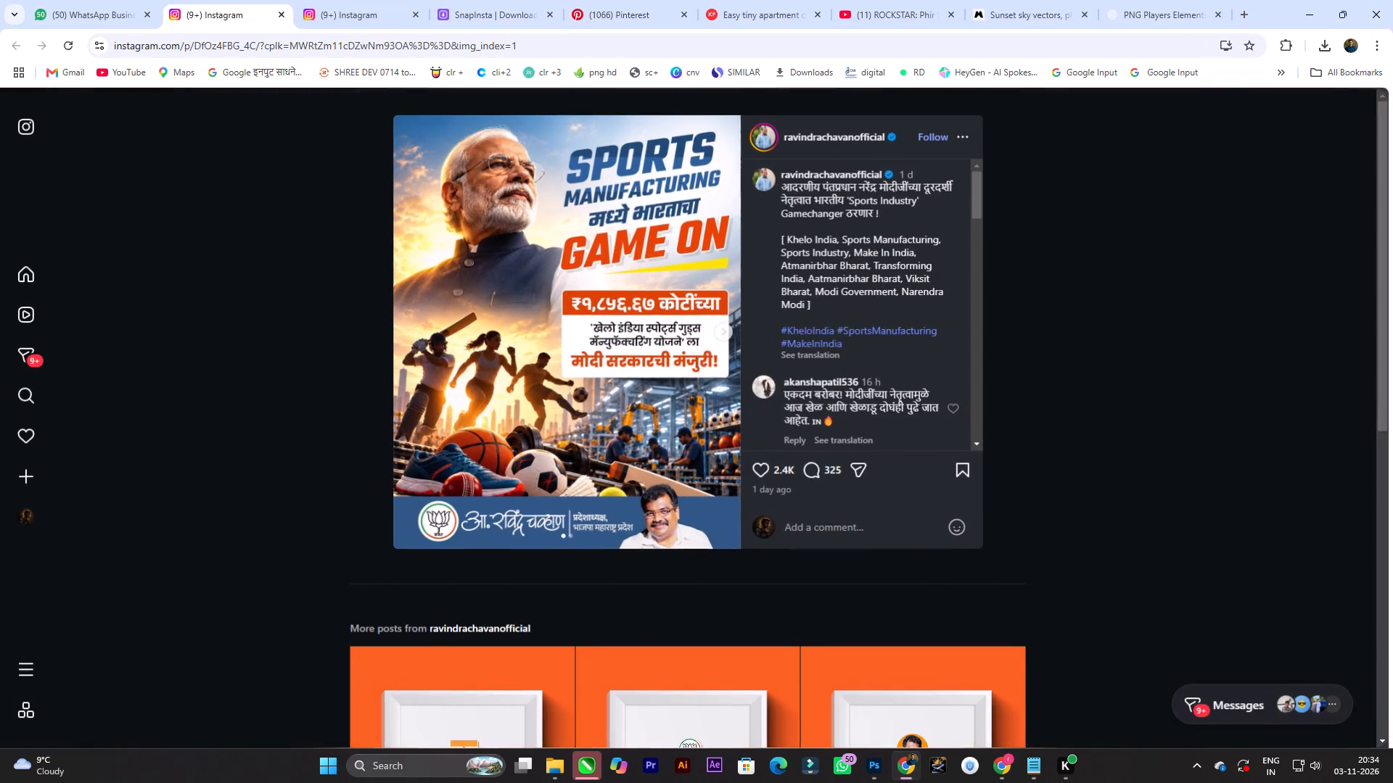
right_click(579, 305)
right_click(302, 345)
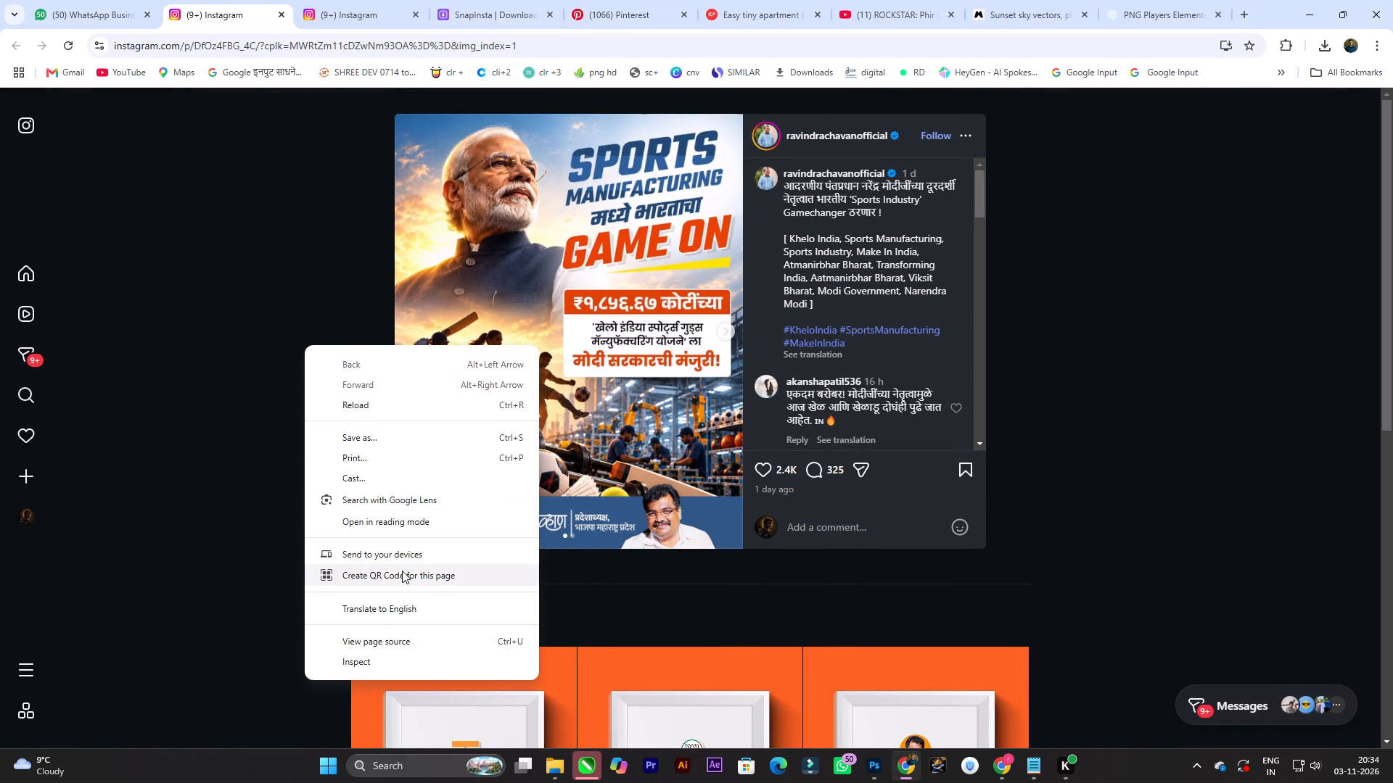
click(408, 507)
click(583, 309)
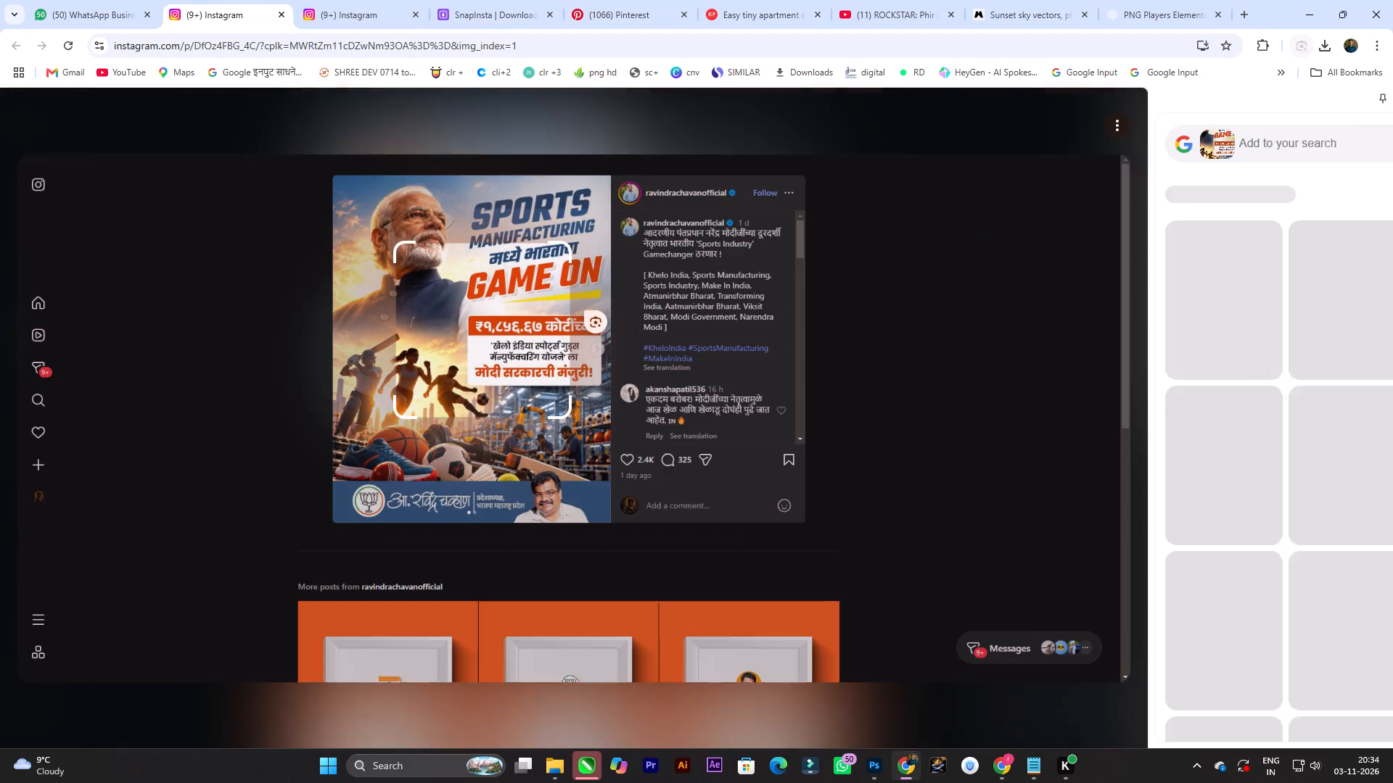
drag(464, 328, 568, 328)
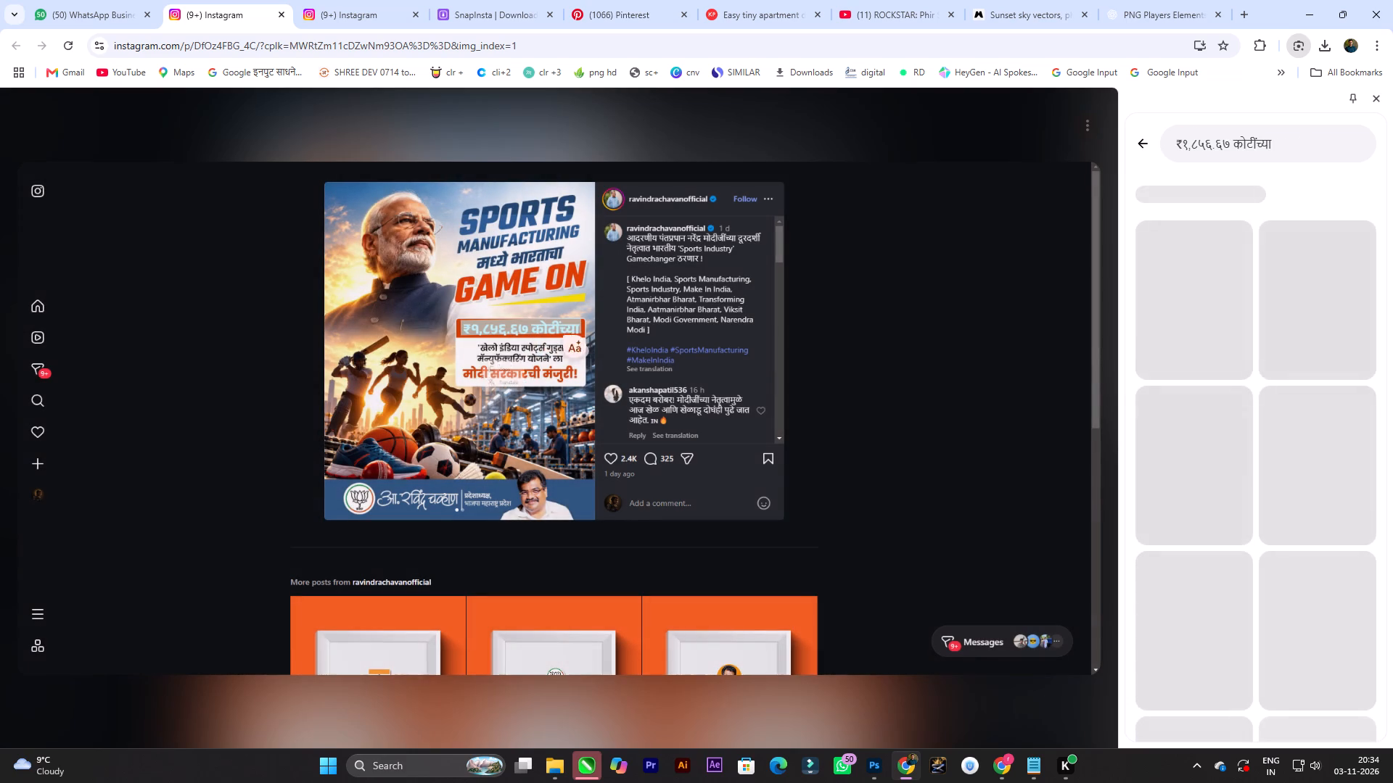
click(497, 367)
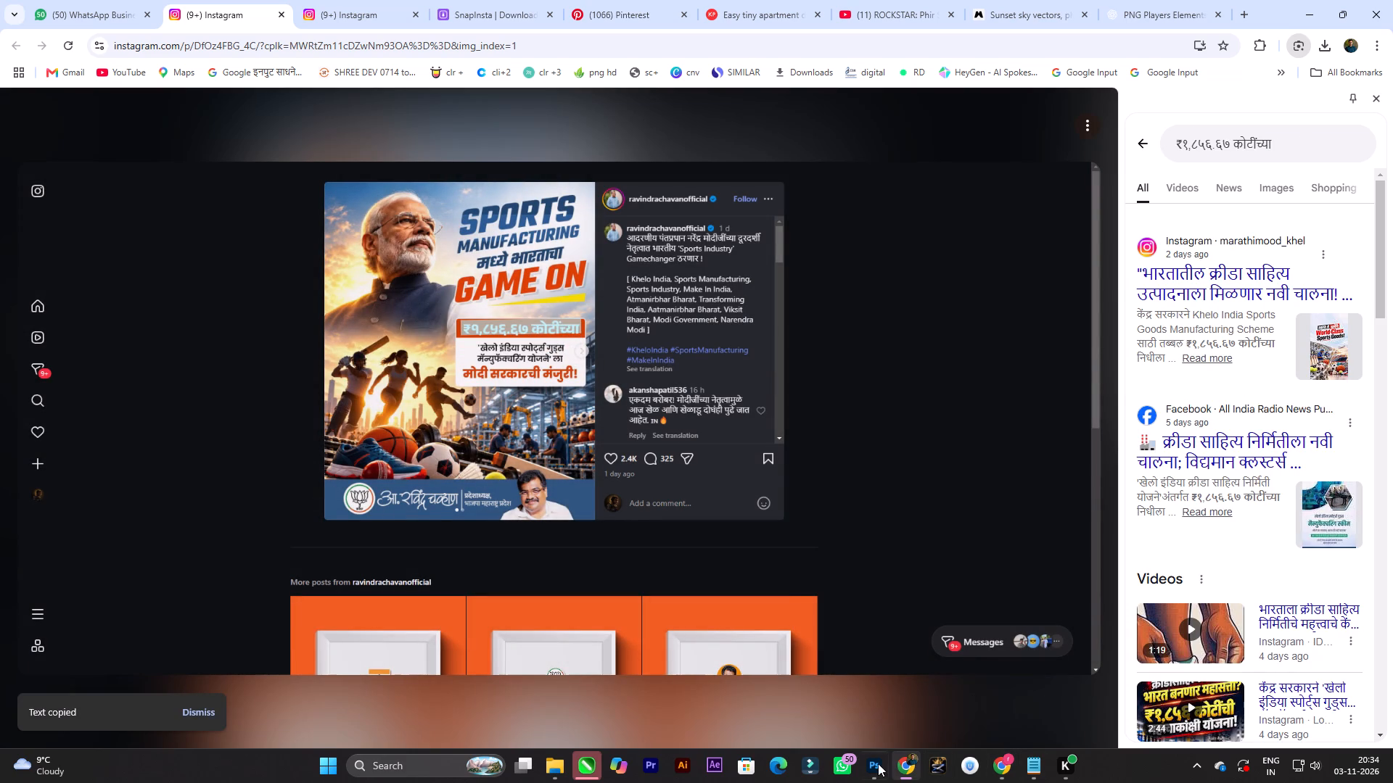
Back in Photoshop, paste the copied amount as a new text layer on the sky beside the blue bar.
click(868, 763)
alt+scroll(645, 349, up, 3)
key(alt+space)
drag(656, 280, 673, 322)
alt+scroll(476, 413, up, 7)
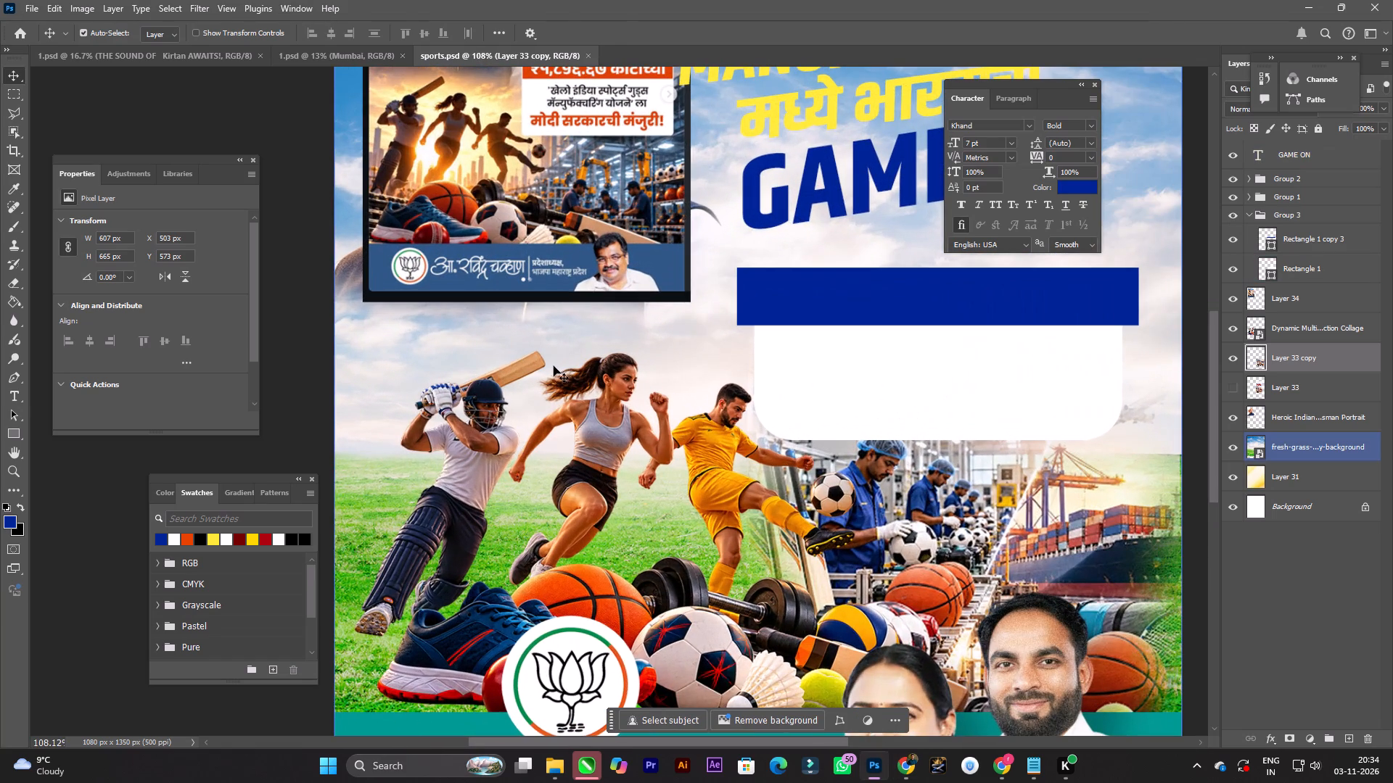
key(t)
click(470, 362)
key(ctrl+v)
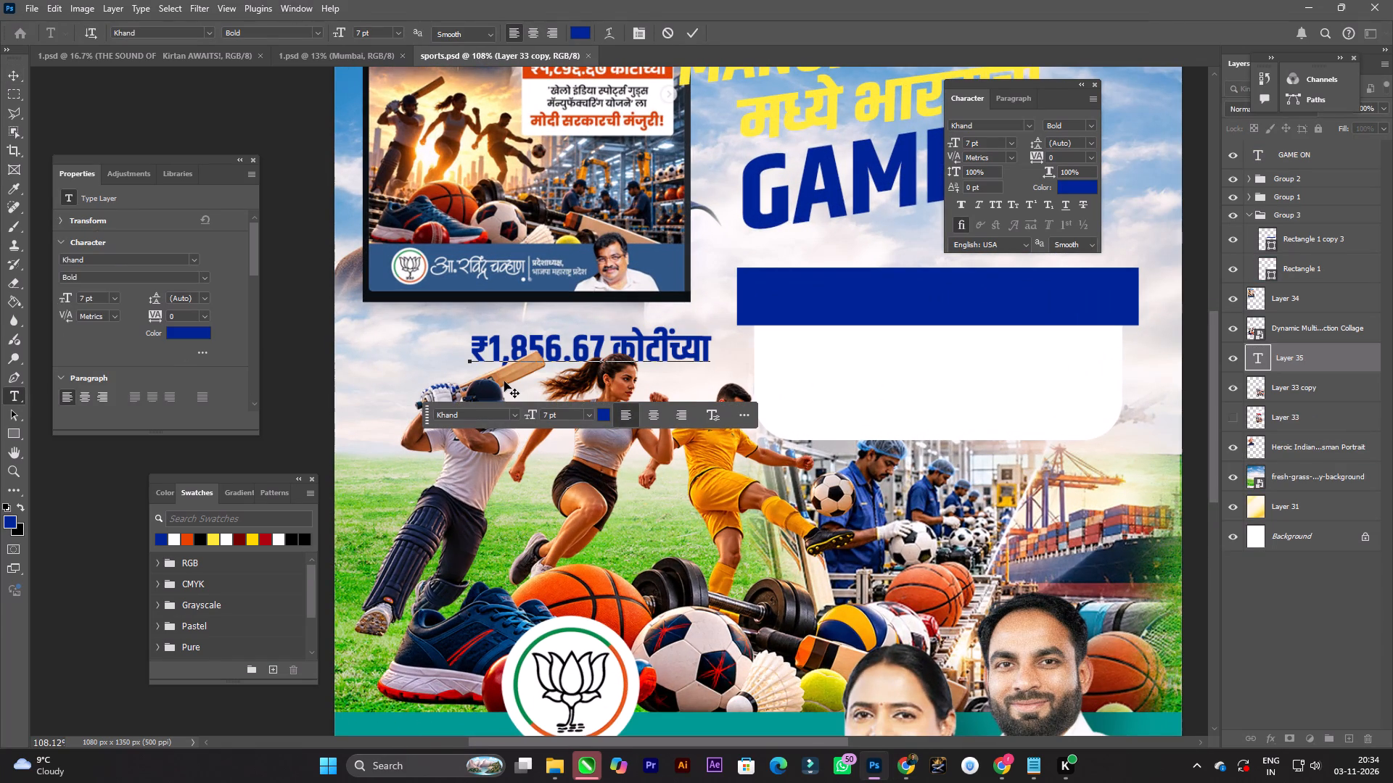
key(Return)
Put the amount text layer at the top of Group 3 and move the text onto the blue bar.
drag(1304, 360, 1315, 233)
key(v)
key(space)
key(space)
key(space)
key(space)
drag(617, 360, 494, 420)
key(ctrl+t)
drag(488, 409, 874, 328)
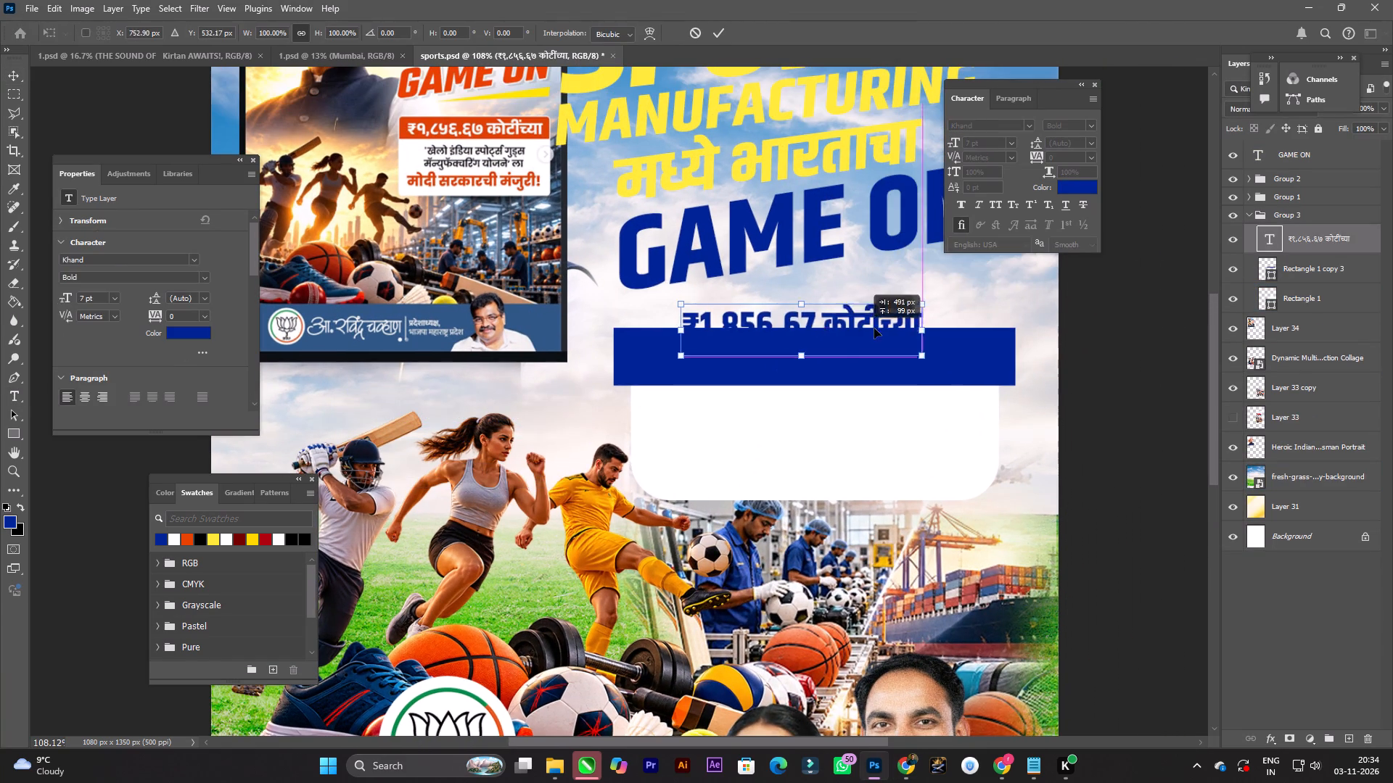
drag(874, 328, 841, 350)
key(Return)
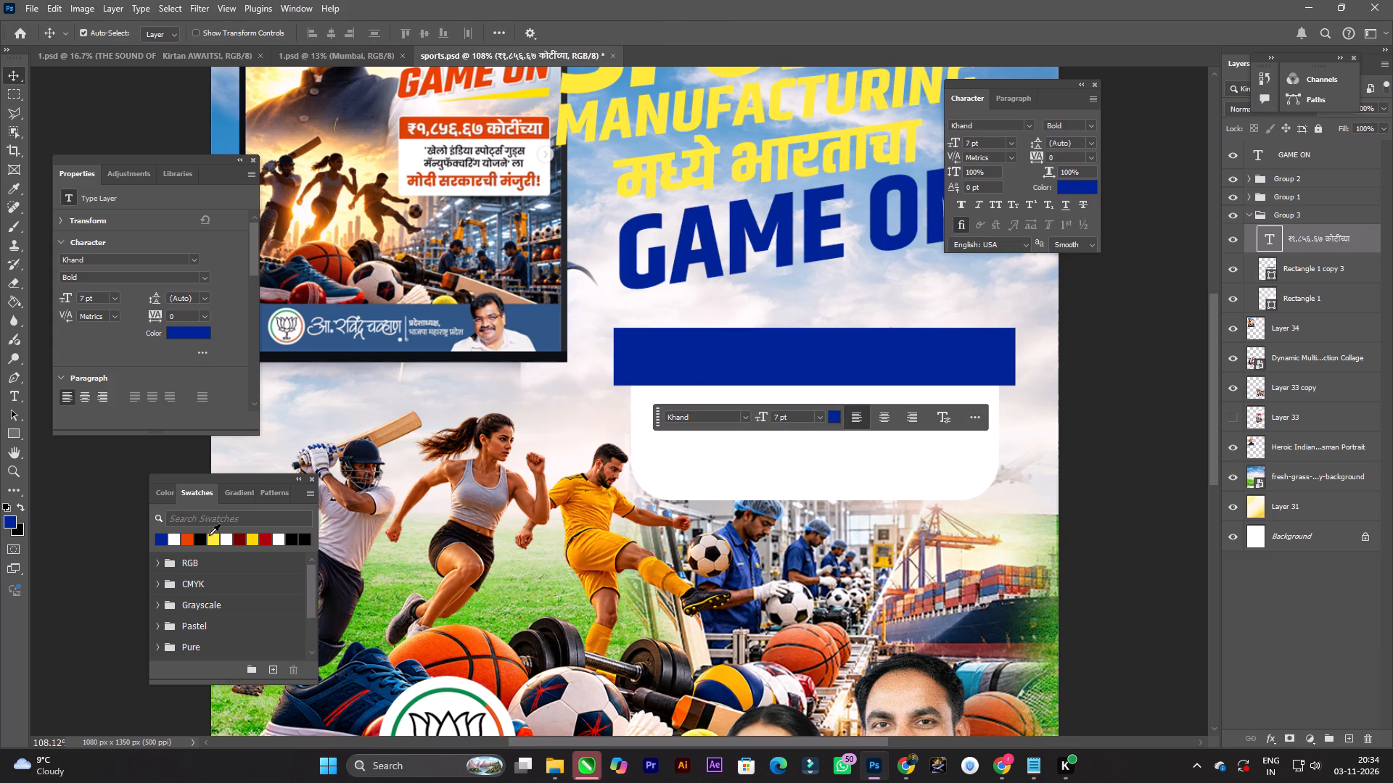
Recolour the amount text white and shift it down to centre it vertically on the blue bar.
click(174, 540)
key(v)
alt+scroll(861, 324, up, 1)
drag(847, 354, 847, 360)
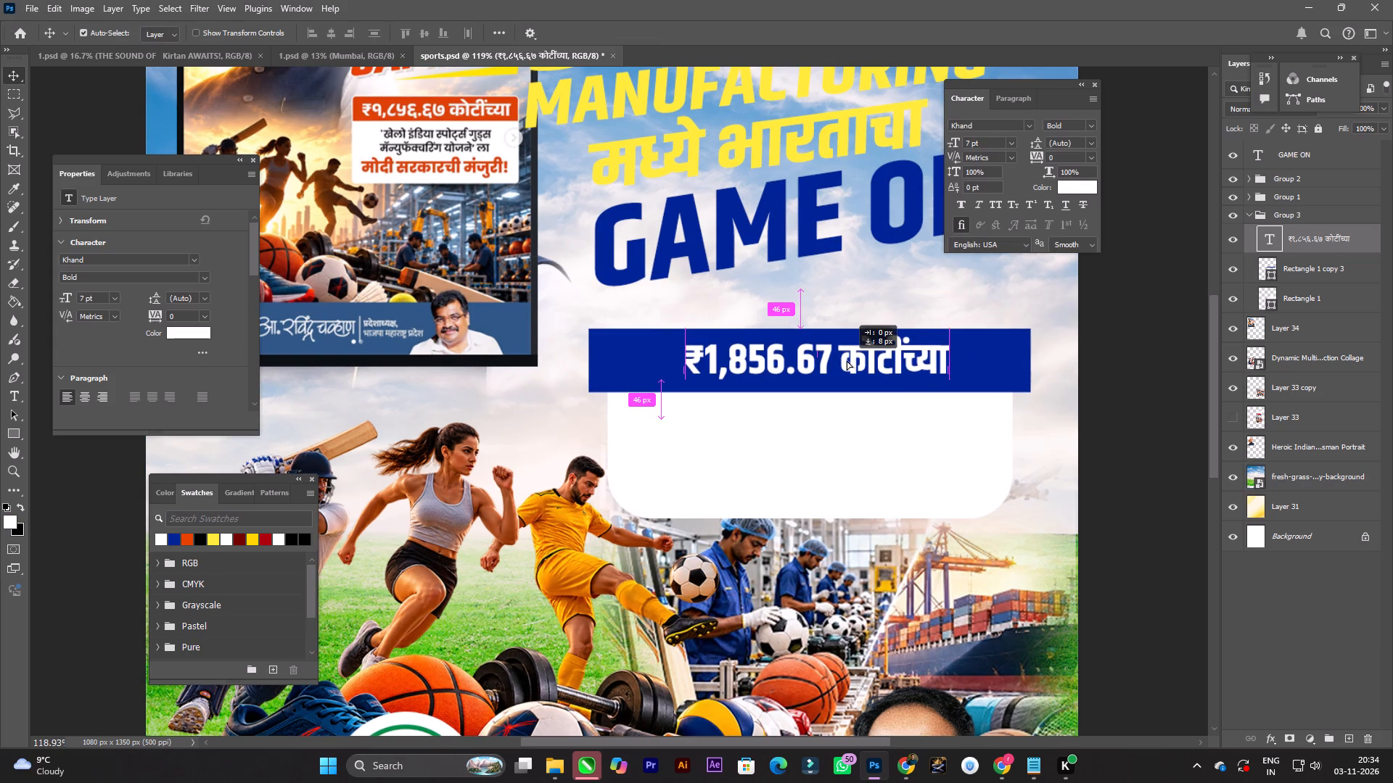
drag(847, 360, 846, 364)
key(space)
drag(873, 359, 842, 349)
alt+scroll(852, 352, down, 4)
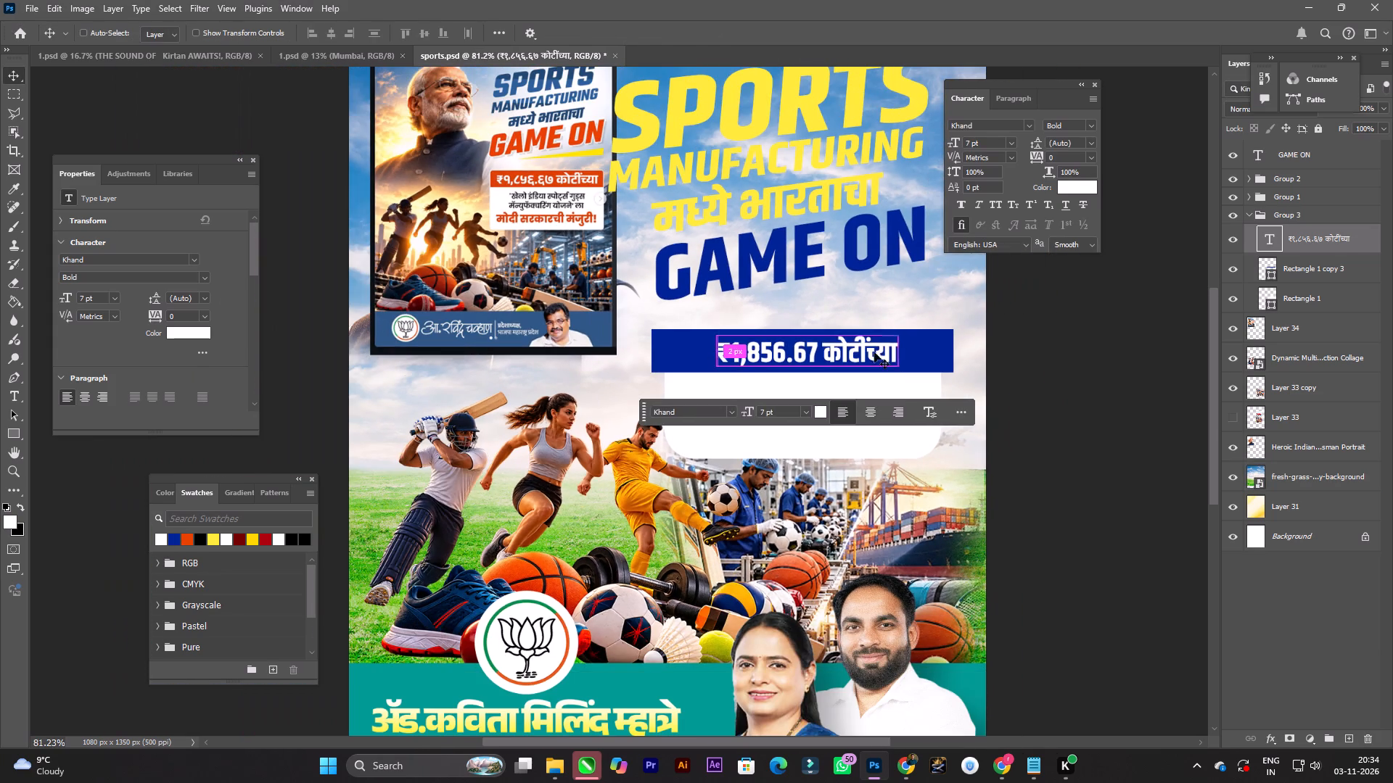
Scale the amount text up to about 110% on the blue bar.
key(ctrl+t)
alt+drag(902, 341, 911, 339)
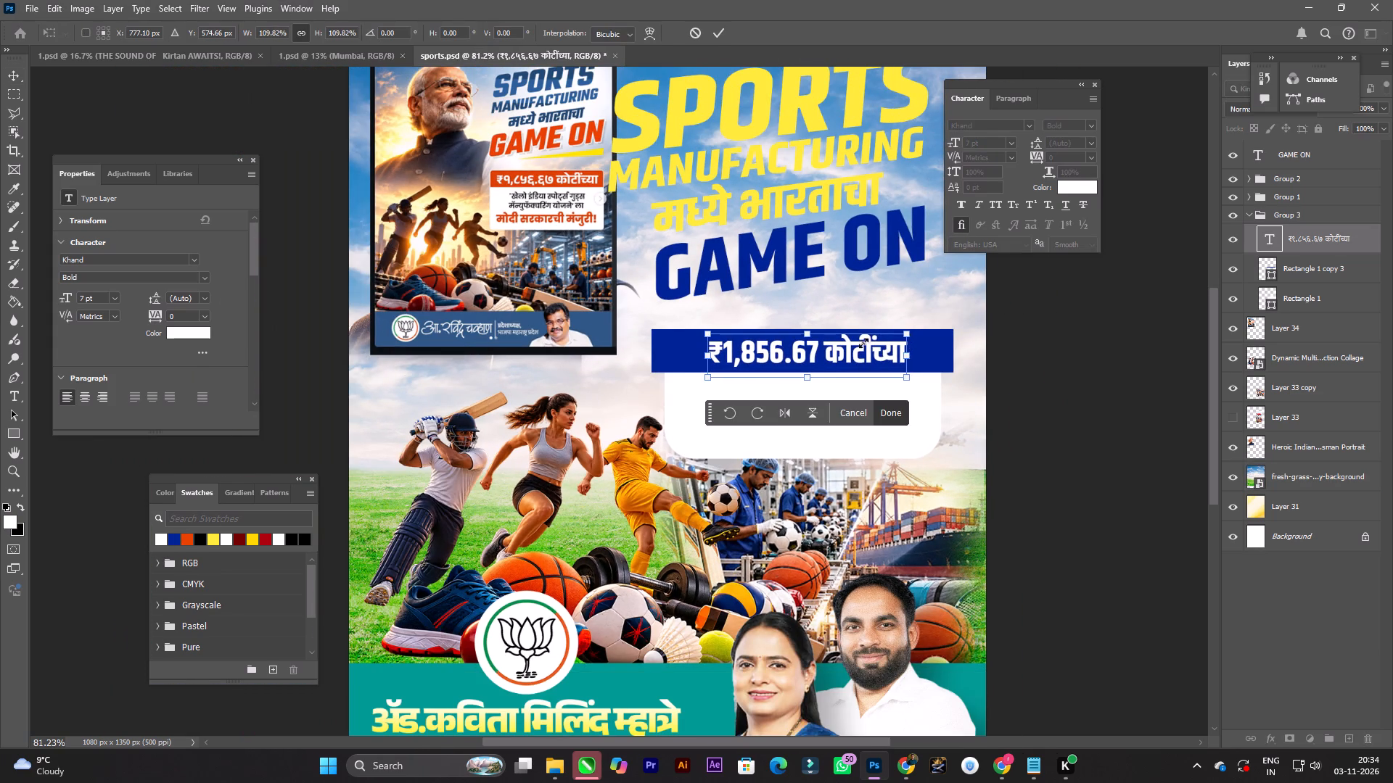
double_click(831, 344)
Duplicate the amount text into the white box below and colour the copy dark blue.
alt+drag(830, 346, 821, 417)
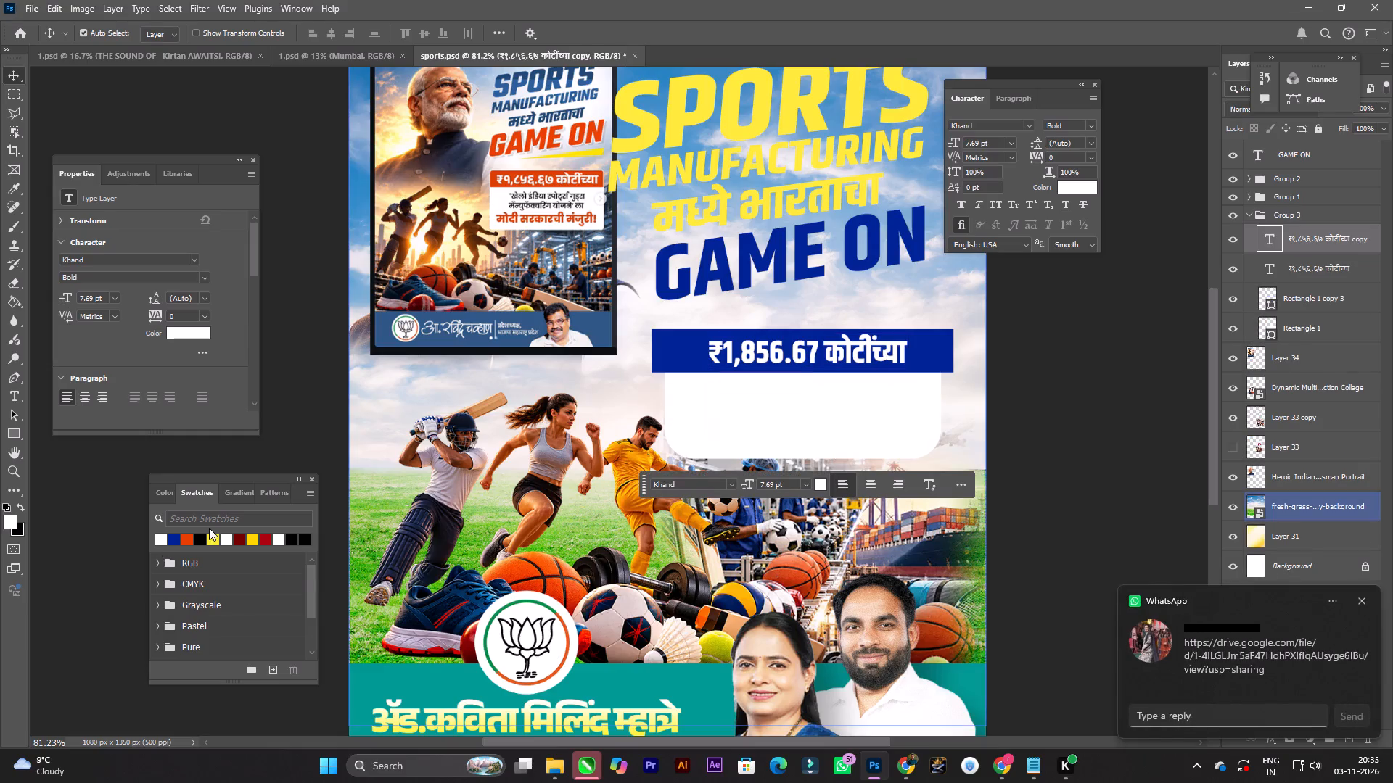
click(179, 541)
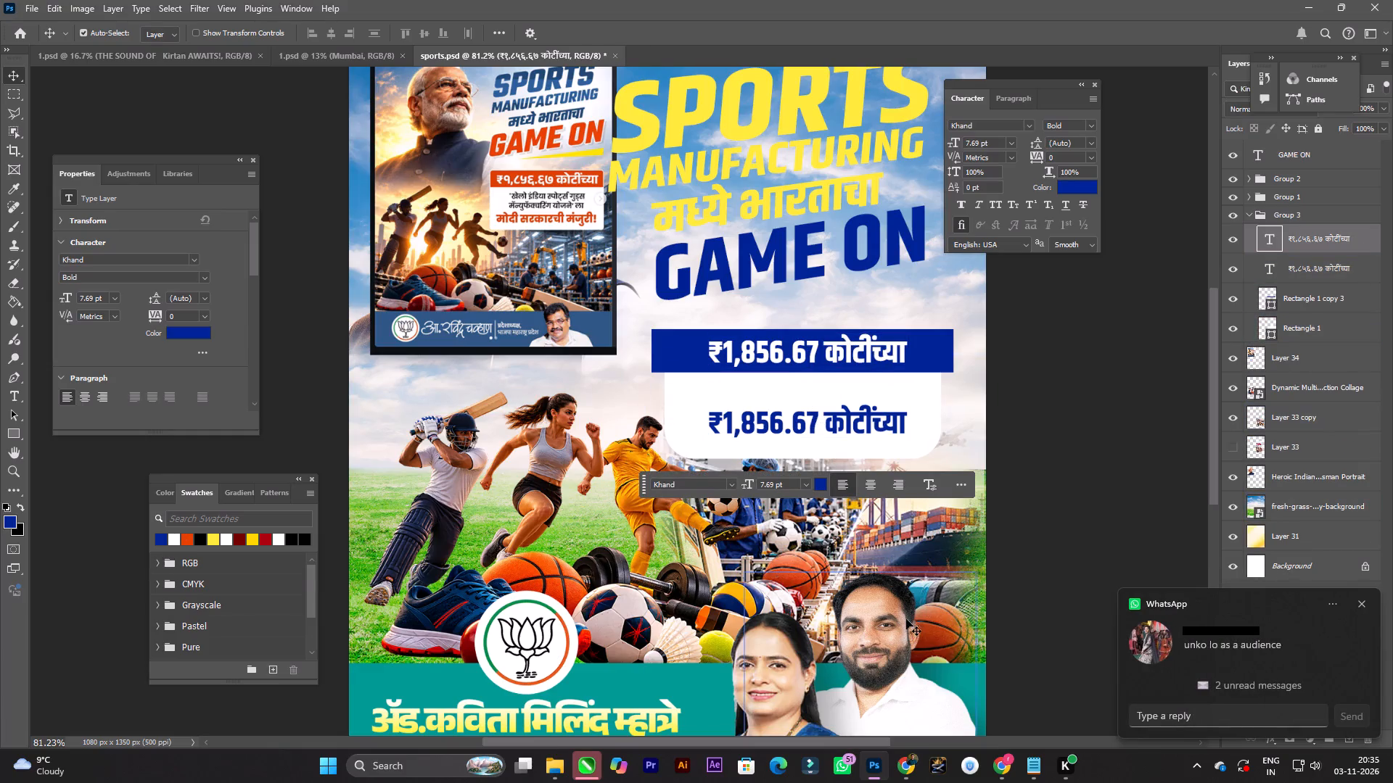
Switch to Chrome and copy the "खेलो इंडिया स्पोर्ट्स गुड्स मॅन्युफॅक्चरिंग" scheme text from the reference post with Google Lens.
click(906, 771)
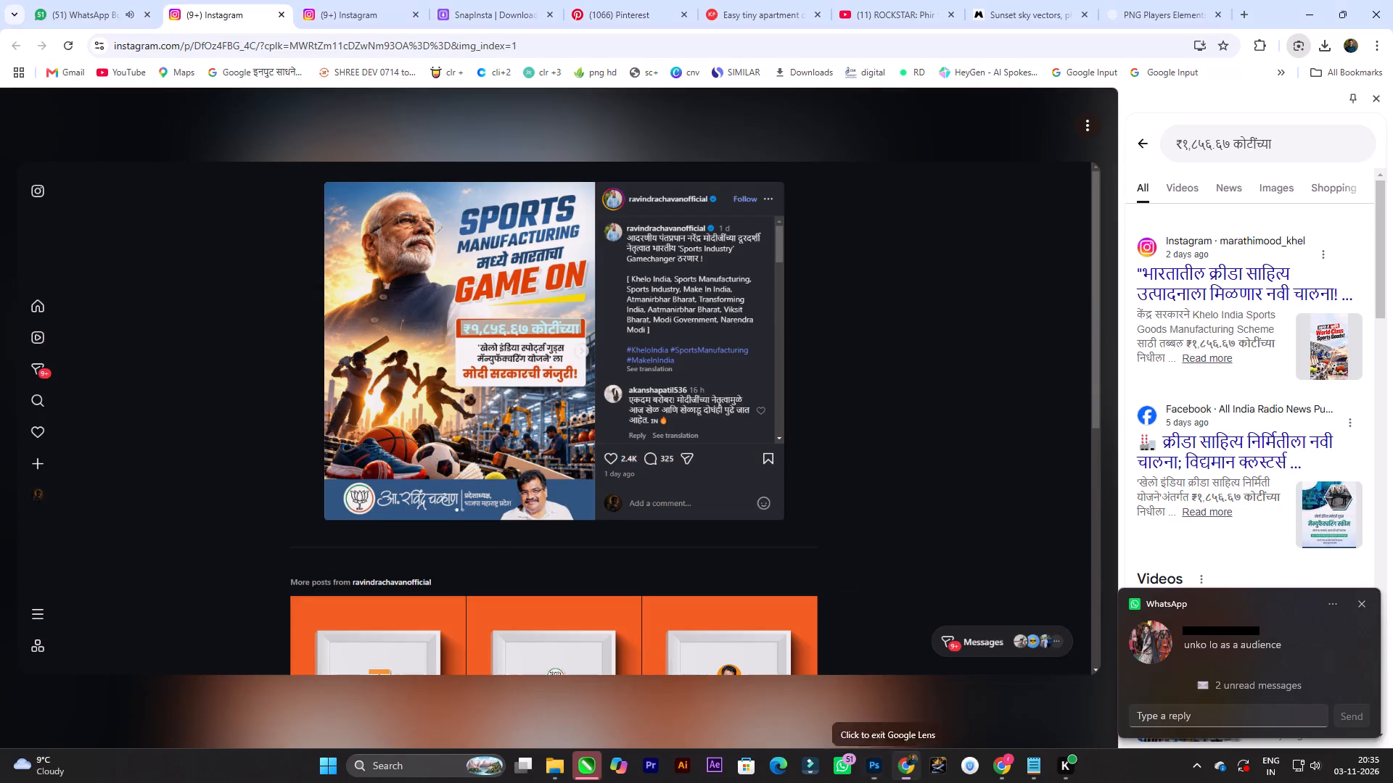
drag(479, 346, 568, 356)
click(519, 399)
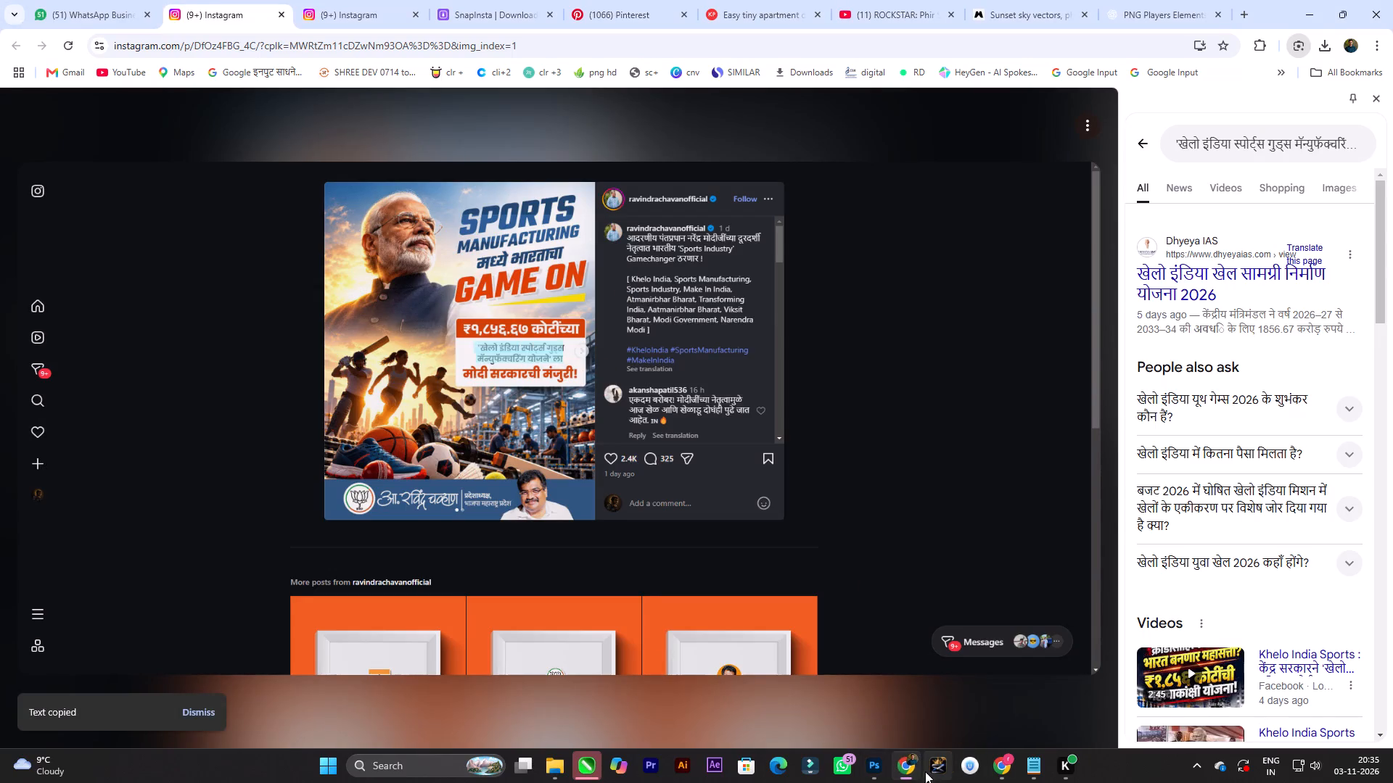
Back in Photoshop, replace the duplicated amount text in the white box with the copied scheme text.
click(911, 763)
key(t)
click(813, 435)
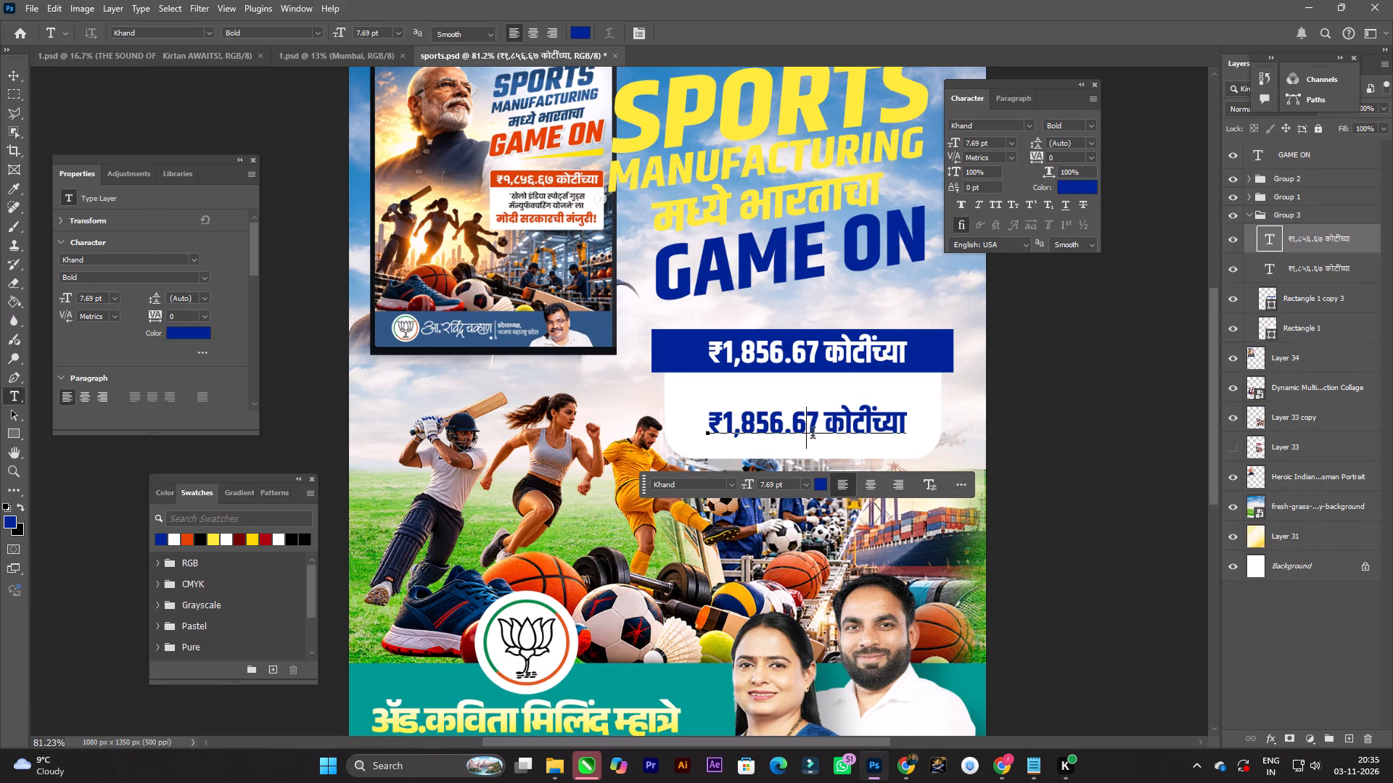
key(ctrl+a)
key(ctrl+v)
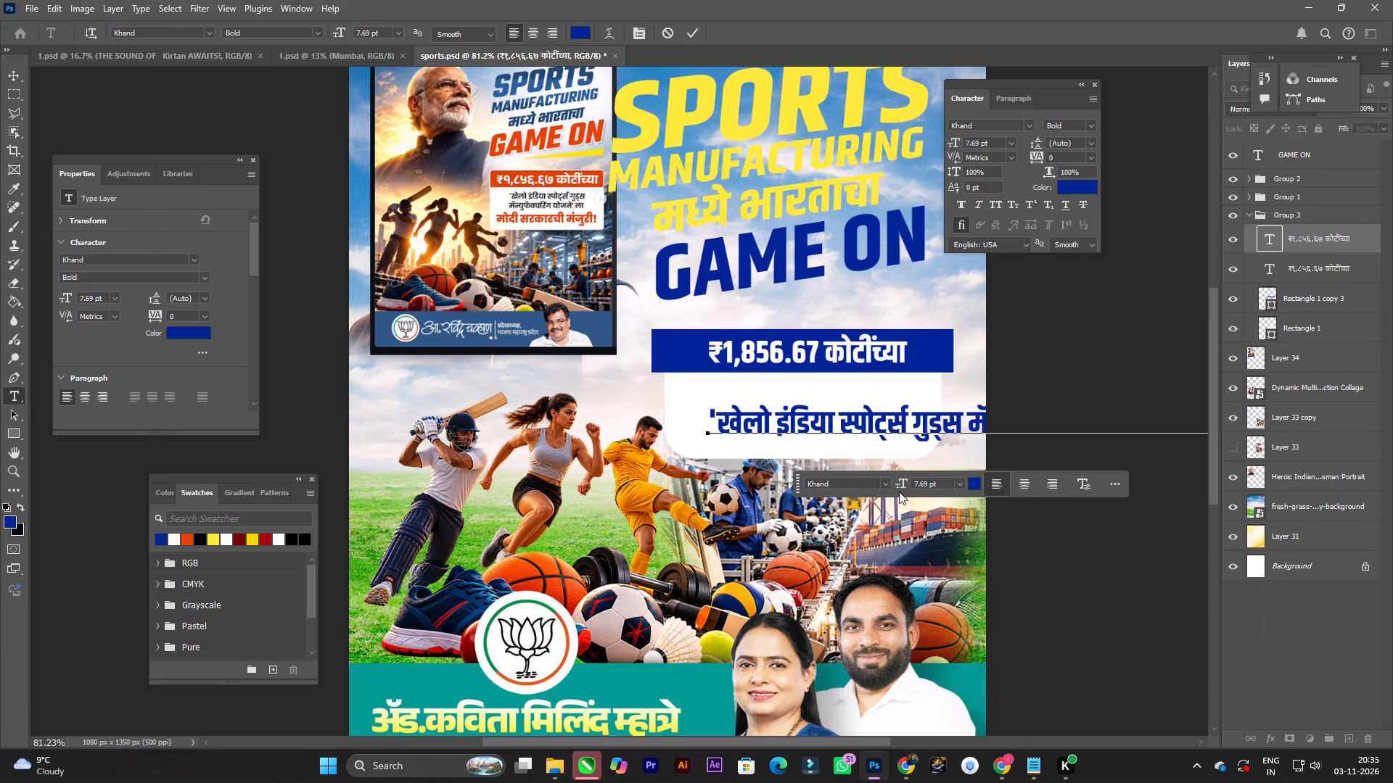
Set the whole scheme text to Khand Medium at 8 pt.
key(ctrl+a)
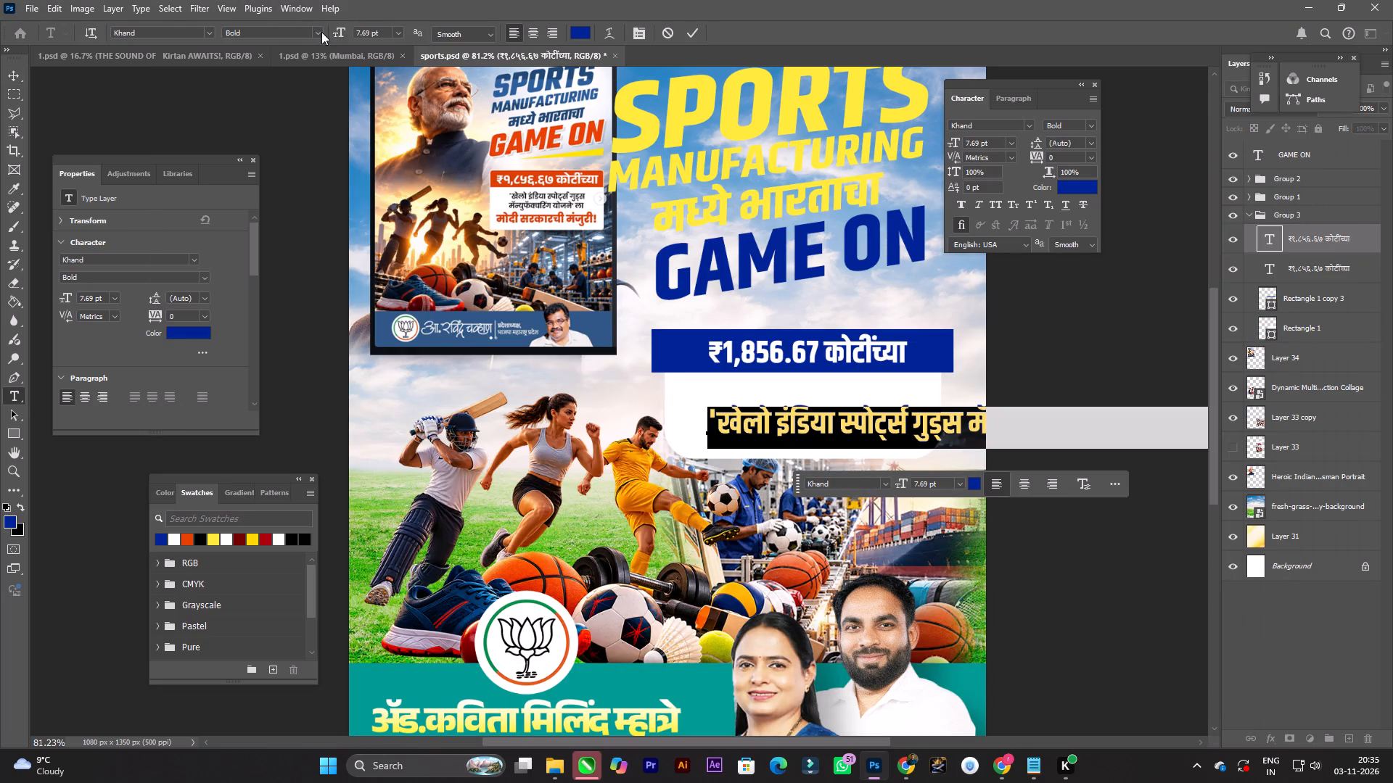
click(321, 33)
click(310, 83)
click(341, 28)
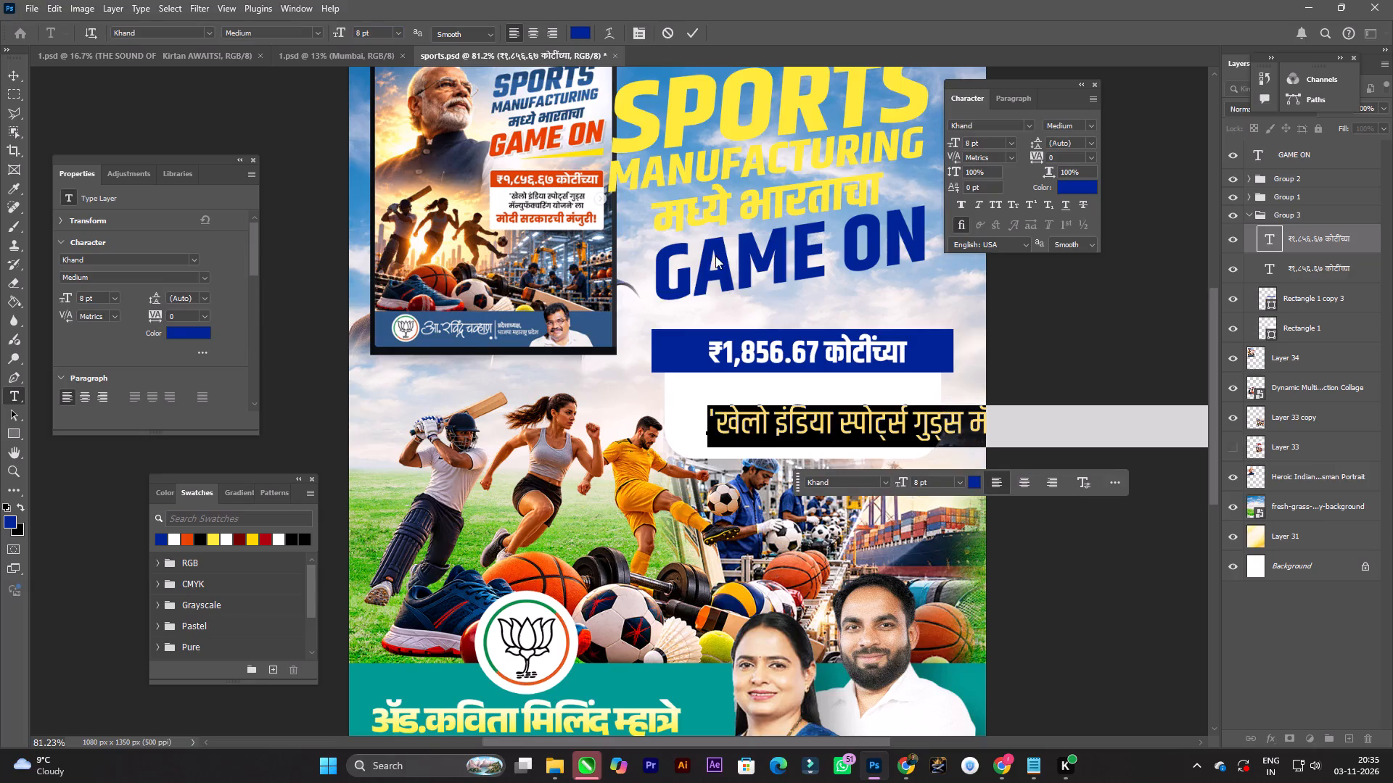
Break the scheme text onto a second line after "गुड्स" so it fits the white box.
click(925, 413)
click(973, 425)
key(Return)
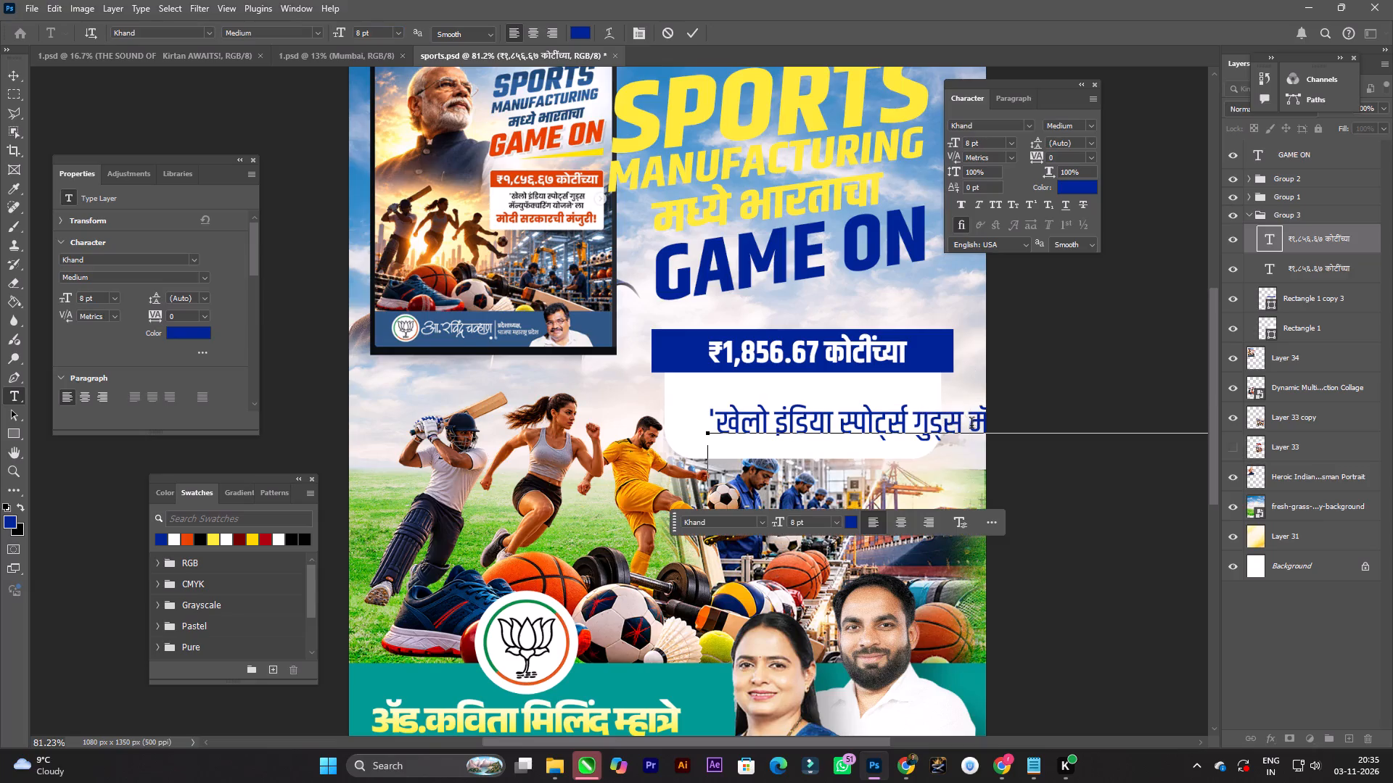
Place the 'खेलो इंडिया स्पोर्ट्स गुड्स मॅन्युफॅक्चरिंग योजने' ला text in the white box as two centre-aligned lines.
key(Return)
key(v)
drag(903, 423, 874, 392)
key(t)
click(844, 391)
key(ctrl+a)
key(ctrl+t)
key(ctrl+t)
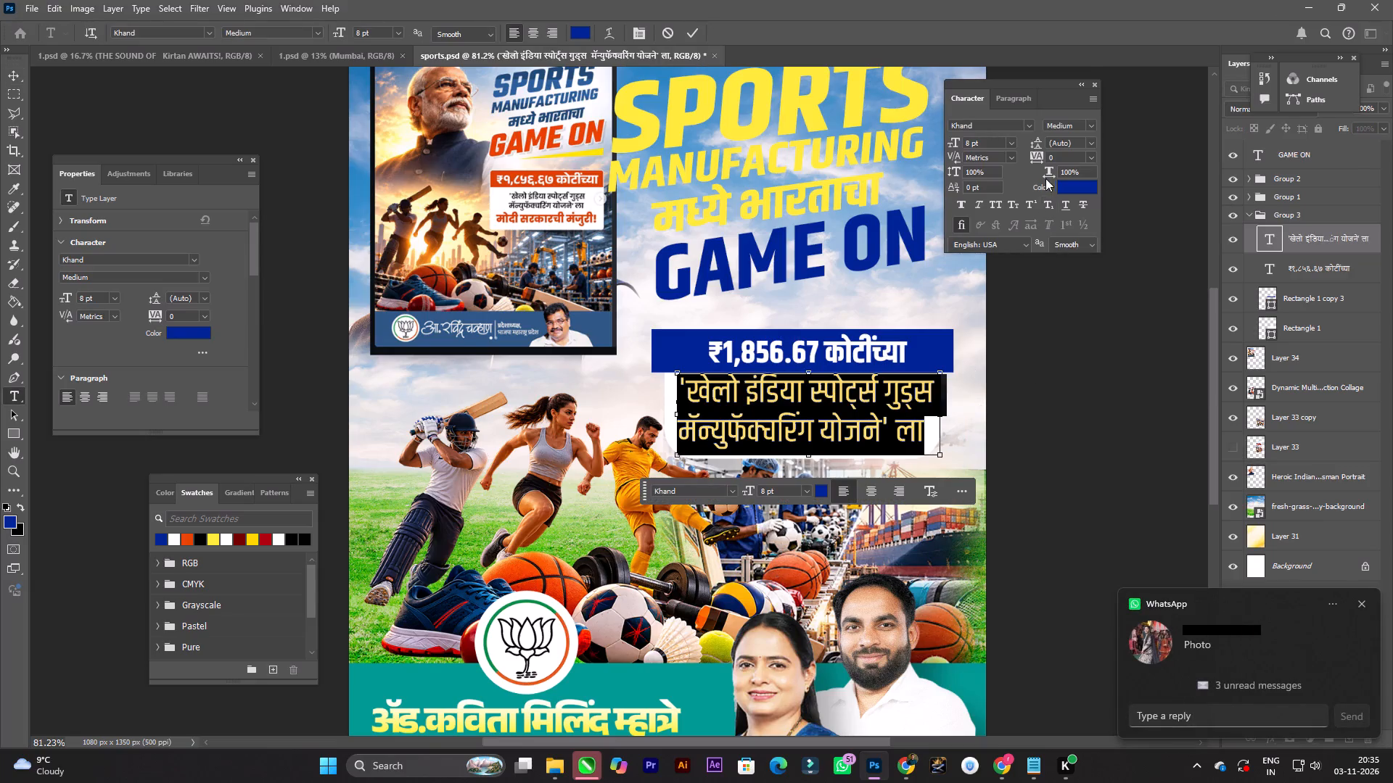
click(534, 30)
click(746, 432)
key(Return)
key(v)
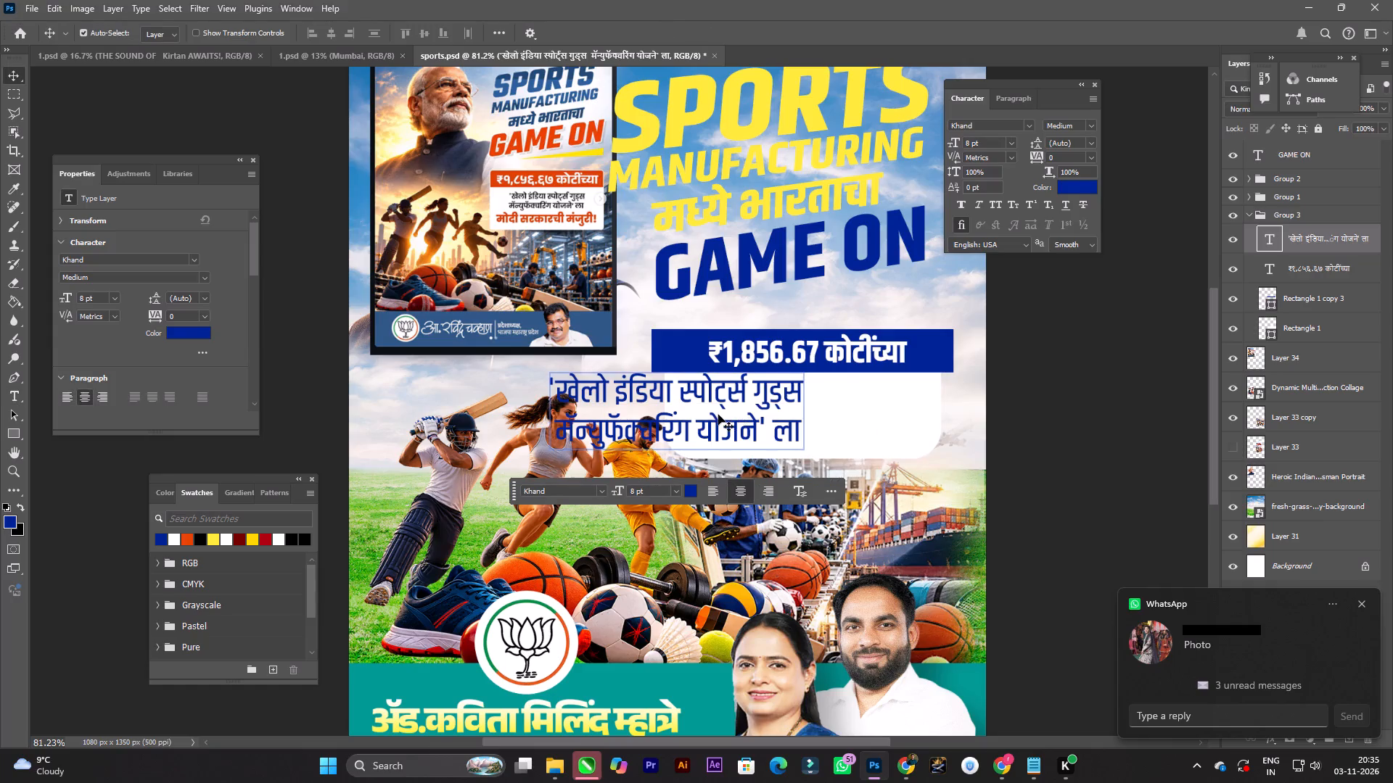
drag(708, 411, 839, 418)
Tighten the leading of the two-line scheme text to 8.13 pt.
key(t)
click(797, 398)
key(ctrl+a)
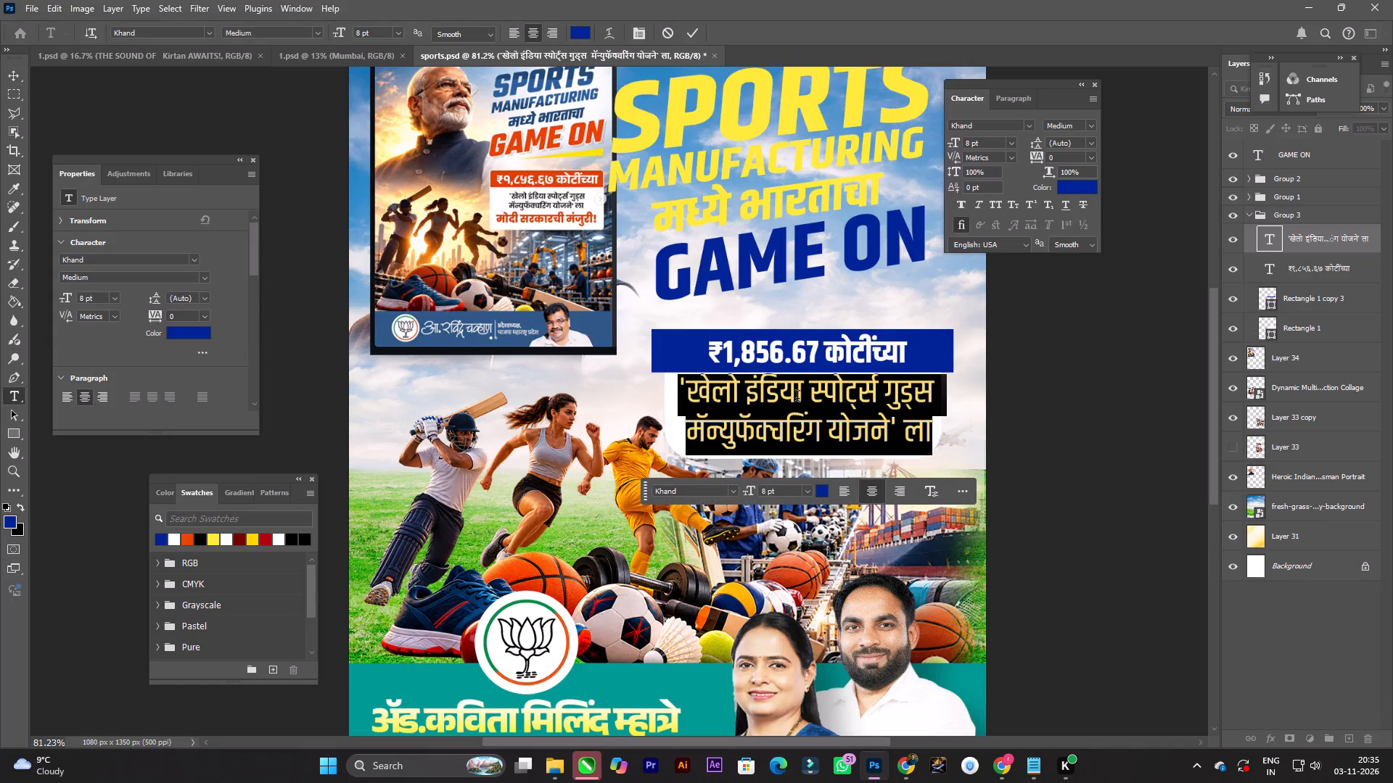
key(alt+Up)
key(alt+Up)
key(alt+Up)
key(alt+Down)
key(alt+Down)
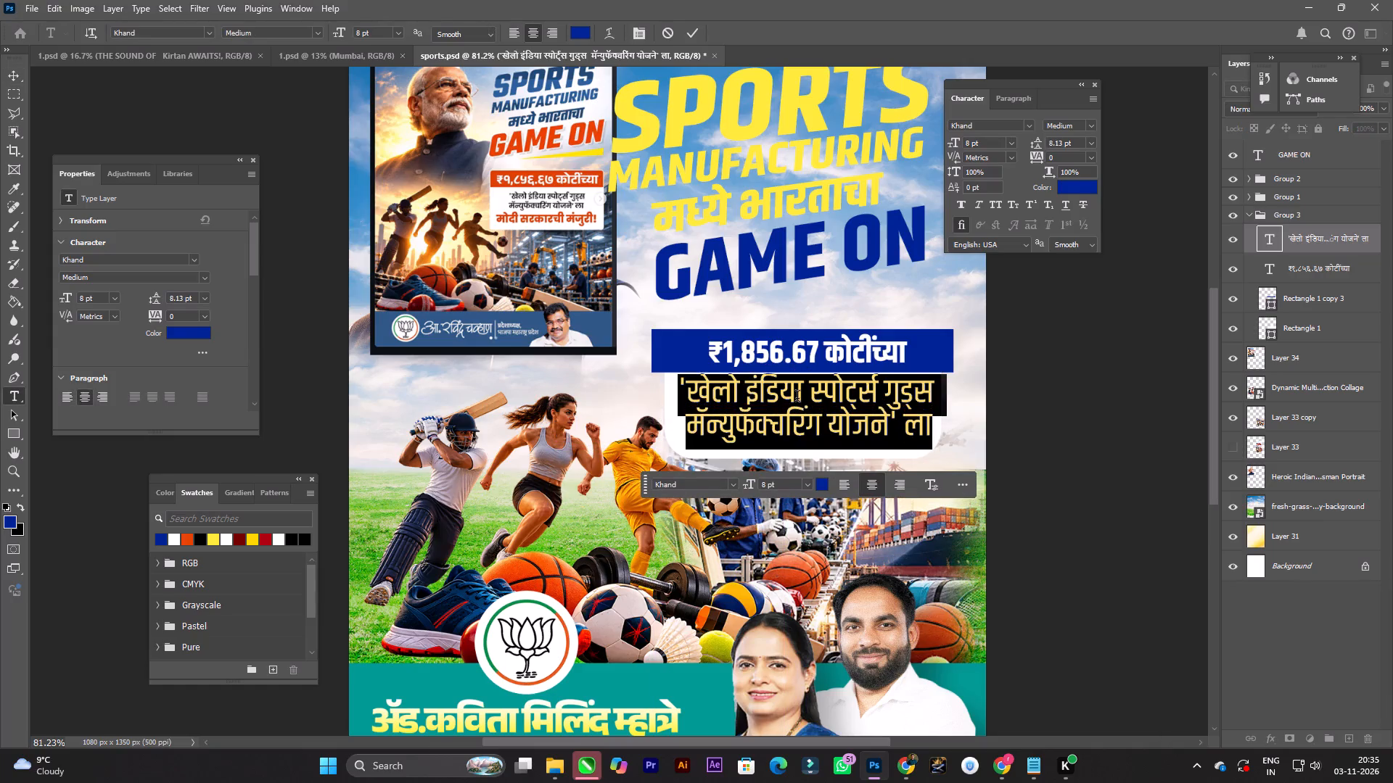
key(Return)
Scale the two-line scheme text down to about 72% (5.79 pt) and position it centrally beneath the blue bar.
key(v)
alt+scroll(792, 394, down, 3)
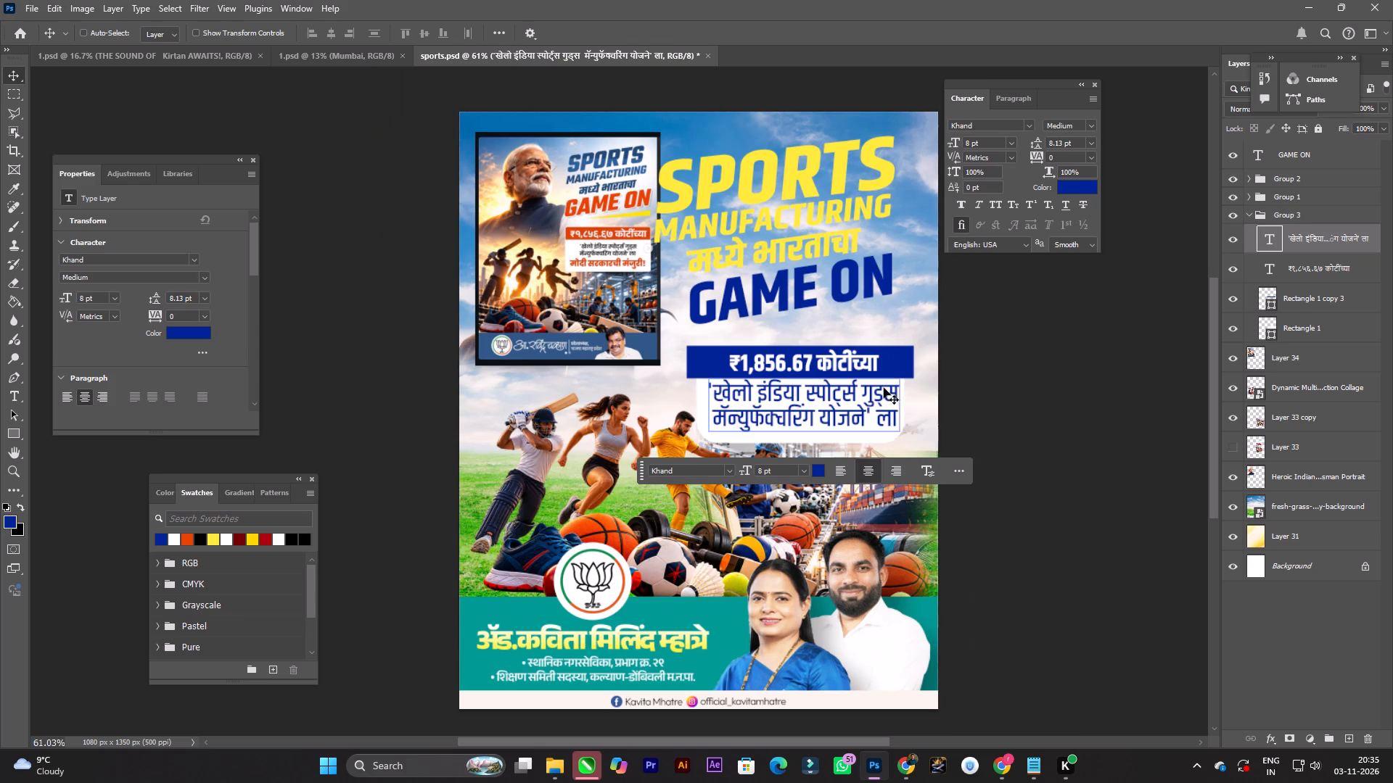
key(ctrl+t)
alt+drag(903, 381, 874, 382)
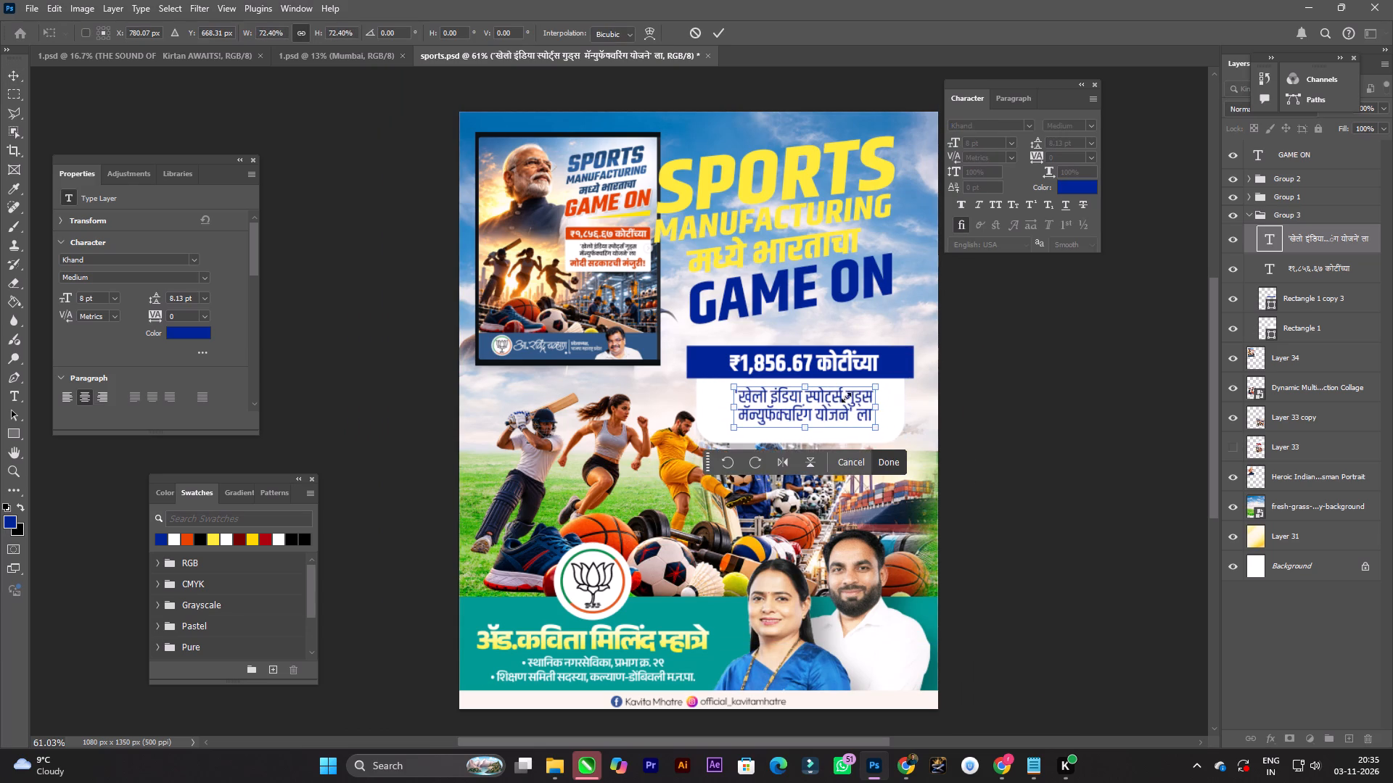
double_click(795, 415)
key(v)
click(829, 400)
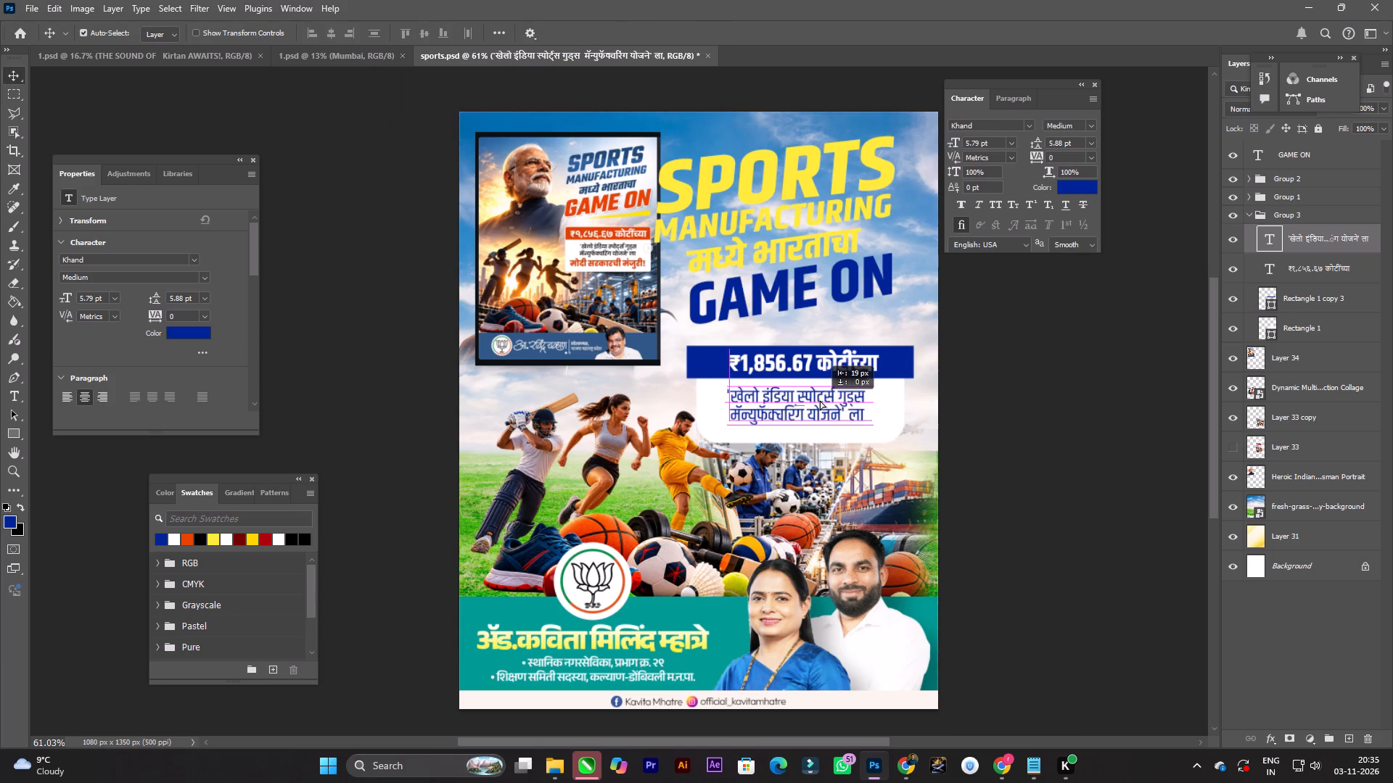
key(Up)
key(Up)
key(Up)
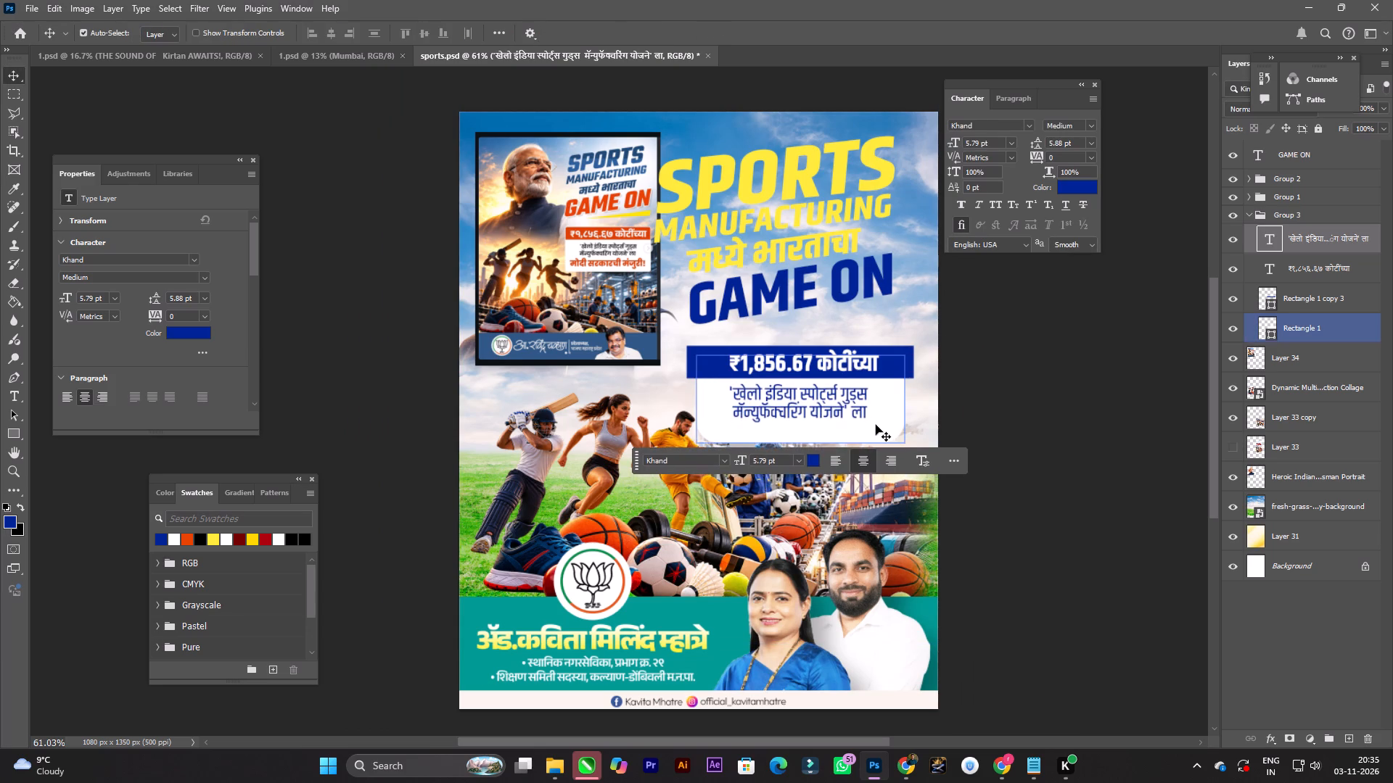
Move the white rounded box beneath the blue bar down to a Y position of about 580 px.
key(Up)
click(900, 411)
key(ctrl+t)
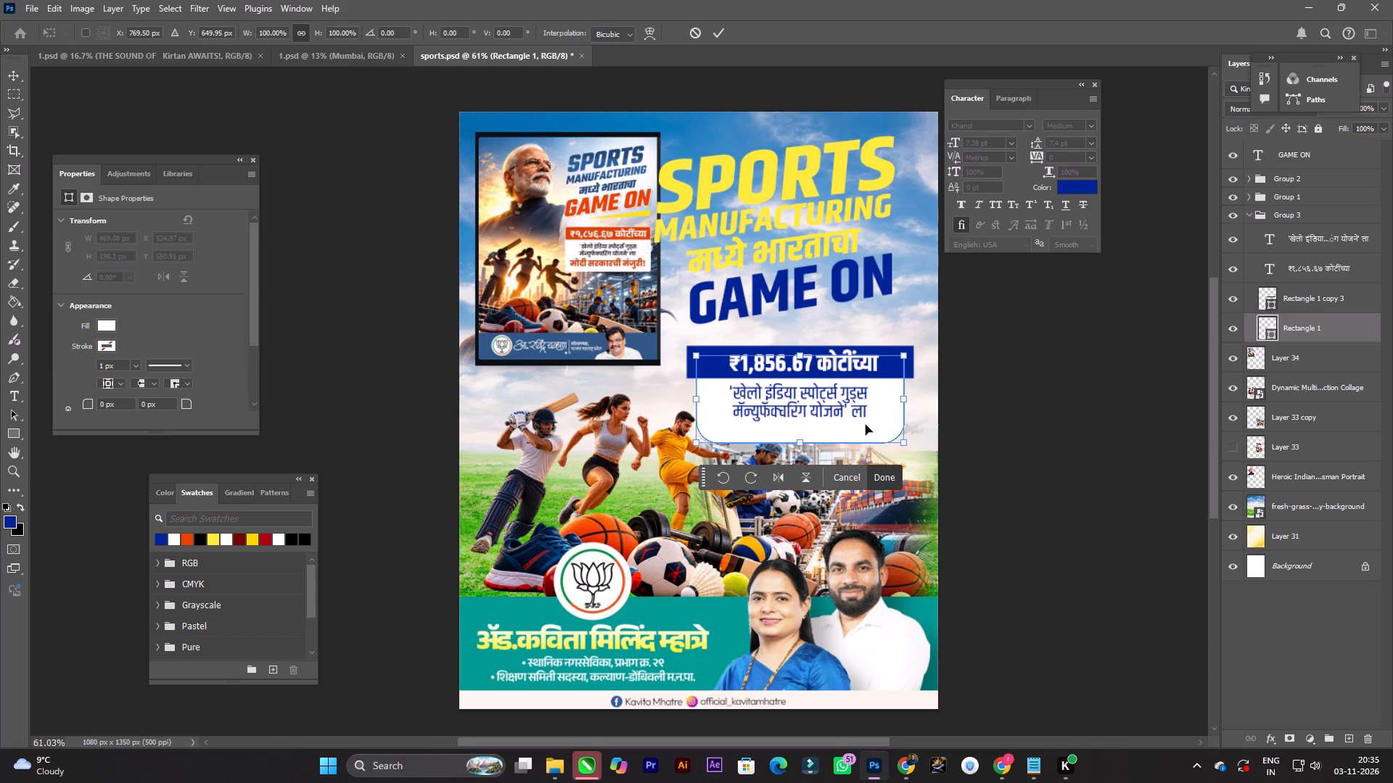
key(Escape)
key(ctrl+t)
shift+drag(892, 396, 892, 406)
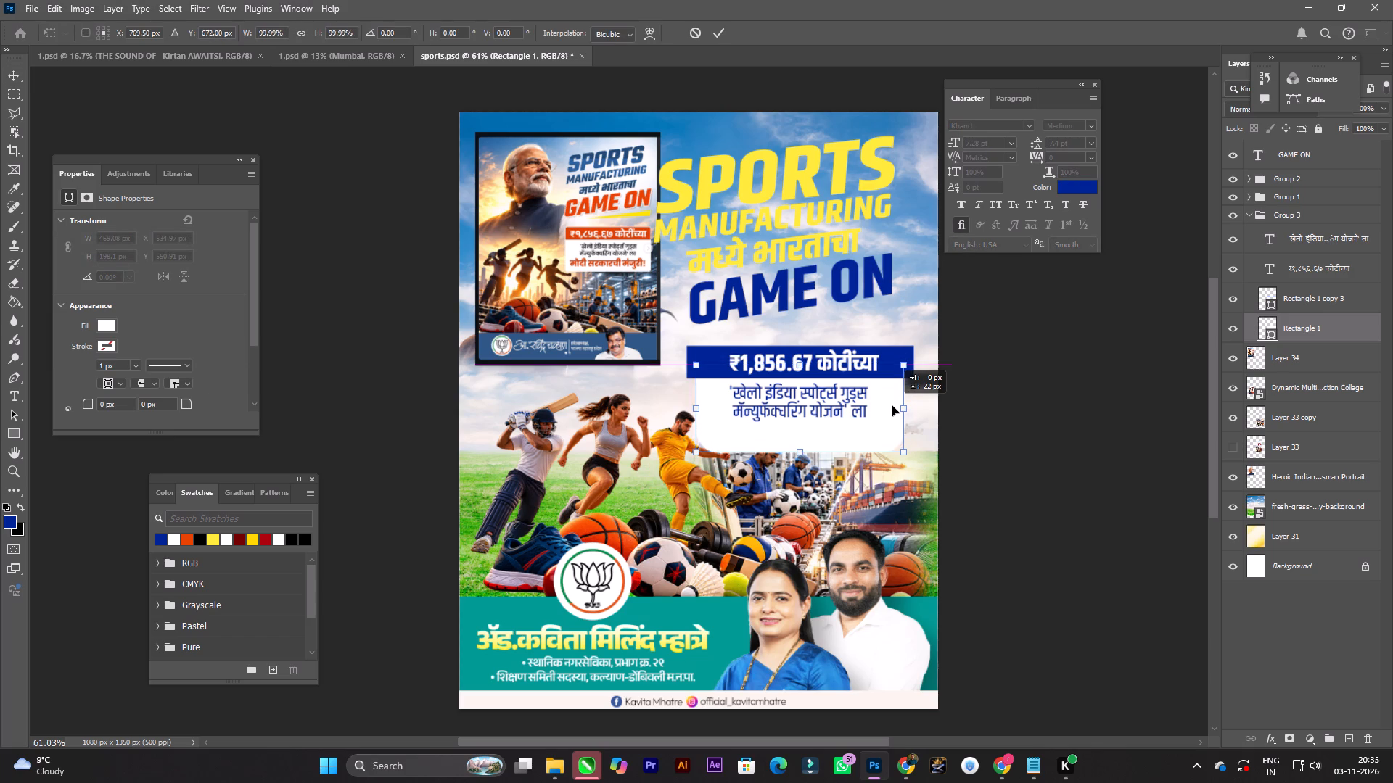
shift+drag(892, 406, 892, 407)
key(Return)
key(Down)
key(Down)
key(Down)
key(Down)
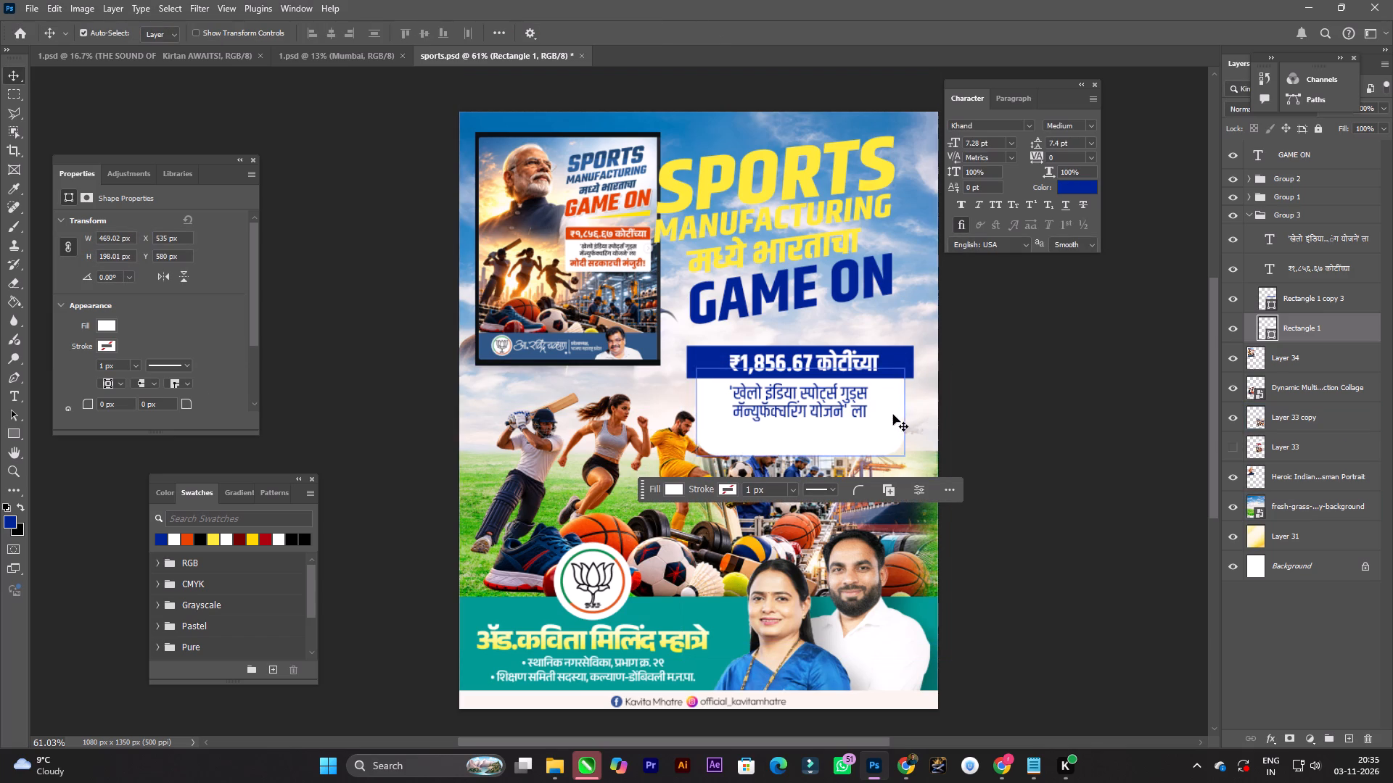
key(Up)
Duplicate the two-line scheme text and place the copy directly below the original, across the white box's lower edge.
click(810, 410)
key(ctrl+j)
key(ctrl+t)
shift+drag(804, 397, 804, 423)
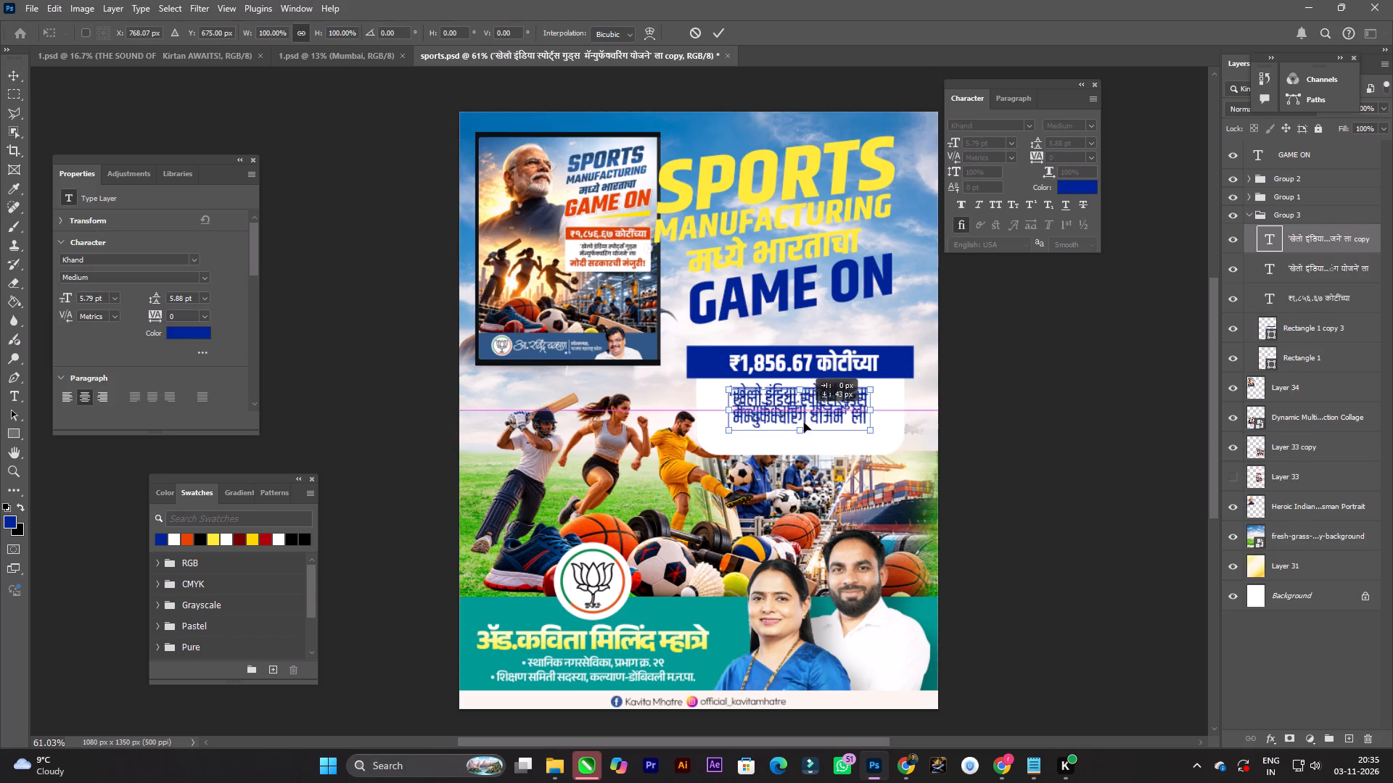
shift+drag(804, 423, 805, 444)
key(Return)
key(Up)
key(Up)
key(Up)
key(Up)
key(Up)
key(Up)
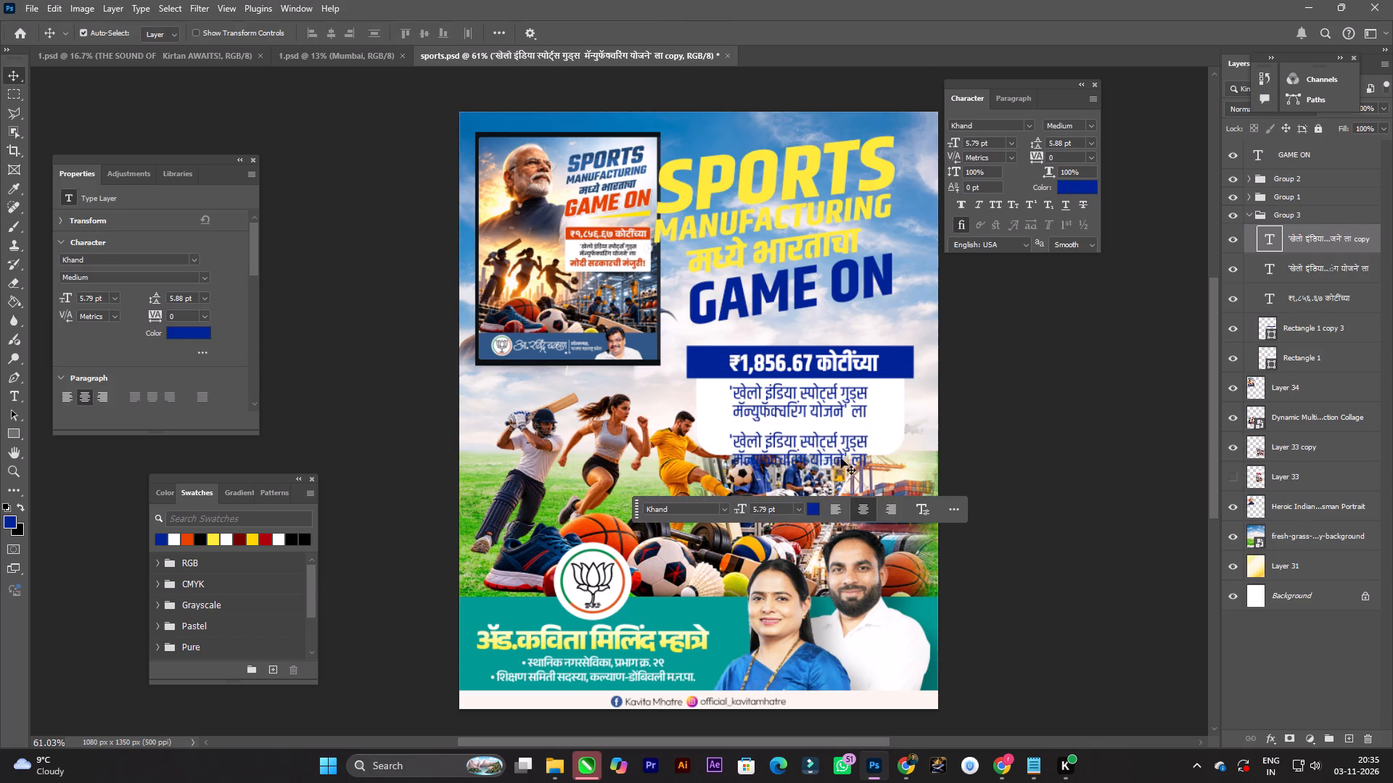
key(Down)
In Chrome, copy the line 'मोदी सरकारची मंजुरी' from the image of the reference Instagram post.
click(900, 762)
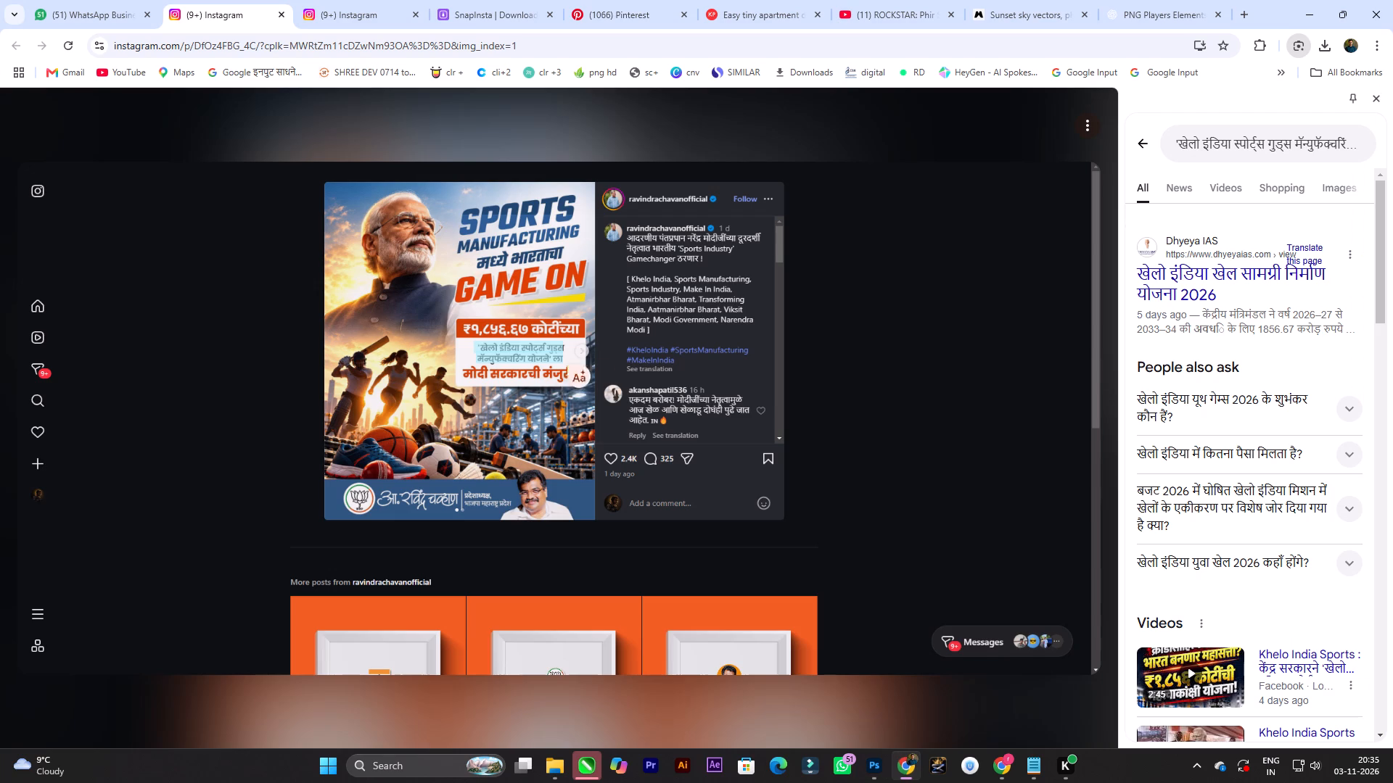
drag(460, 373, 562, 378)
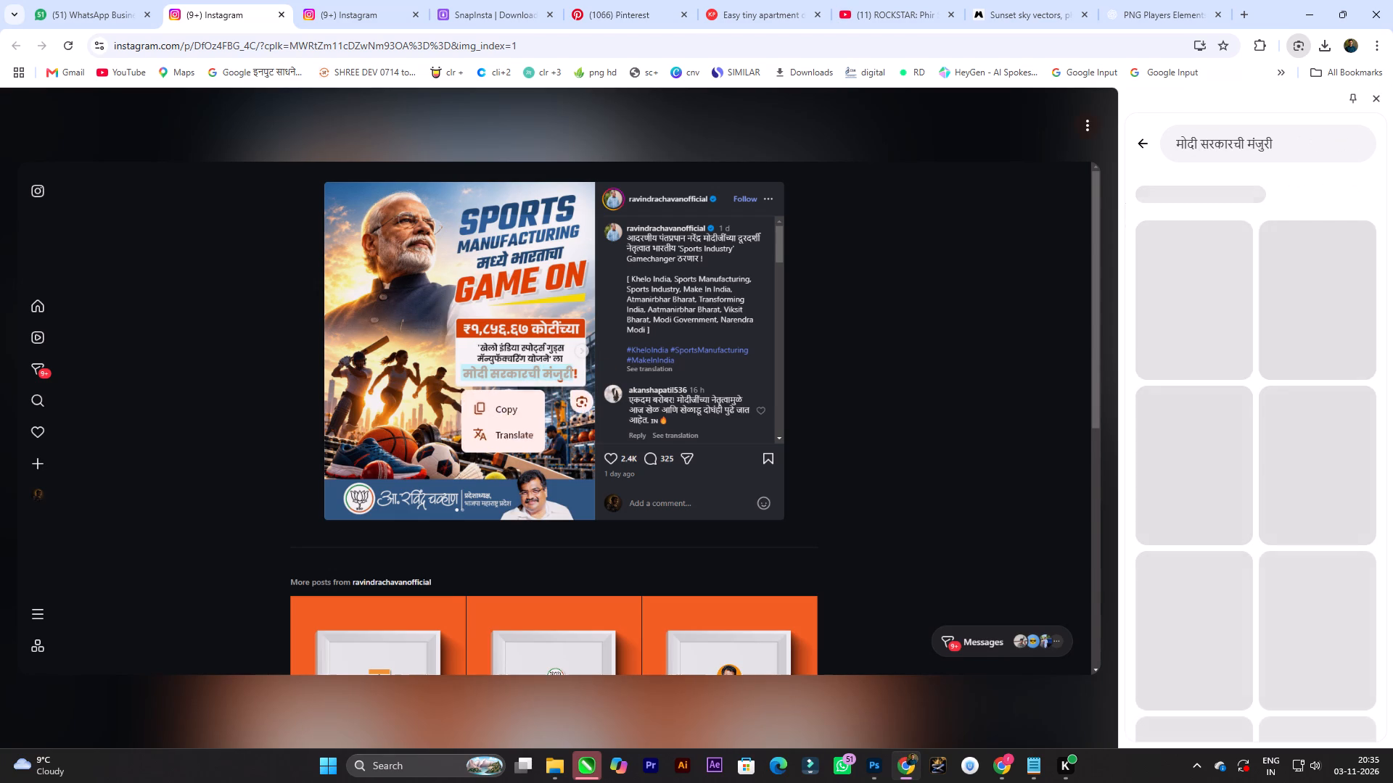
click(514, 407)
key(Escape)
key(Escape)
Back in Photoshop, replace the duplicated scheme text with the copied line and an exclamation mark, reading 'मोदी सरकारची मंजुरी!'.
click(883, 769)
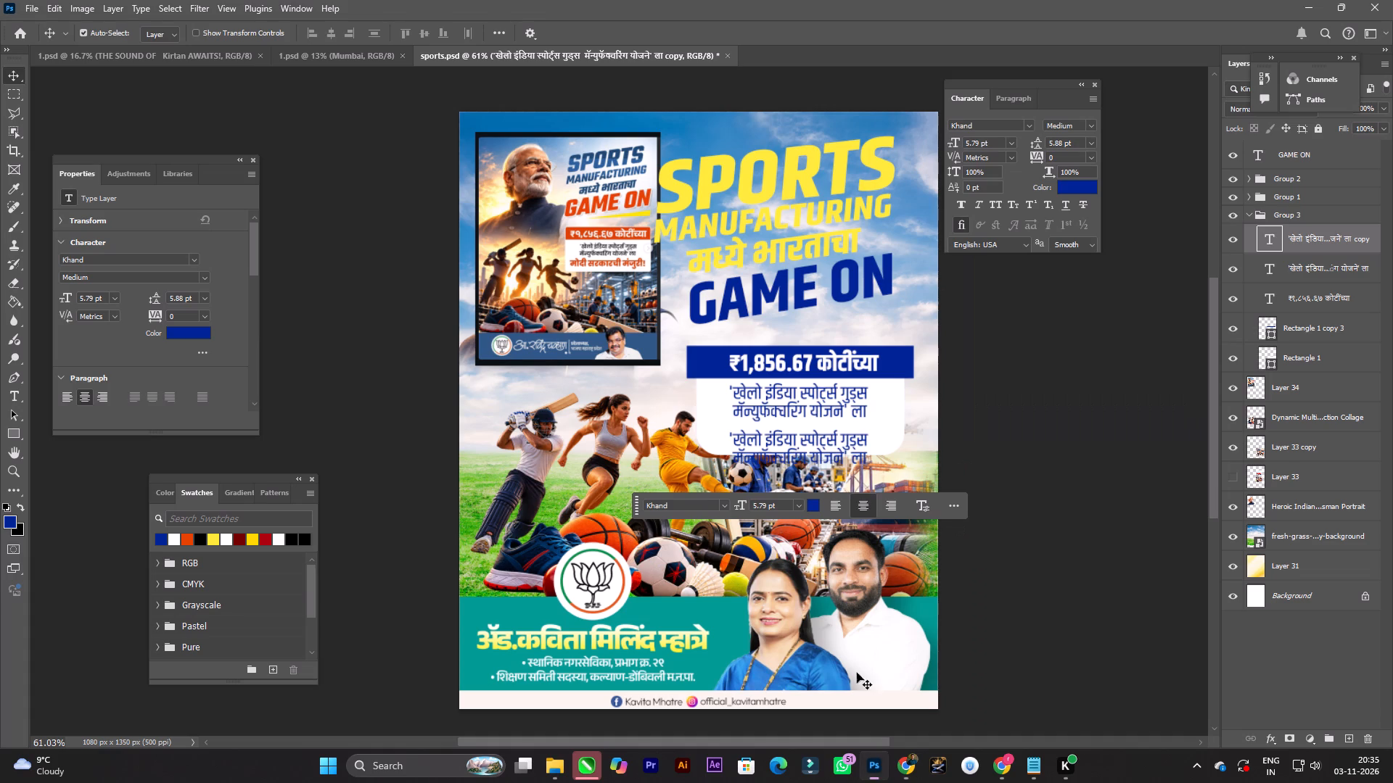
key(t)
click(830, 458)
key(ctrl+a)
key(ctrl+v)
alt+scroll(837, 451, up, 5)
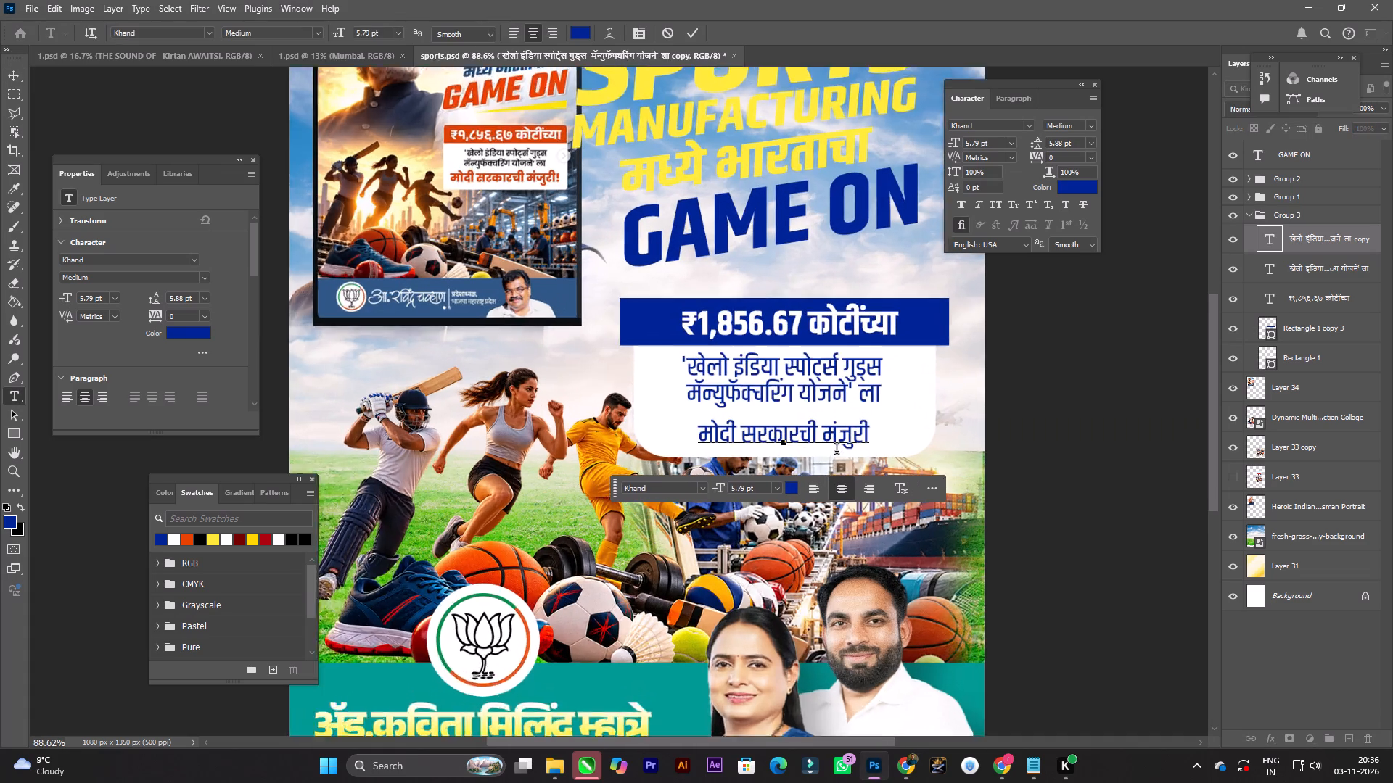
alt+scroll(837, 451, up, 1)
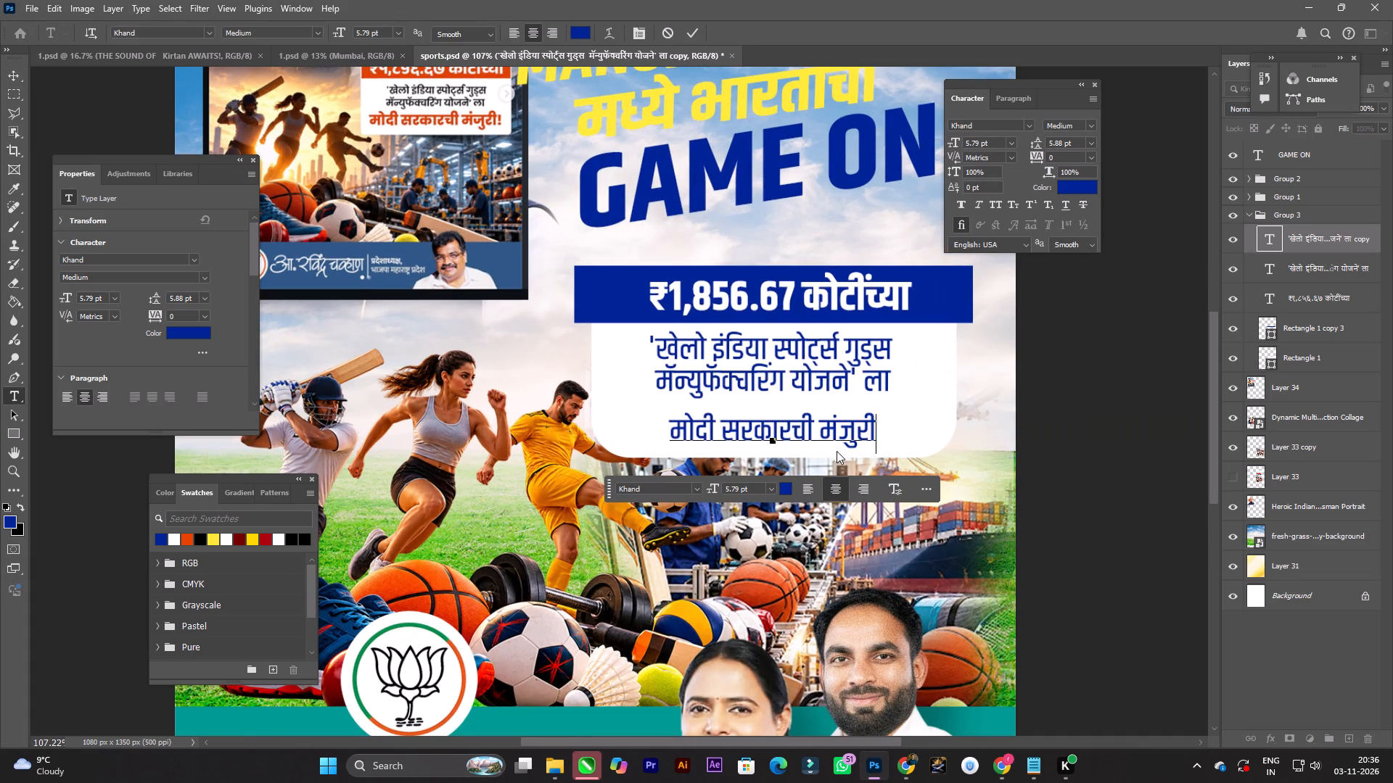
key(shift+exclam)
key(Return)
click(871, 427)
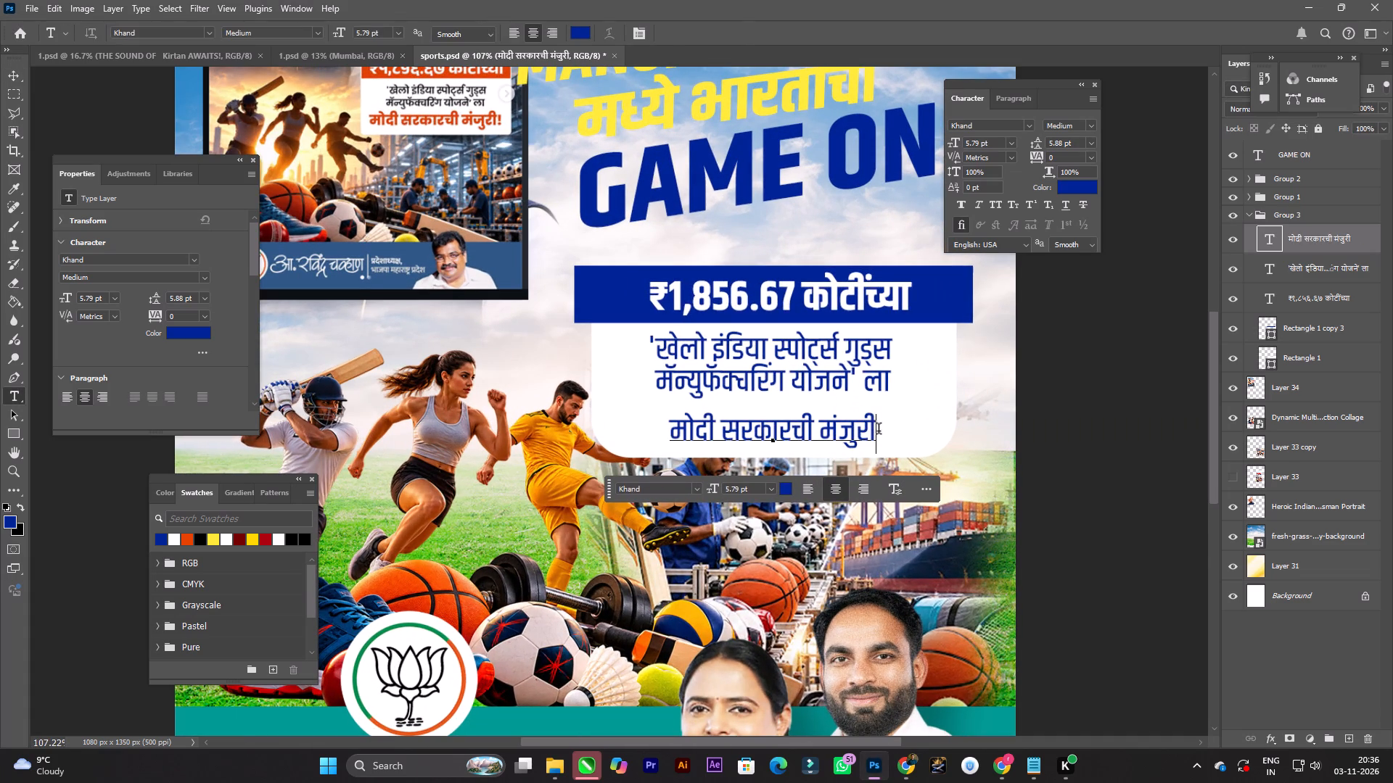
key(shift+exclam)
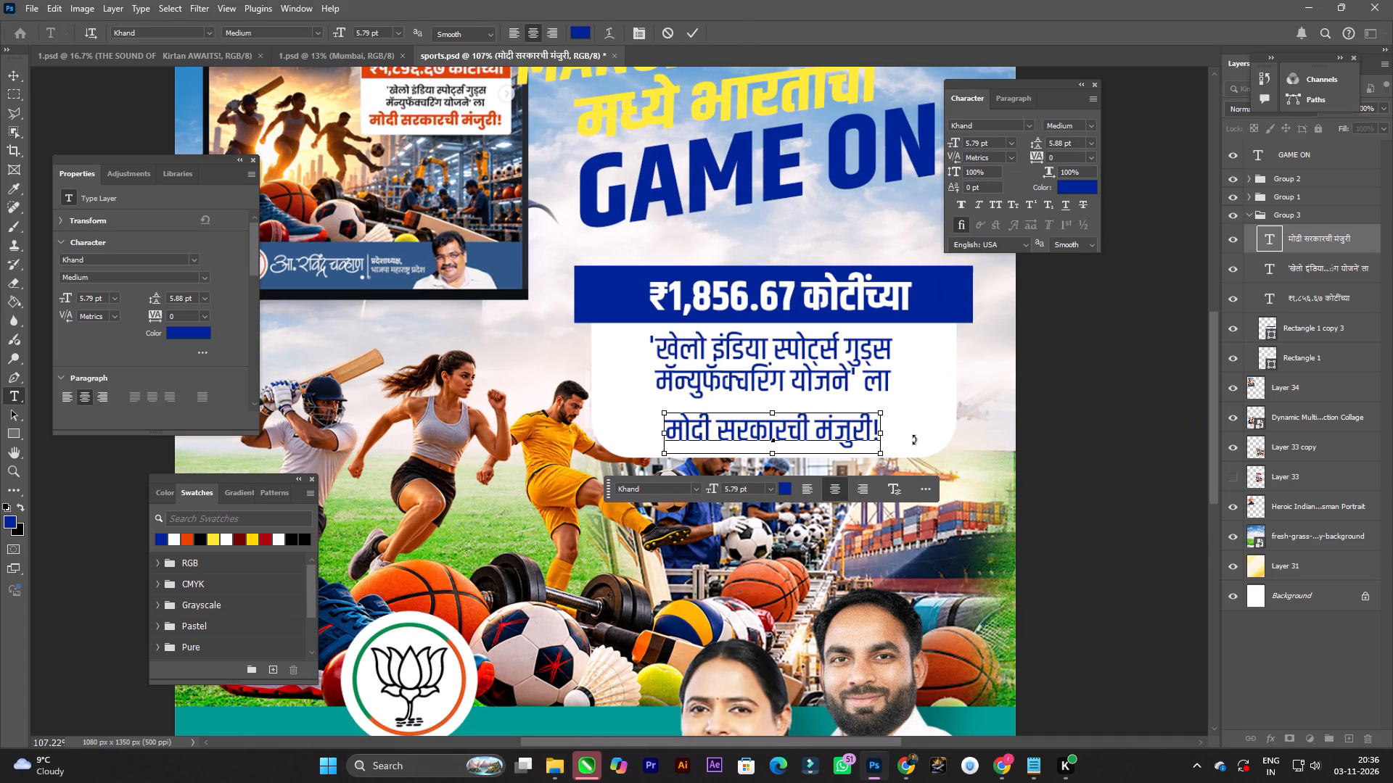
Select the whole 'मोदी सरकारची मंजुरी!' line and open its Khand font style choices.
key(ctrl+a)
click(321, 28)
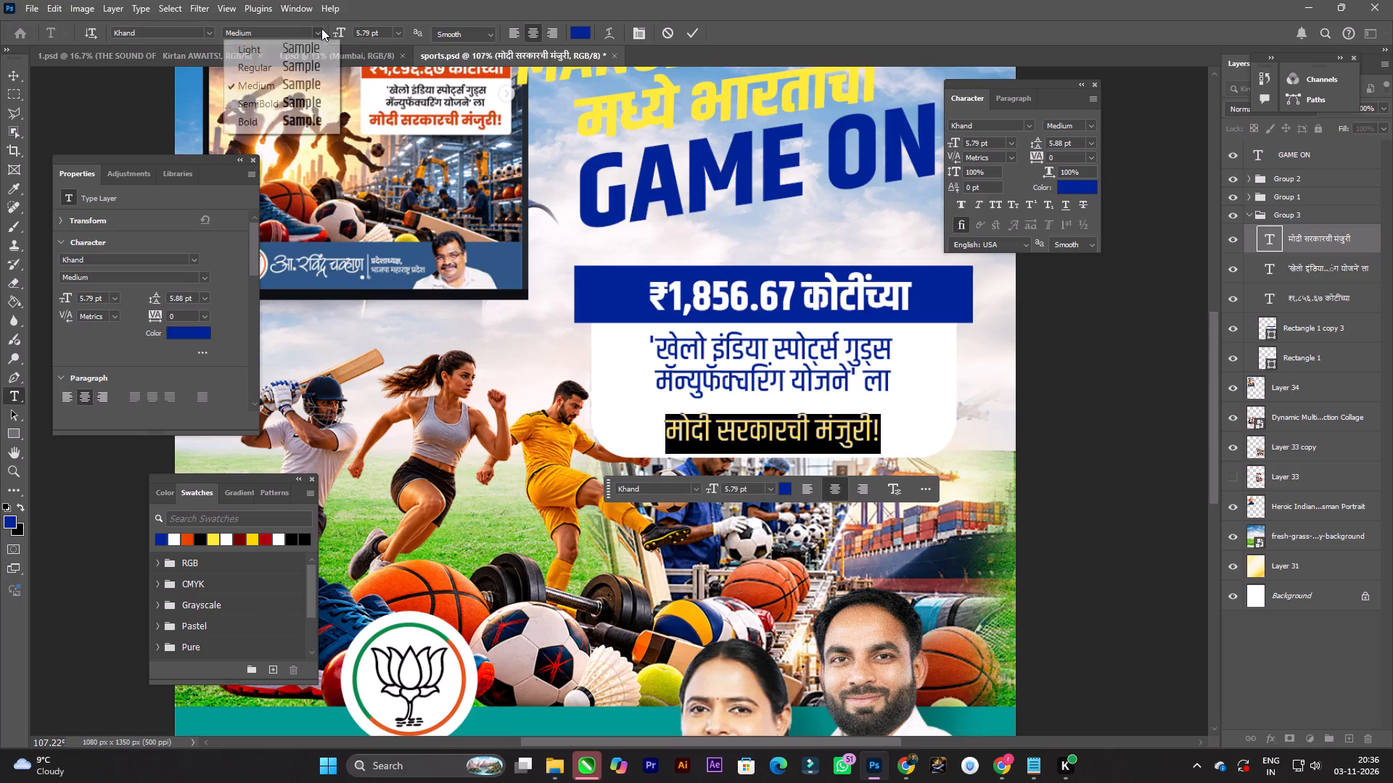
Set the मोदी सरकारची मंजुरी! line to SemiBold and enlarge it to about 7.96 pt to span the white box.
click(297, 101)
click(814, 435)
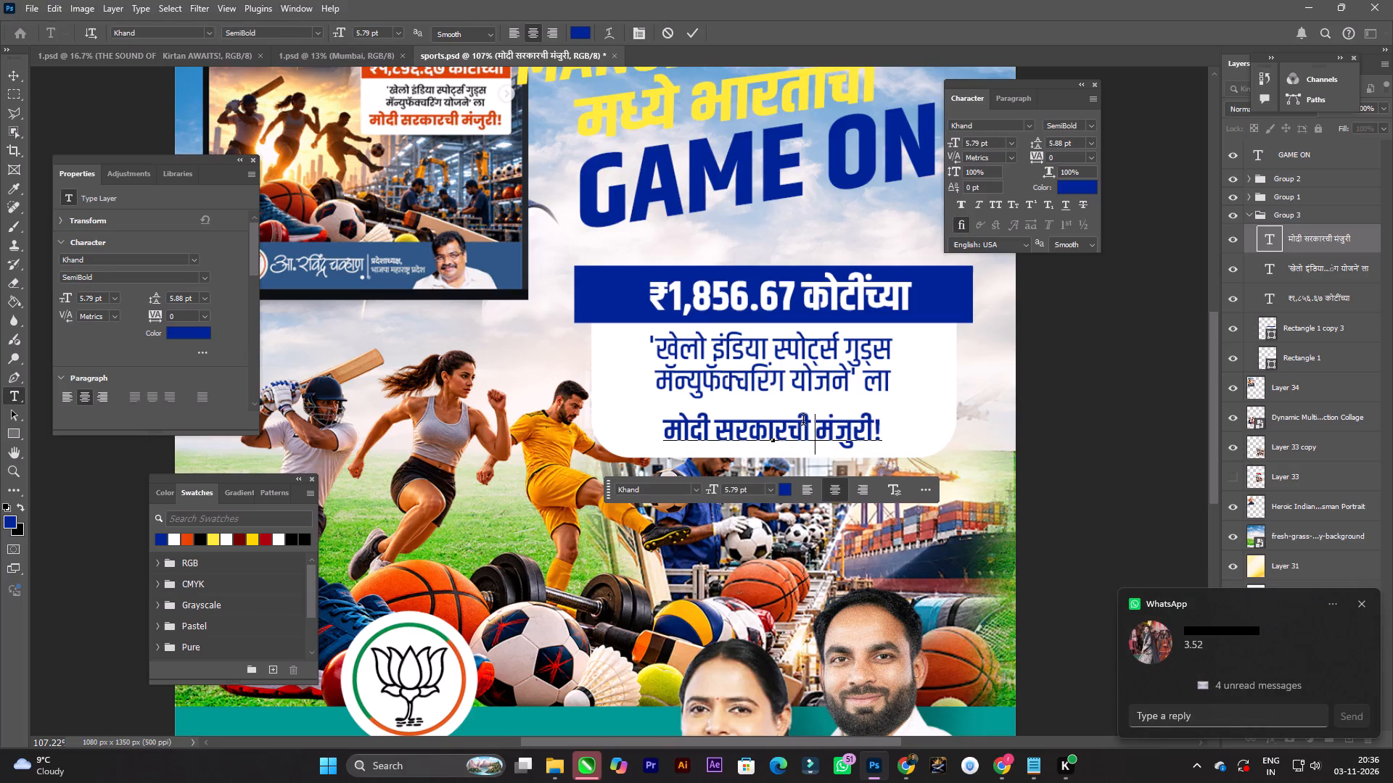
key(Return)
key(v)
key(ctrl+t)
alt+drag(886, 415, 919, 398)
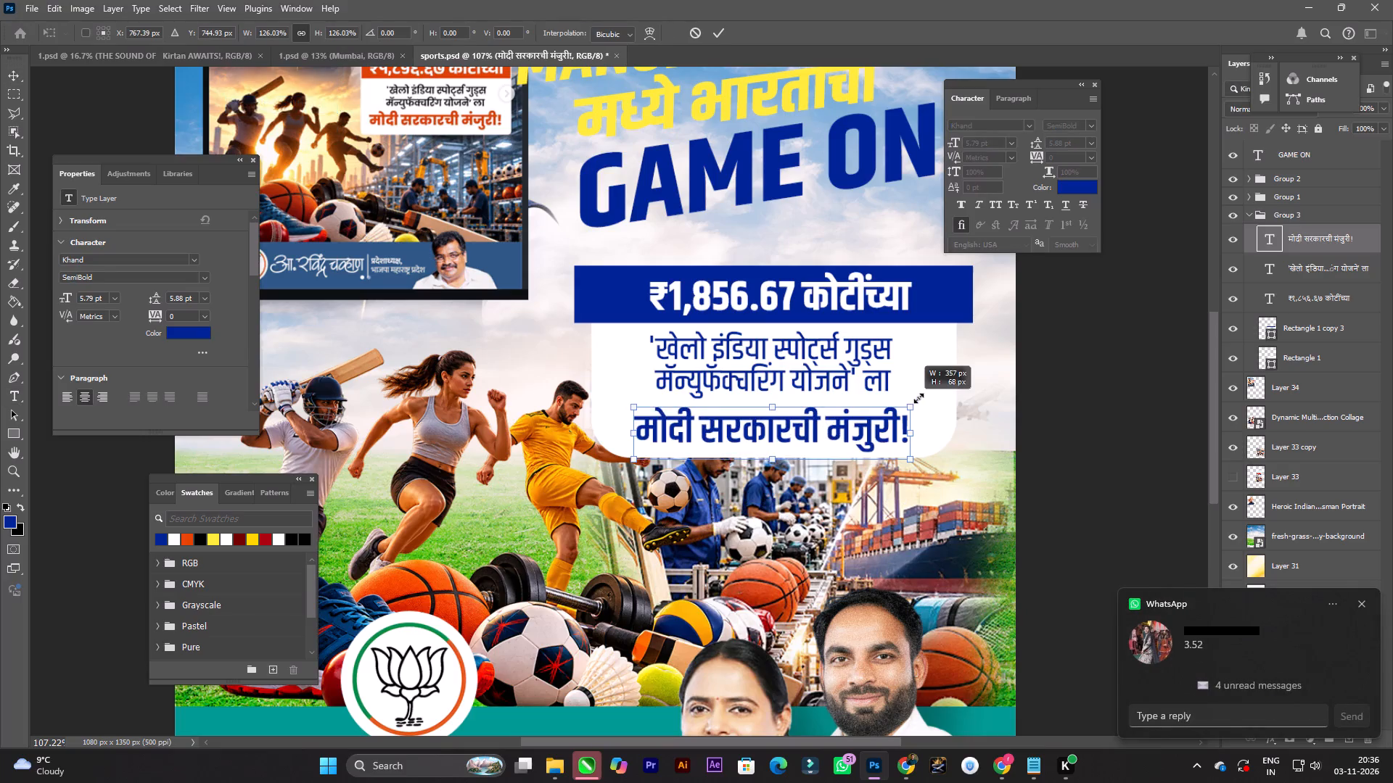
alt+drag(919, 398, 925, 397)
double_click(810, 417)
Move the two-line scheme text down about 7 px, closer to the मोदी सरकारची मंजुरी! line.
drag(810, 347, 808, 353)
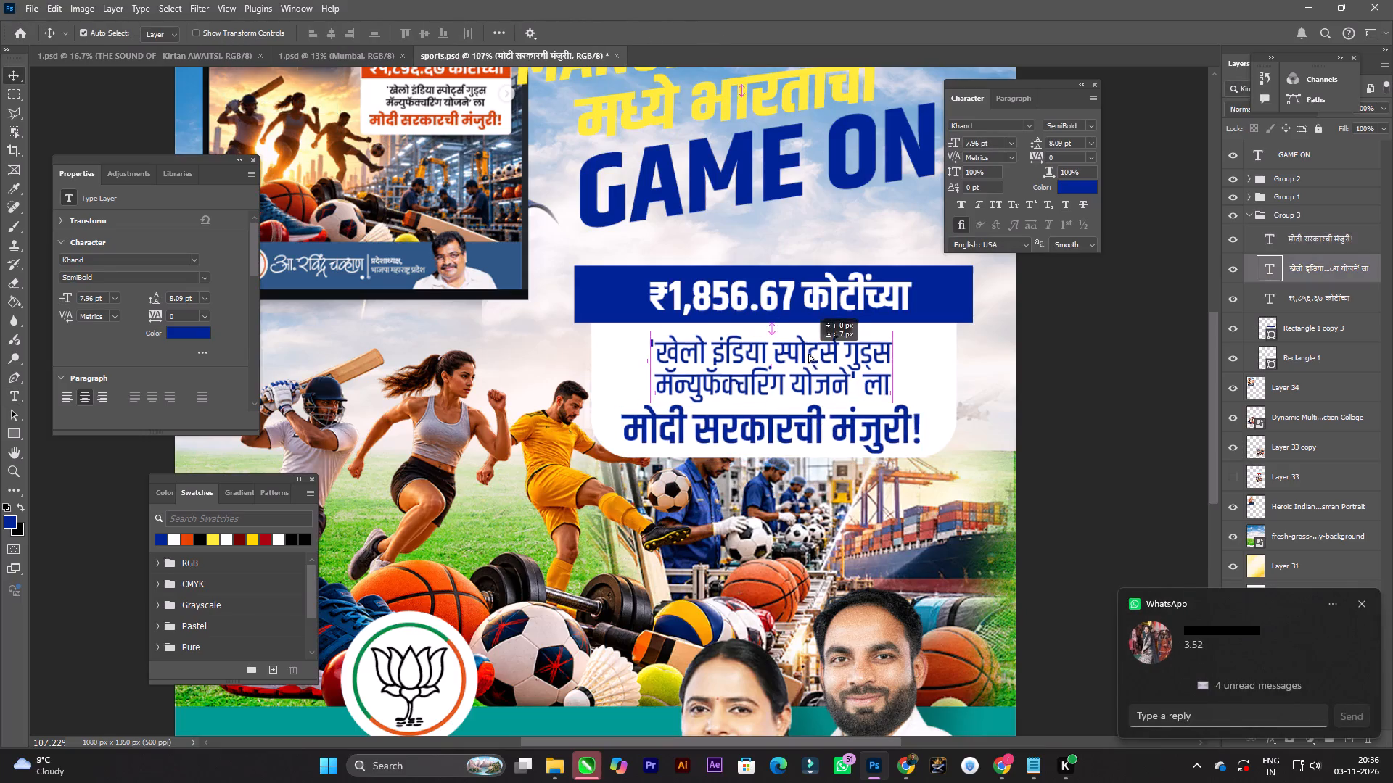
drag(808, 353, 808, 355)
Recolour the मोदी सरकारची मंजुरी! line from the recent swatches, trying dark maroon and settling on the brighter red.
click(798, 418)
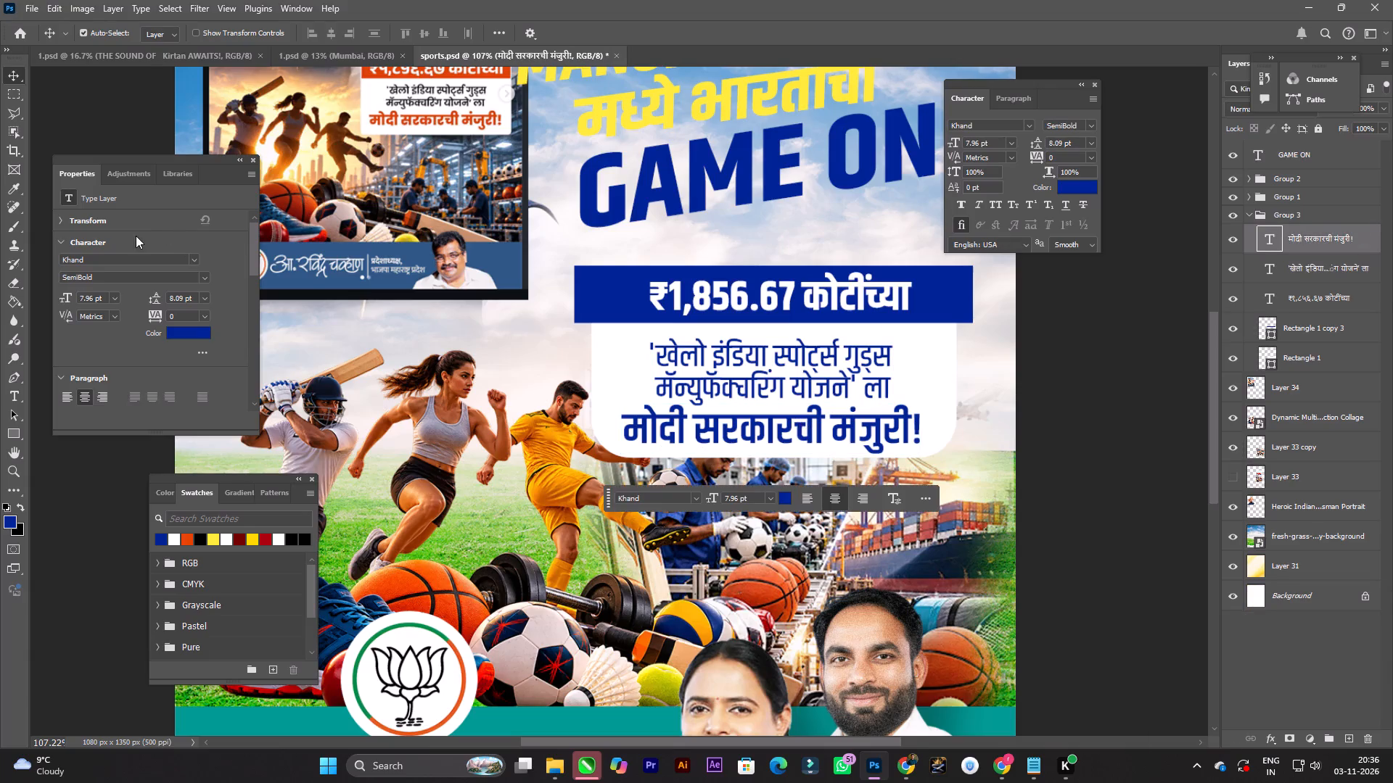
click(242, 539)
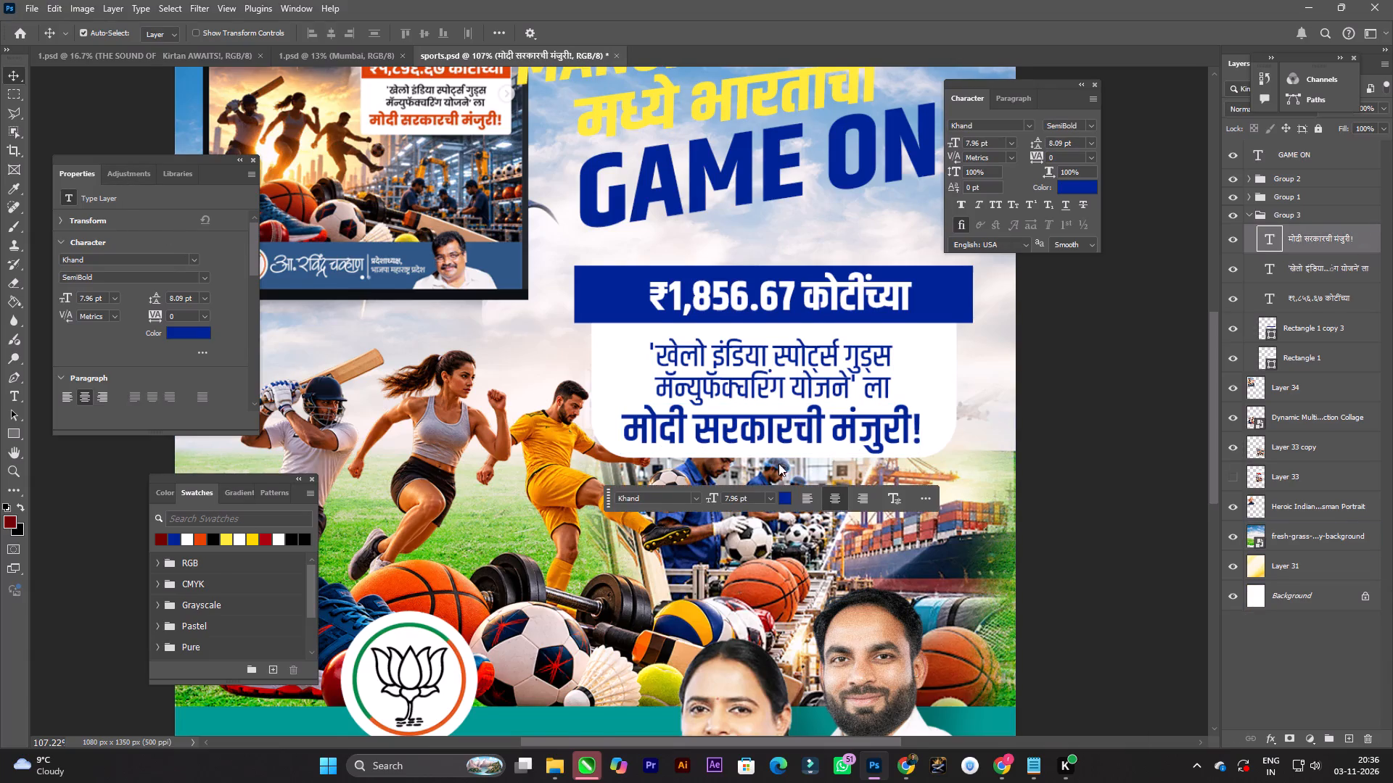
alt+scroll(849, 442, down, 3)
key(space)
key(space)
key(space)
key(space)
key(space)
key(space)
key(space)
key(space)
key(space)
drag(855, 405, 796, 489)
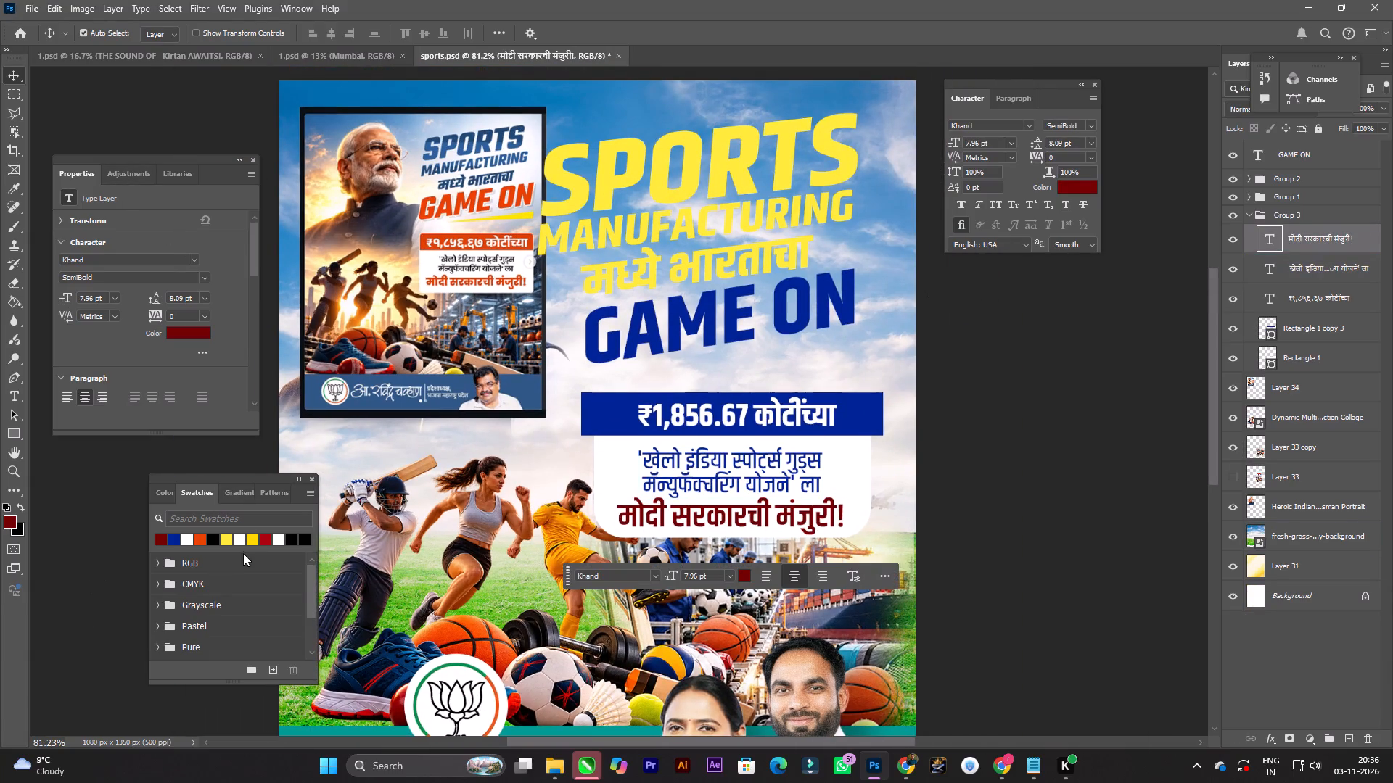
click(267, 539)
alt+scroll(792, 484, up, 1)
alt+scroll(792, 484, down, 3)
key(space)
key(space)
drag(799, 480, 719, 489)
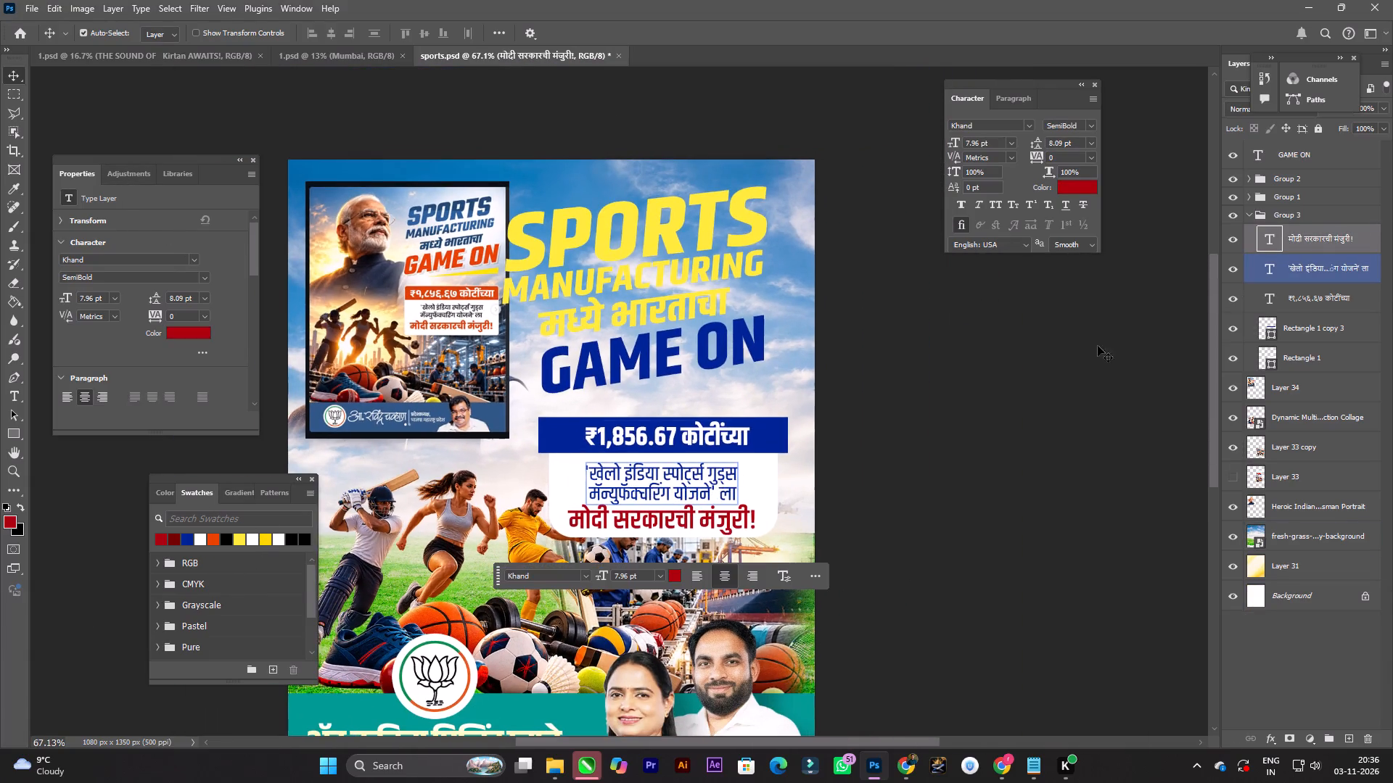
Align the horizontal centres of all three text lines and both rectangles in Group 3.
click(1303, 216)
click(1302, 241)
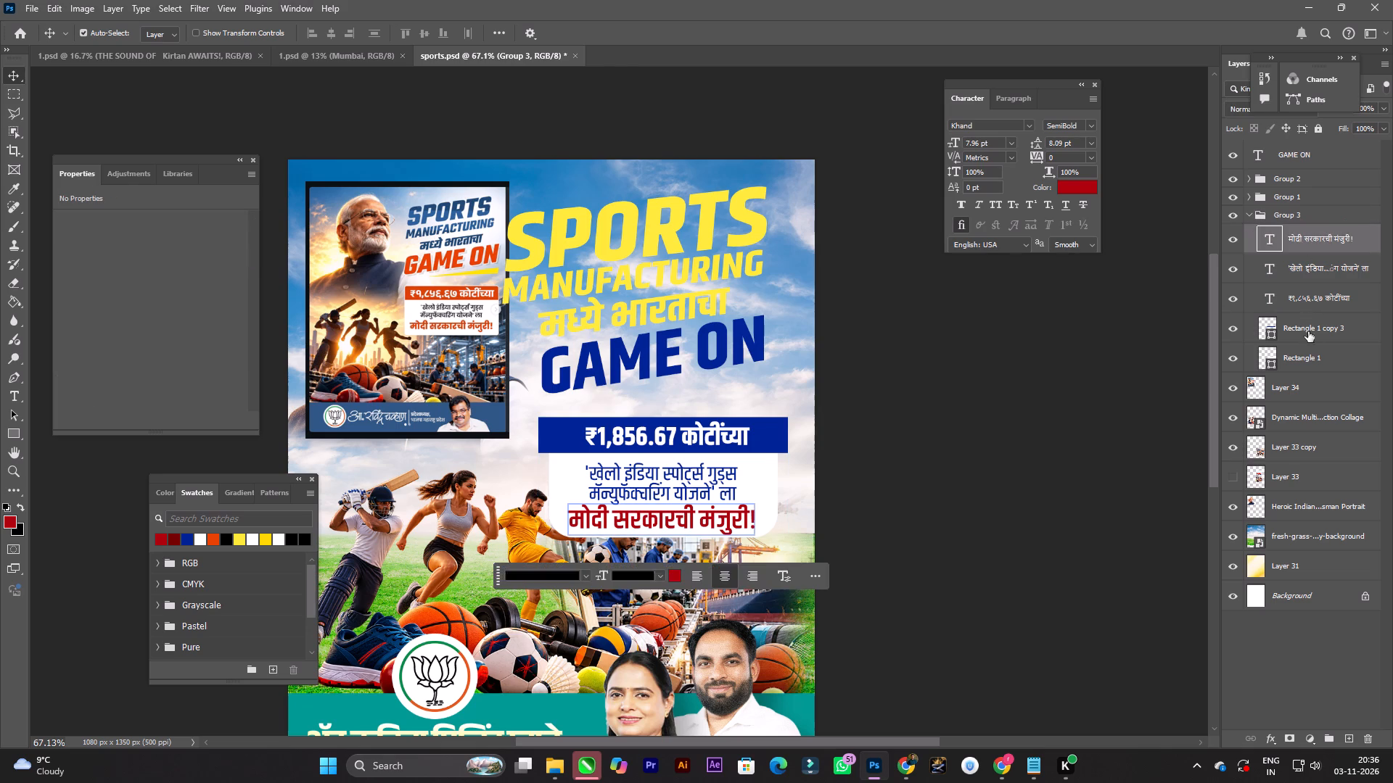
shift+click(1310, 359)
click(331, 33)
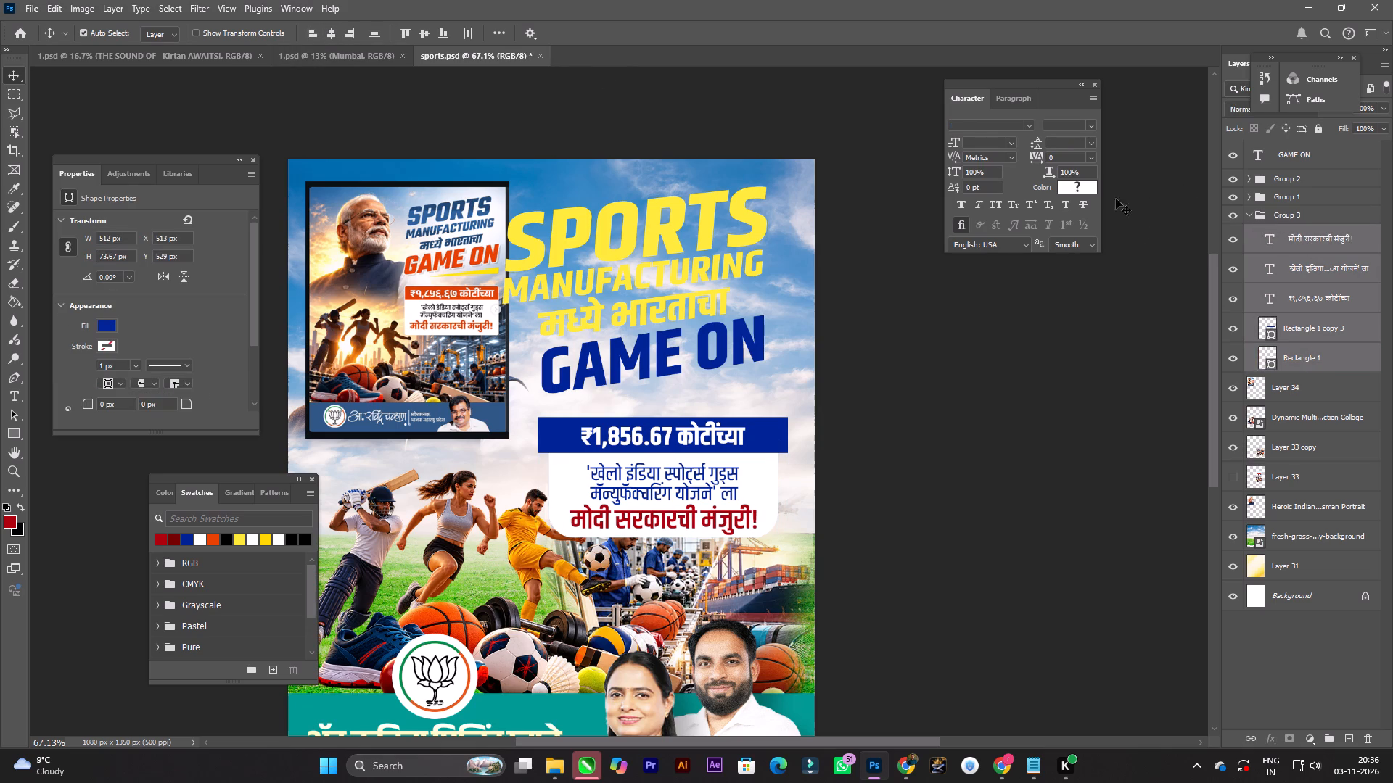
Shift the blue two-line scheme text and the red approval line slightly upward inside the white box.
click(1335, 236)
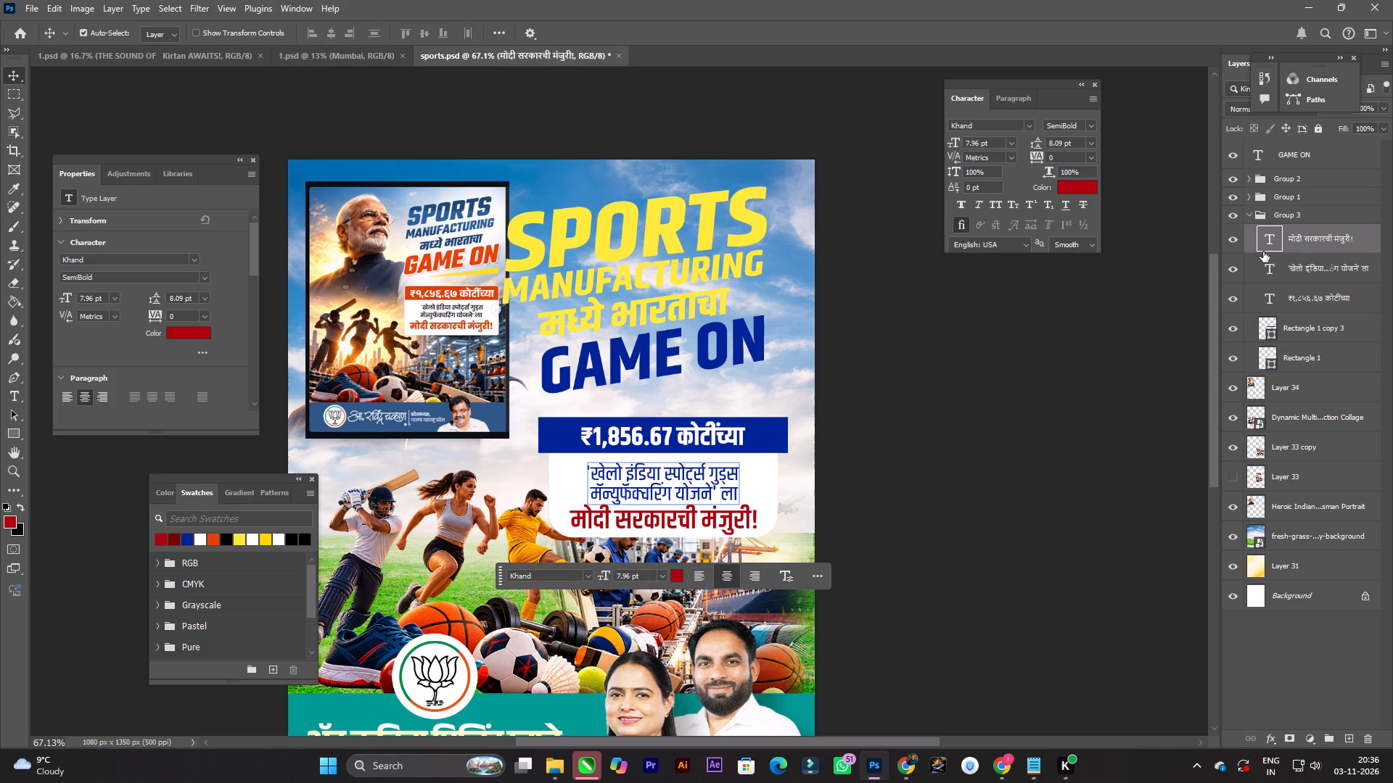
alt+scroll(615, 391, up, 5)
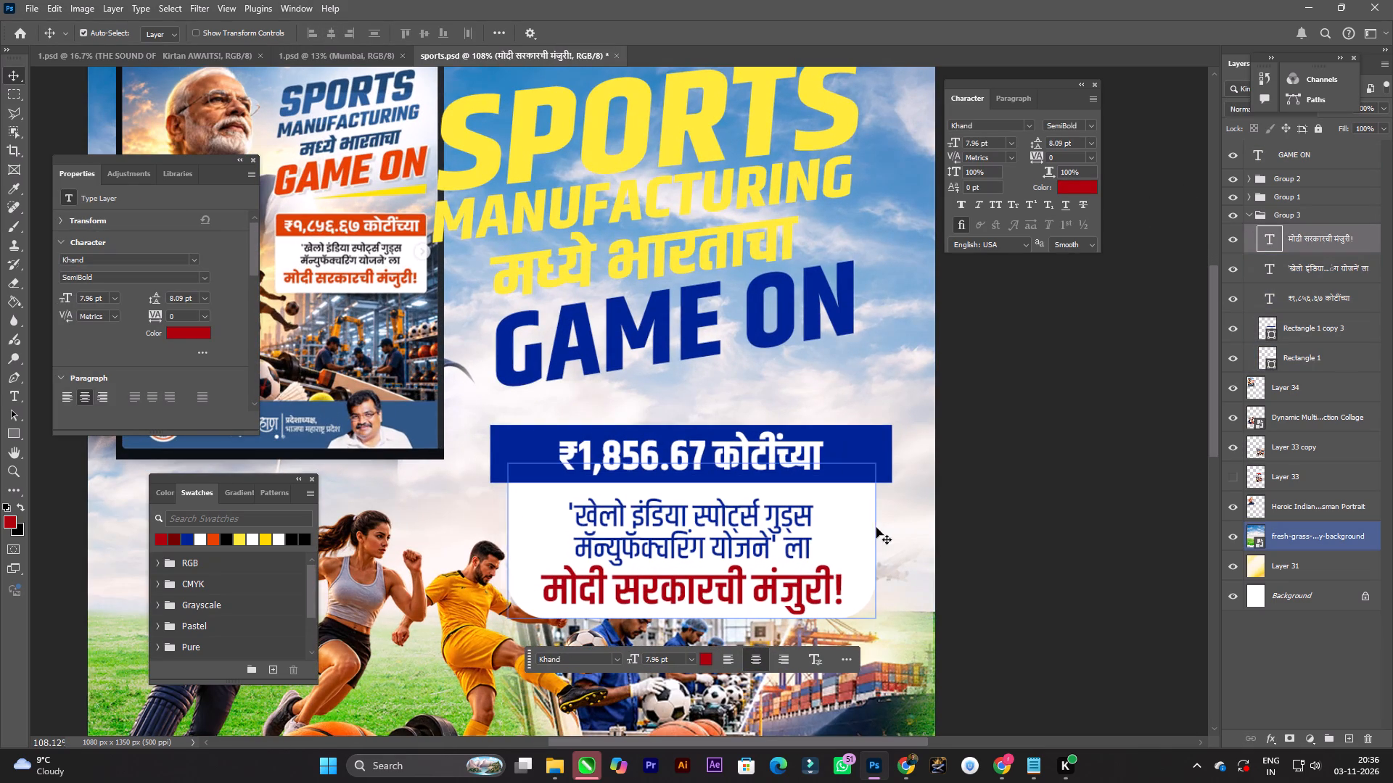
click(658, 542)
key(Up)
key(Up)
key(Up)
key(Up)
key(Up)
key(Up)
key(Up)
key(Up)
key(Up)
key(Up)
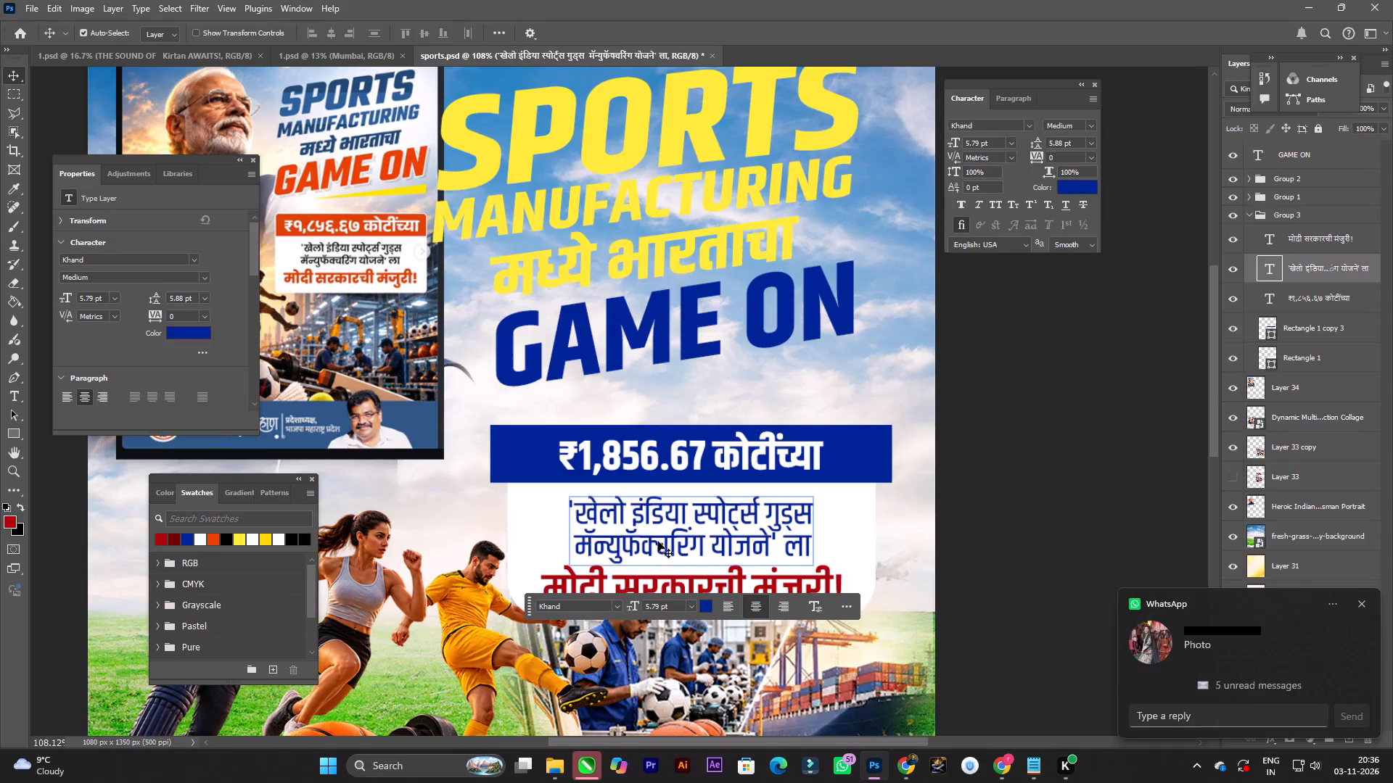
key(Up)
key(Up)
key(Up)
key(Up)
key(Up)
drag(723, 581, 723, 580)
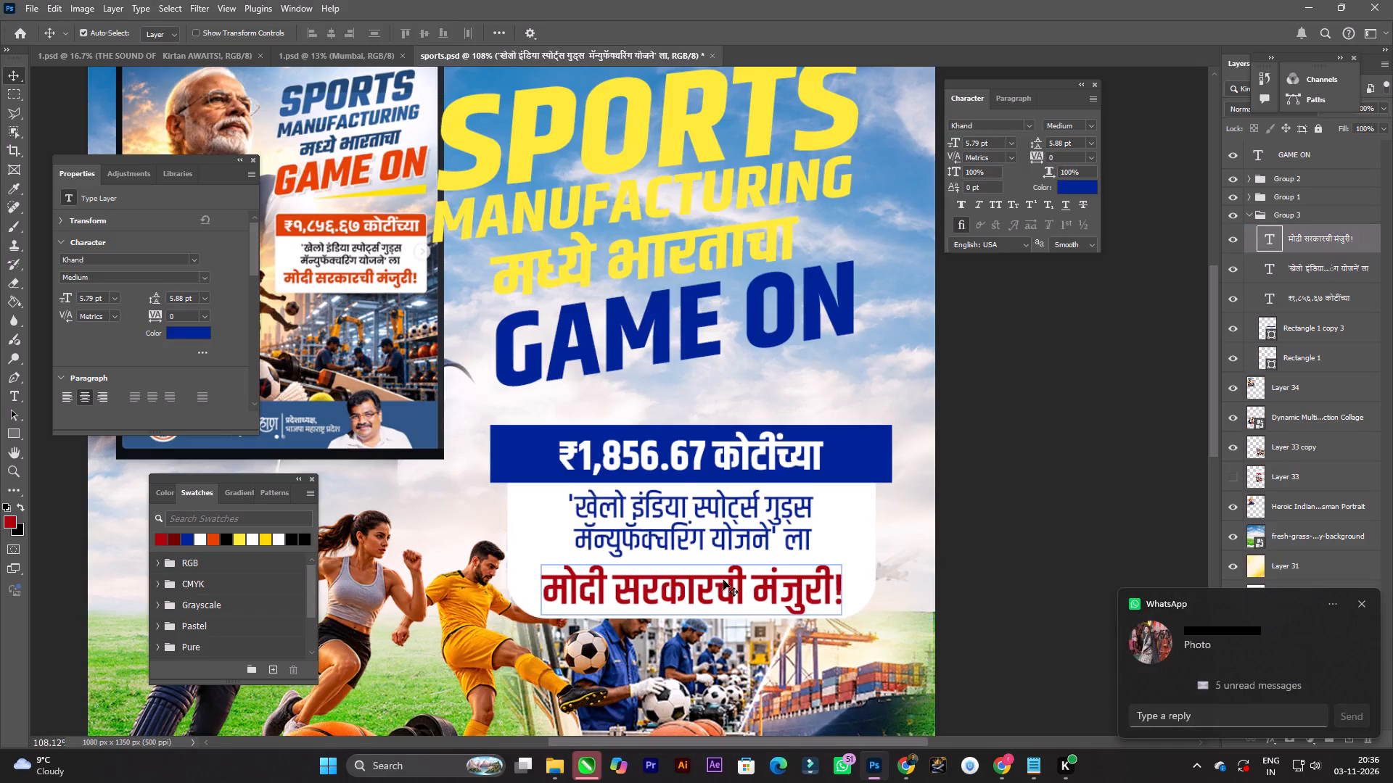
drag(723, 580, 723, 574)
Nudge the white rounded rectangle up about 5 px.
click(876, 512)
key(Up)
key(Up)
key(Up)
key(Up)
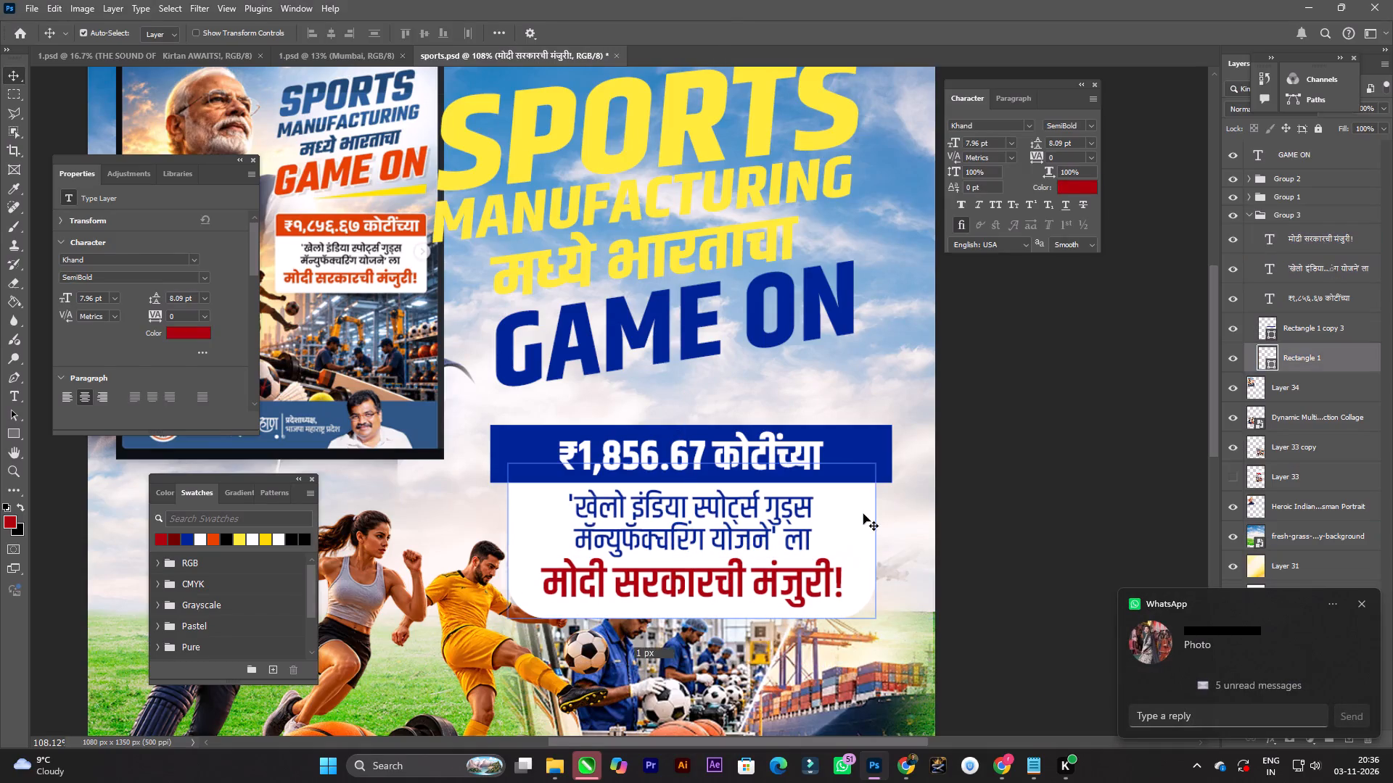
key(Up)
key(Up)
key(Down)
Transform the blue bar behind ₹1,856.67 कोटींच्या, pulling its left edge slightly inward.
click(882, 463)
key(ctrl+t)
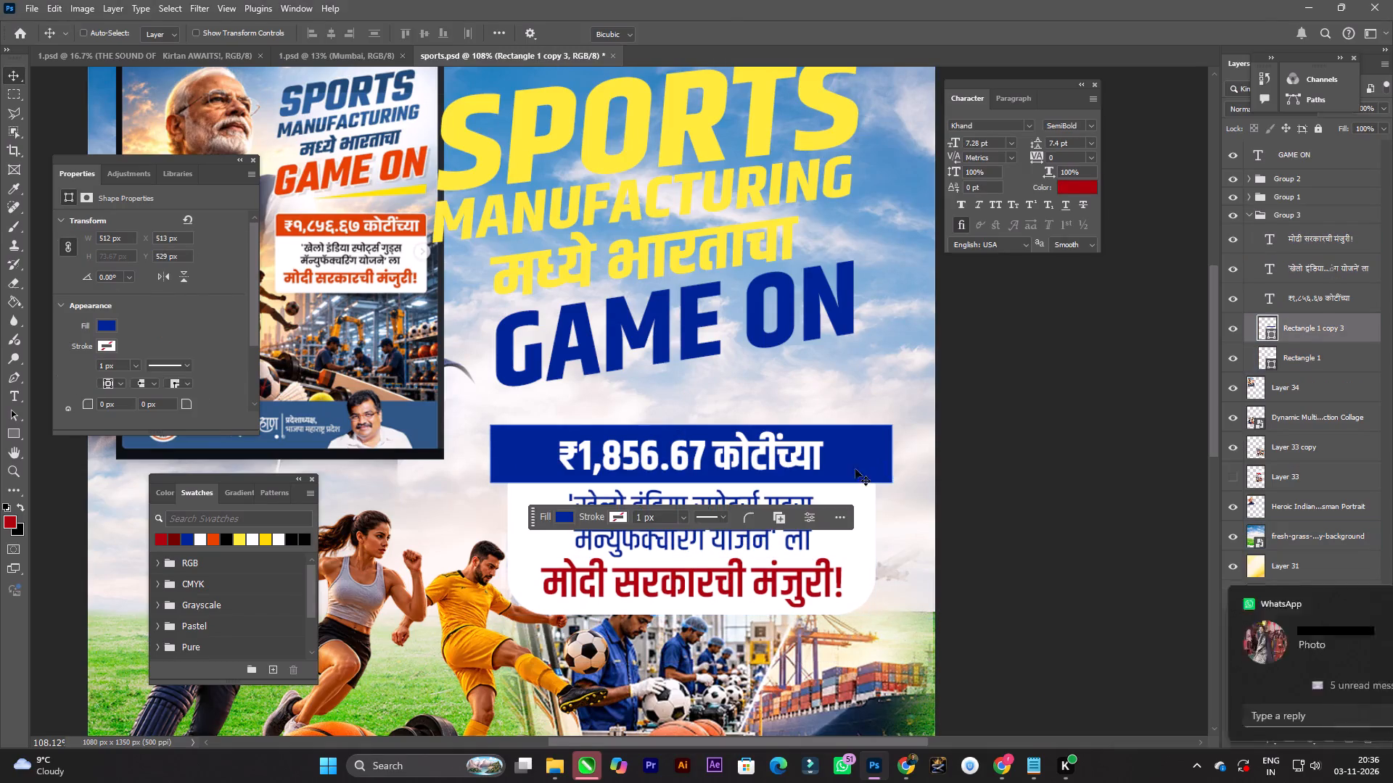
shift+drag(494, 457, 501, 457)
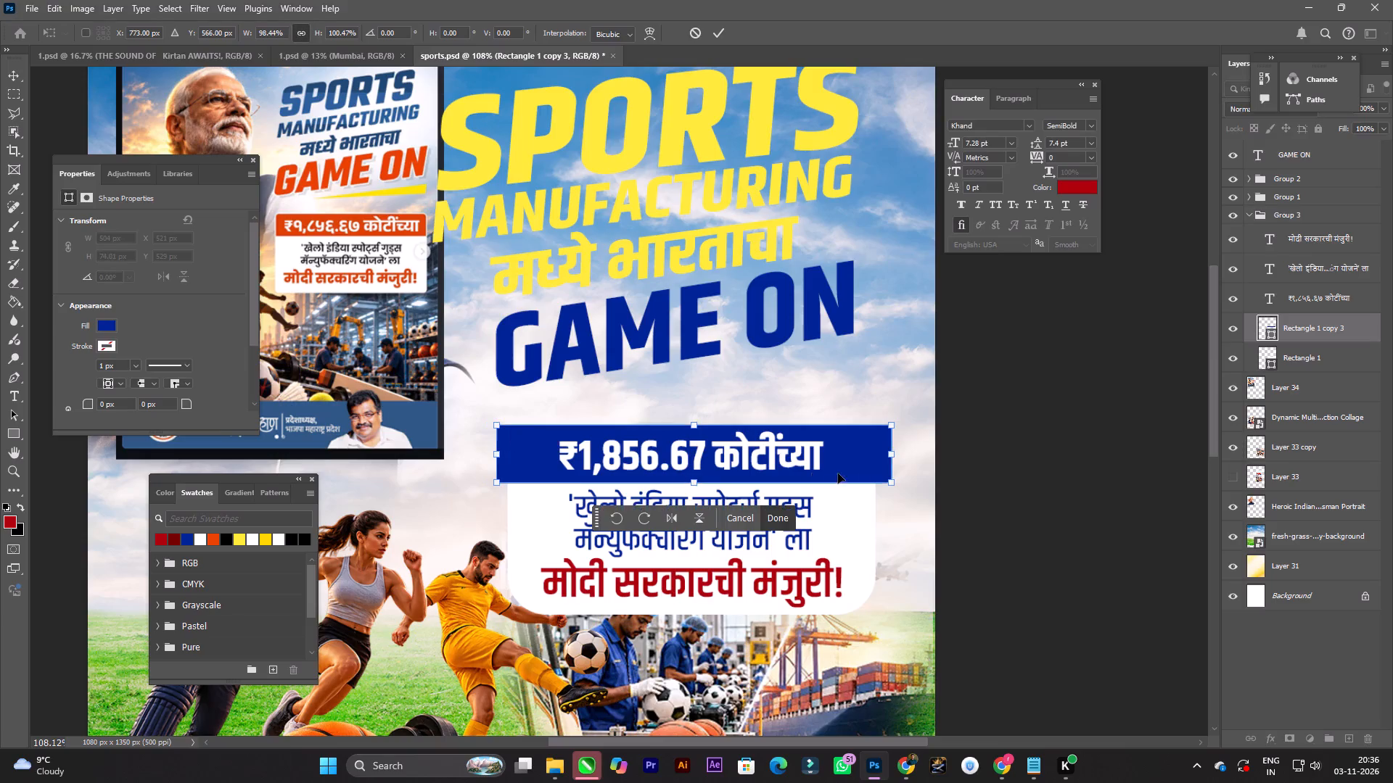
Commit the transform of the blue bar behind ₹1,856.67 कोटींच्या and collapse Group 3 in the layer stack.
key(Return)
scroll(831, 439, down, 6)
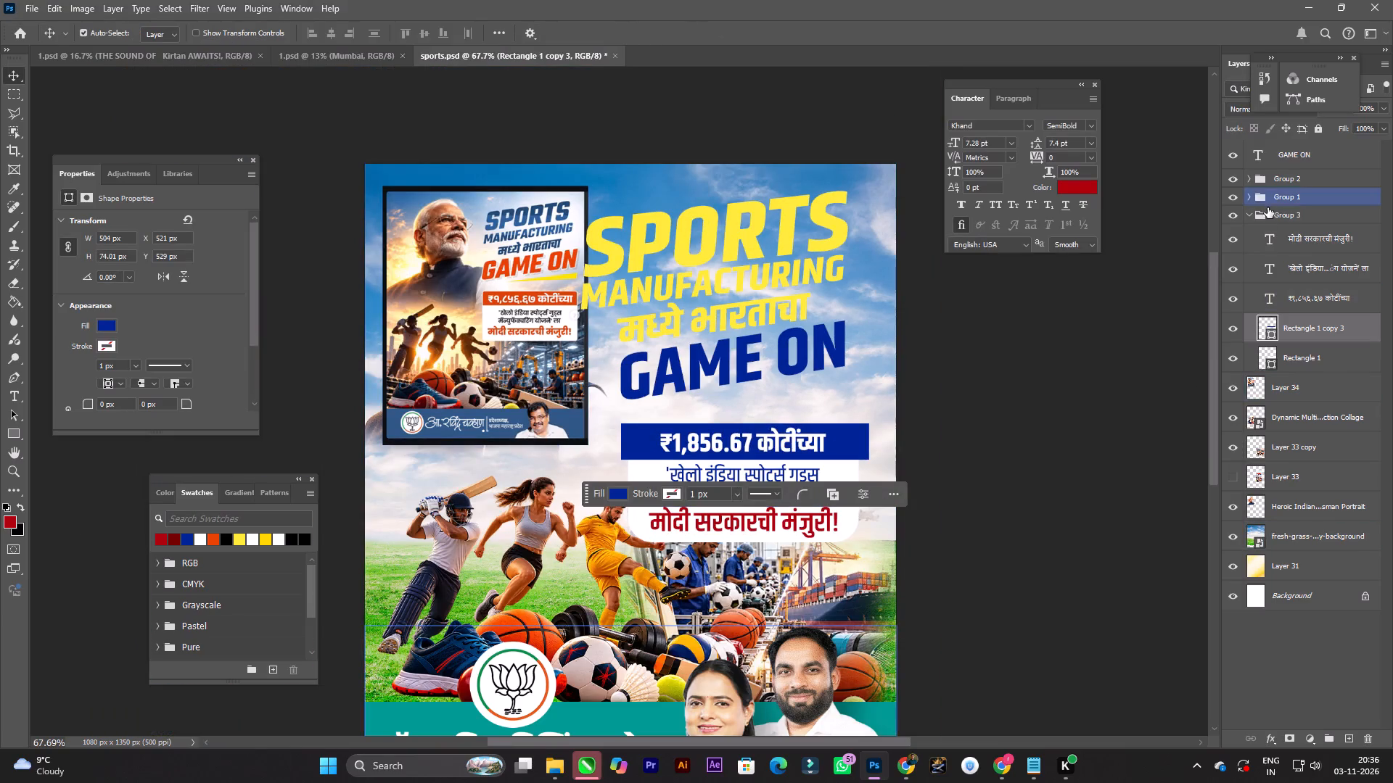
click(1273, 220)
click(1249, 219)
double_click(1237, 217)
Hide the reference post image on Layer 34 and save sports.psd.
alt+scroll(607, 328, down, 4)
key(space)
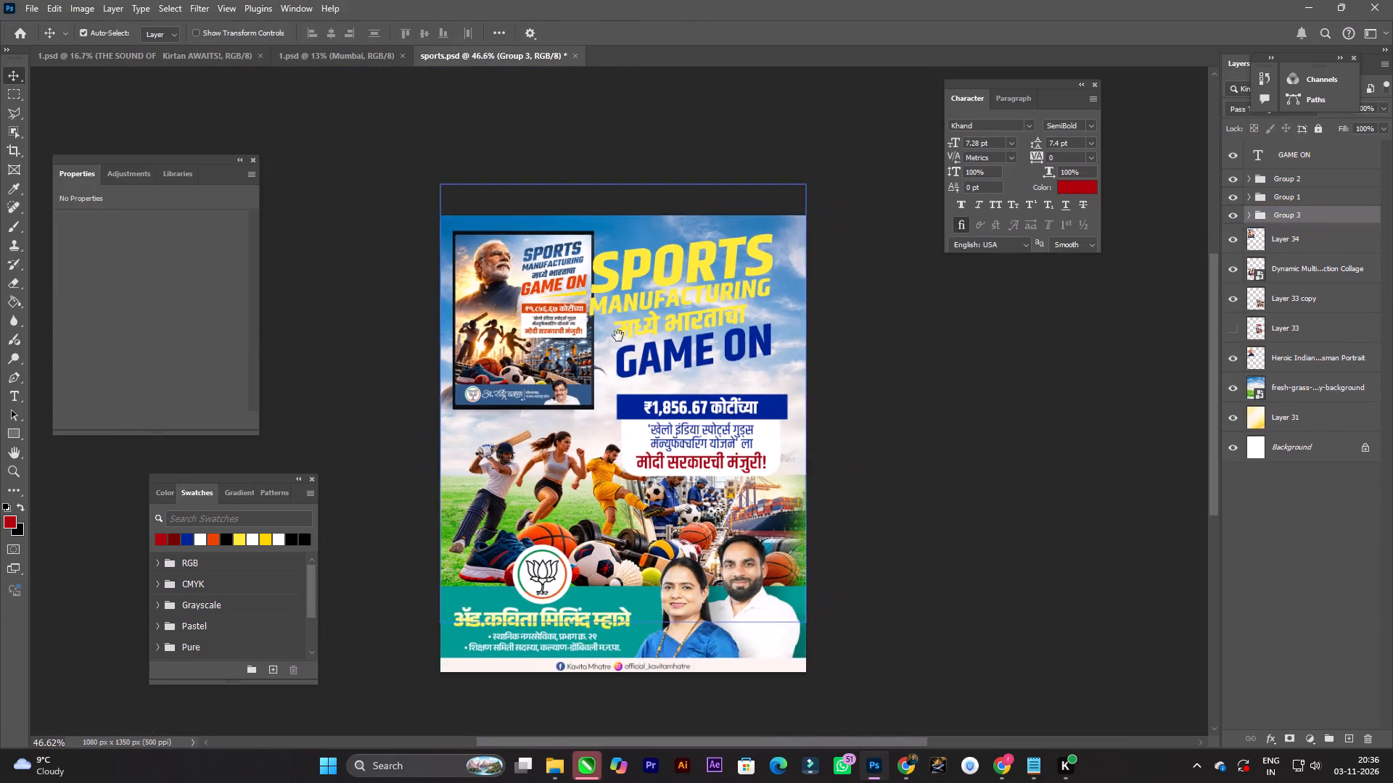
drag(631, 341, 636, 347)
alt+scroll(504, 345, up, 3)
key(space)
alt+scroll(504, 359, up, 2)
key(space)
drag(544, 374, 535, 370)
alt+scroll(535, 369, down, 4)
click(521, 363)
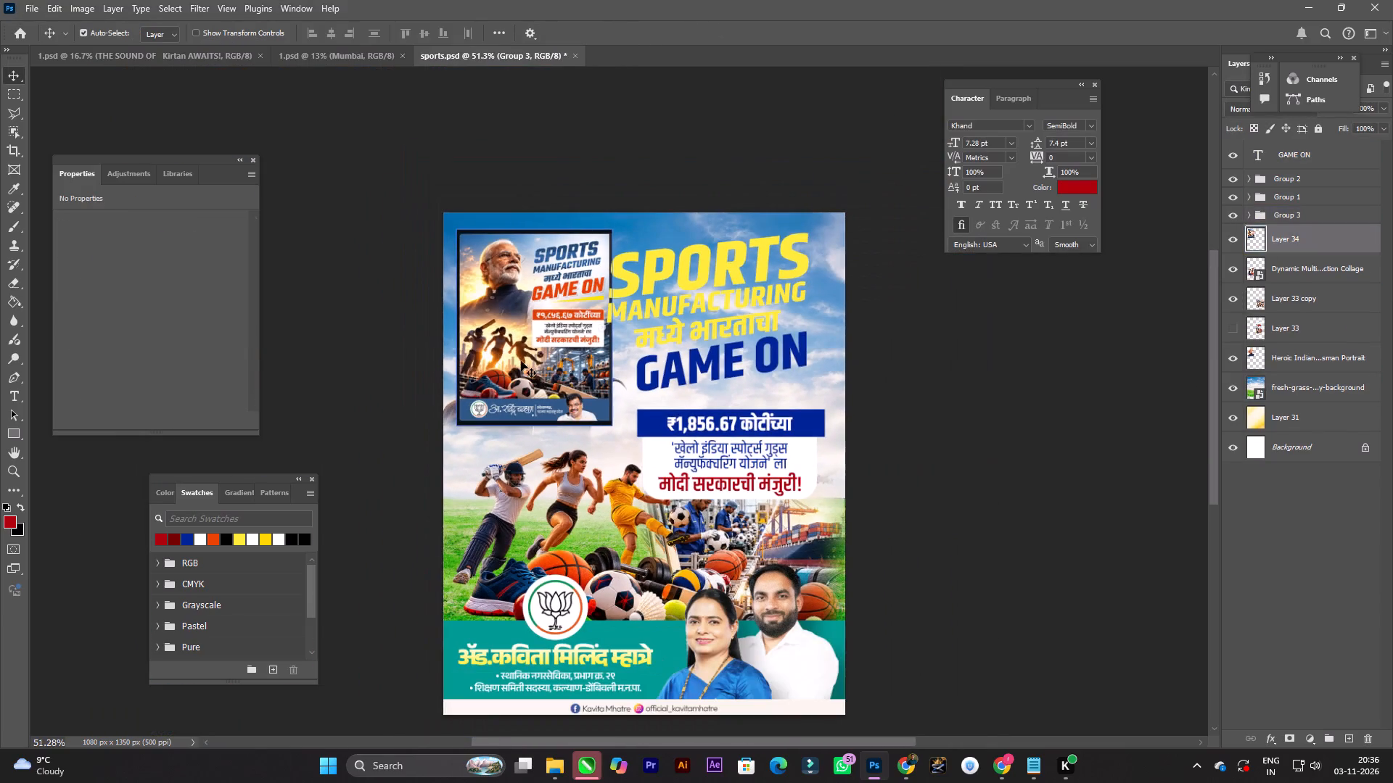
click(1225, 233)
key(ctrl+s)
Examine the whole poster composition with the reference image out of the way.
alt+scroll(580, 341, up, 2)
alt+scroll(580, 342, down, 4)
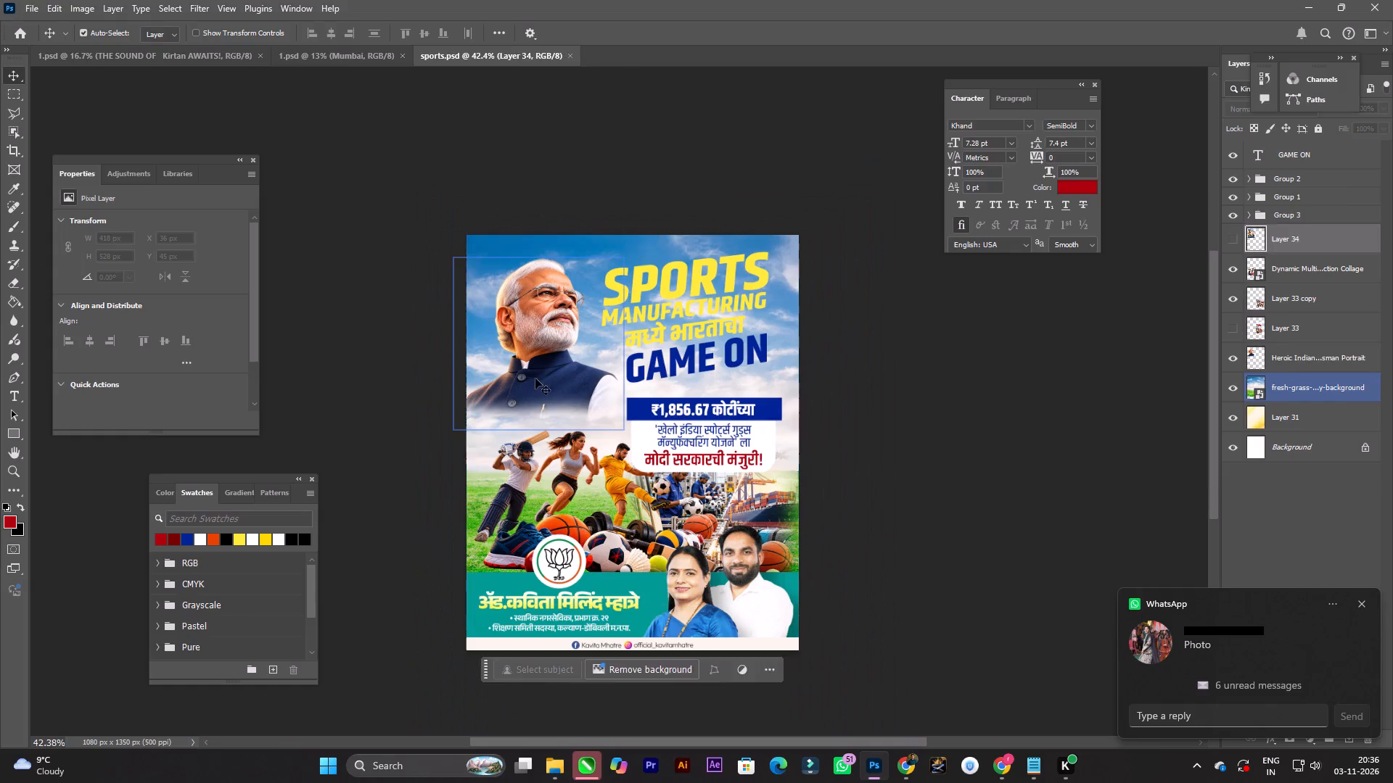
click(535, 381)
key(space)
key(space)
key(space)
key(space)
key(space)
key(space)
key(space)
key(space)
drag(871, 434, 864, 433)
Switch to Chrome and review the SPORTS MANUFACTURING reference post on Instagram and the account's other posts.
click(903, 768)
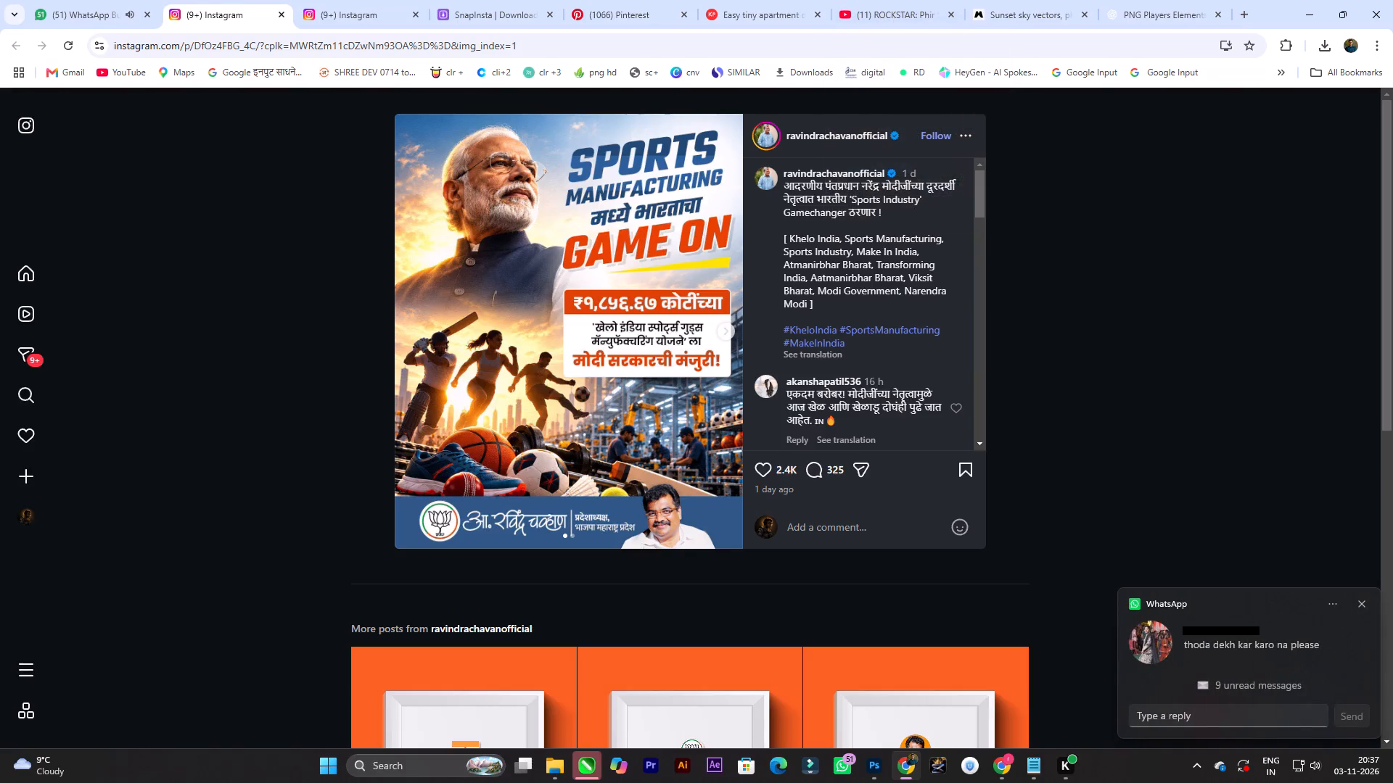
scroll(784, 405, down, 7)
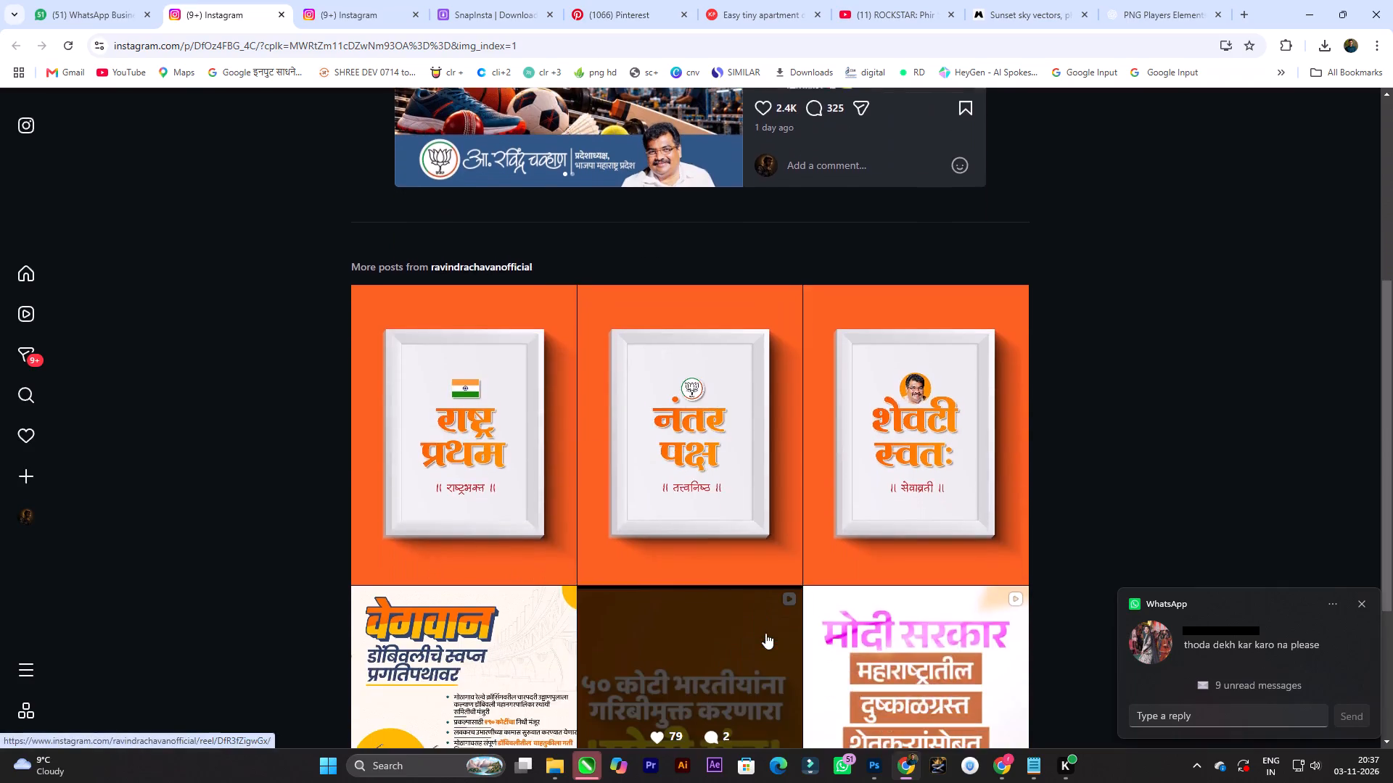
scroll(767, 629, up, 7)
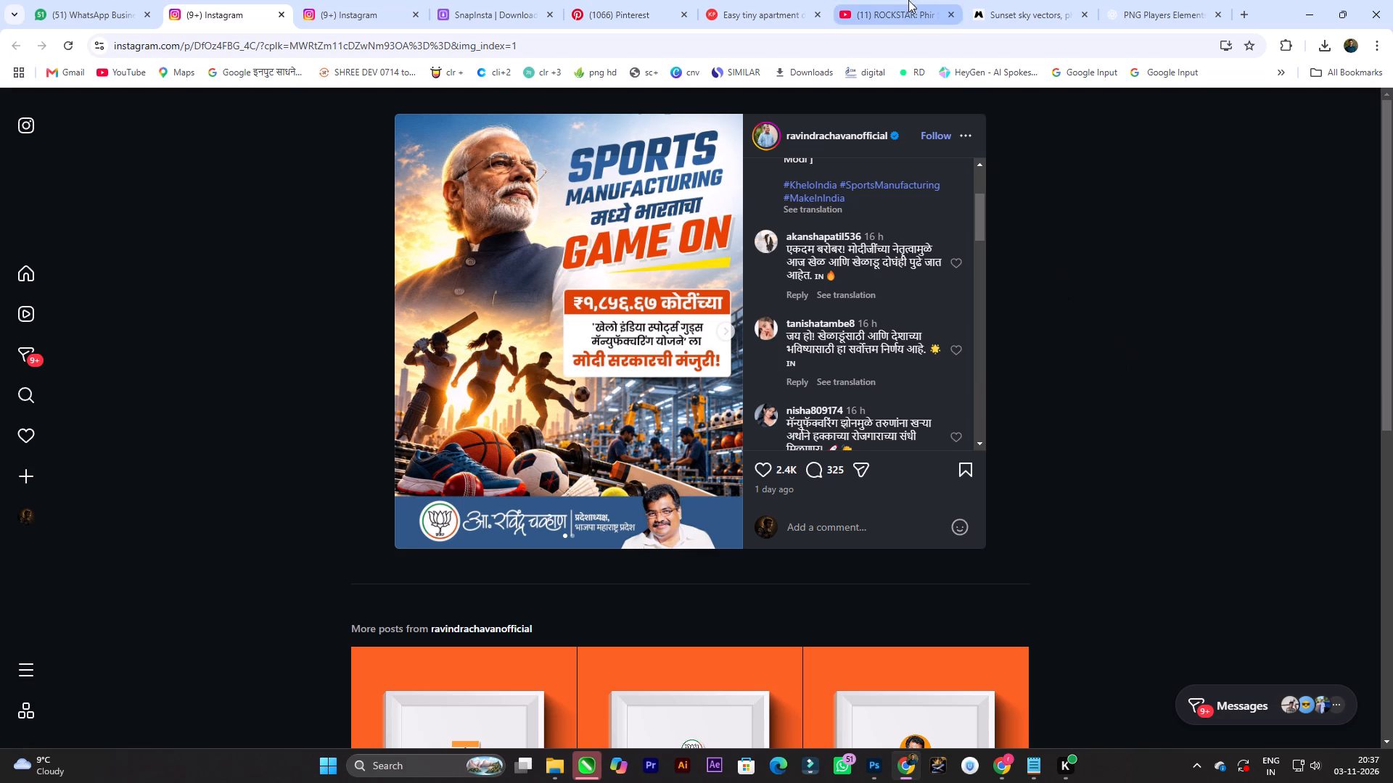
Search Google Images for "sunset sky" in a new browser tab.
click(1247, 14)
click(594, 306)
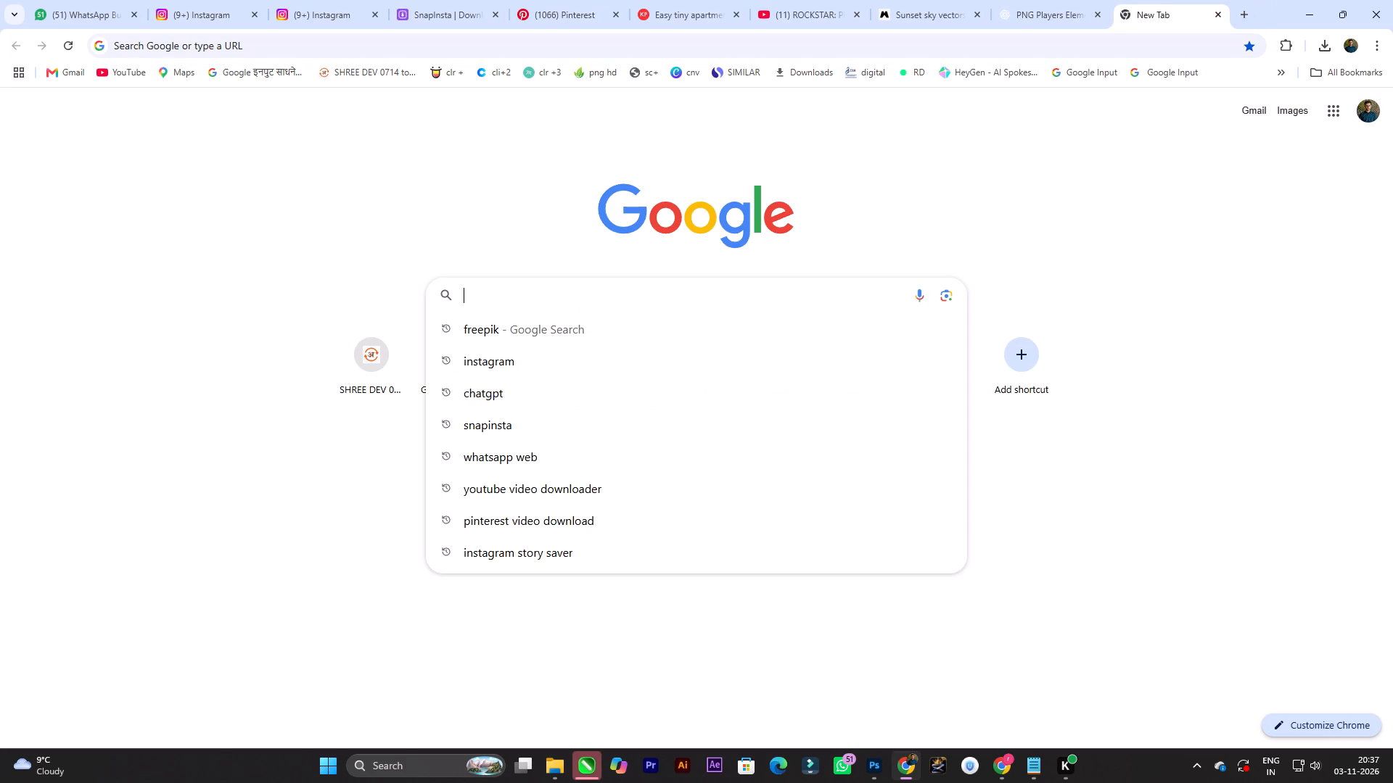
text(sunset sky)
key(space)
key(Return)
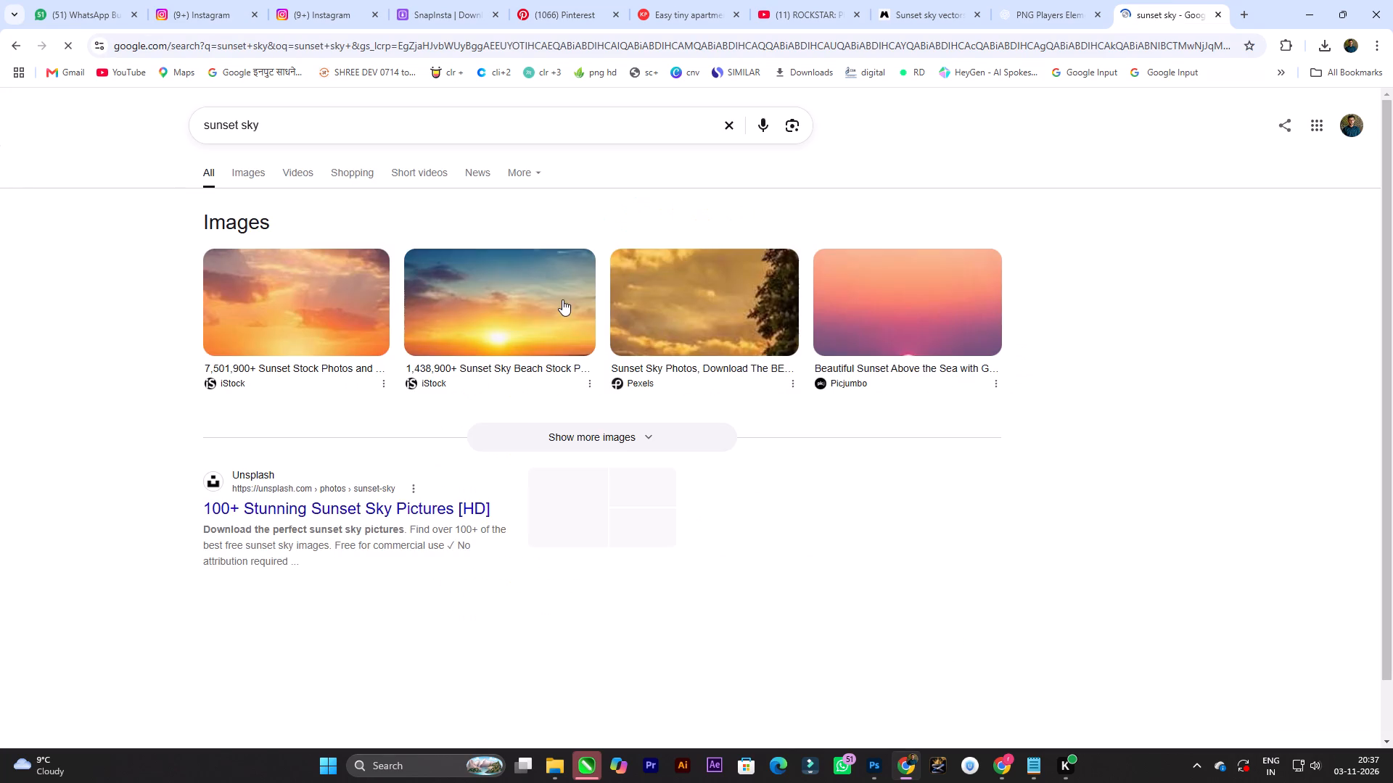
click(252, 162)
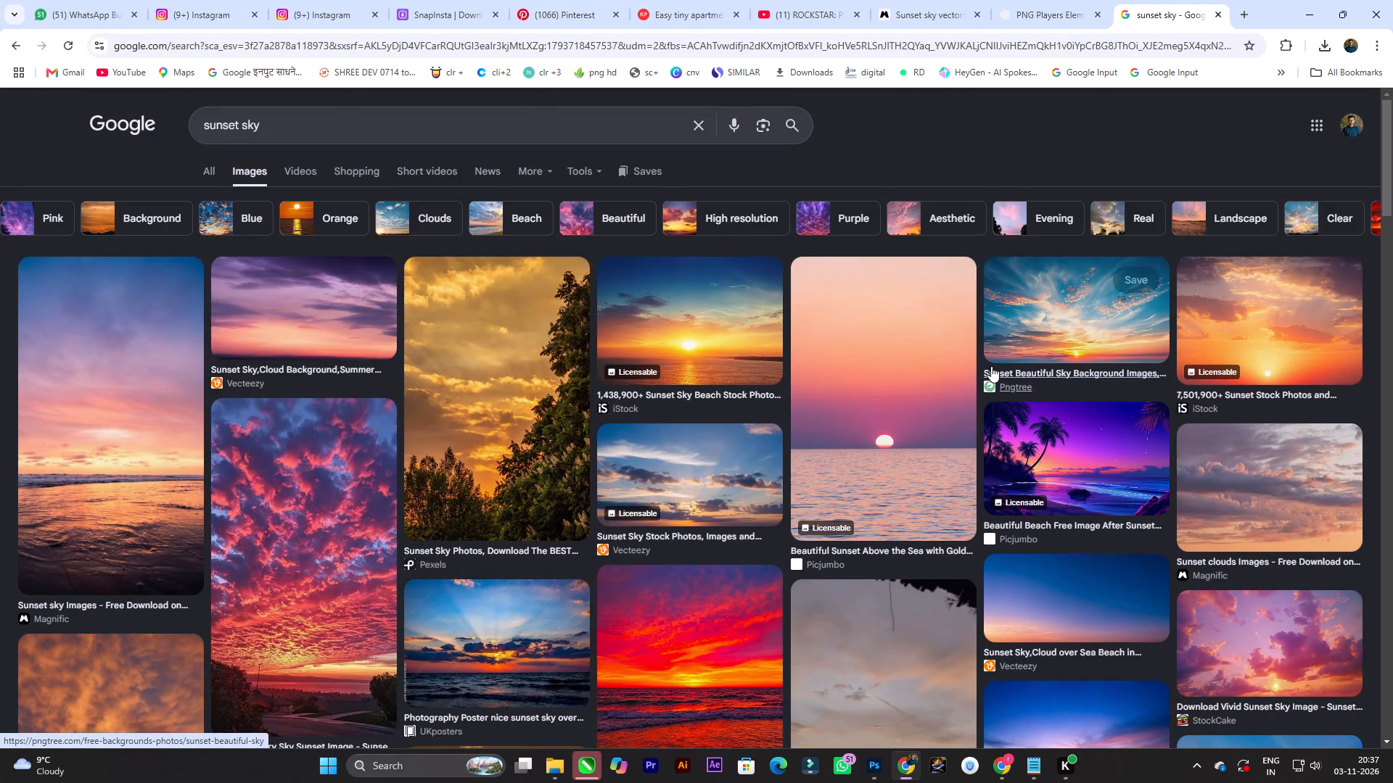
Open the "sunset sky" image search query for editing.
click(353, 128)
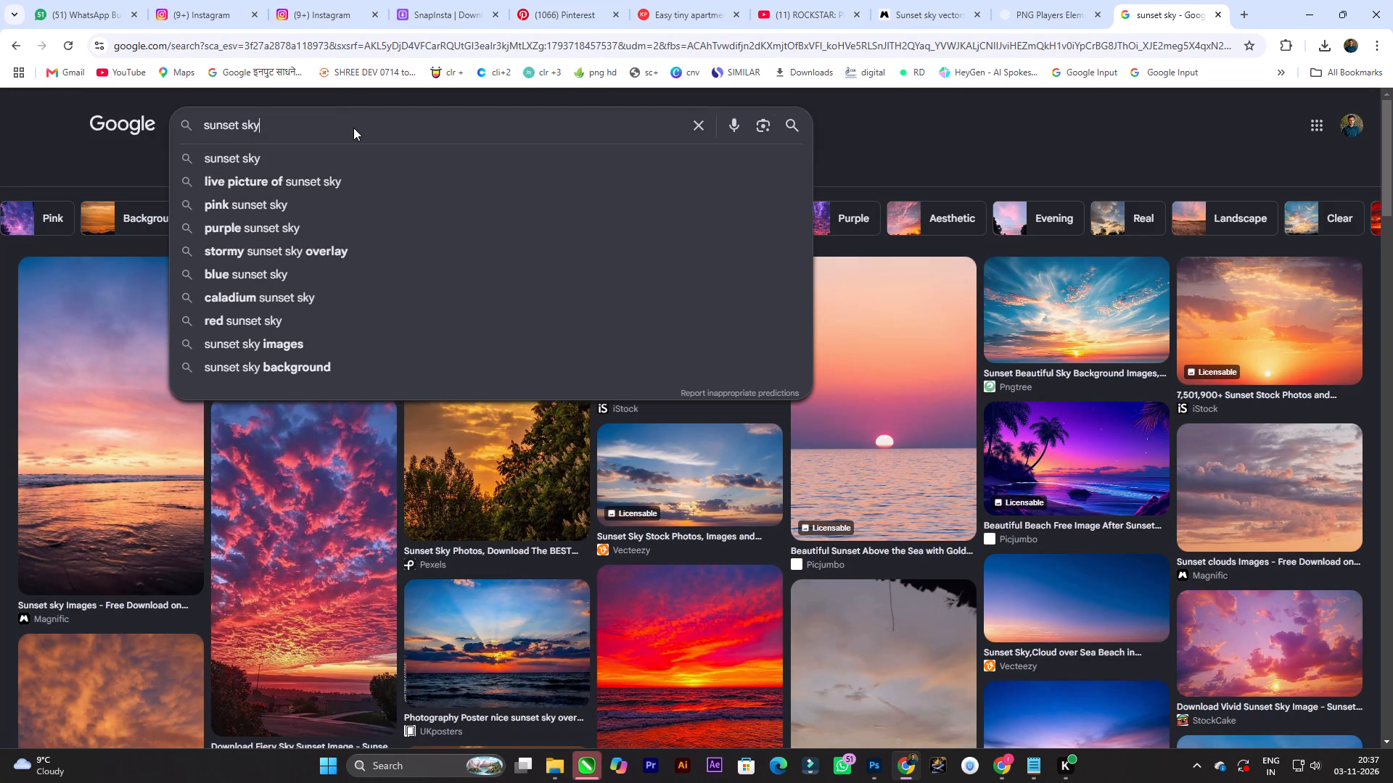
In Chrome, refine the Google image search to "sunset sky portrait".
key(space)
text(portrait)
key(space)
key(Return)
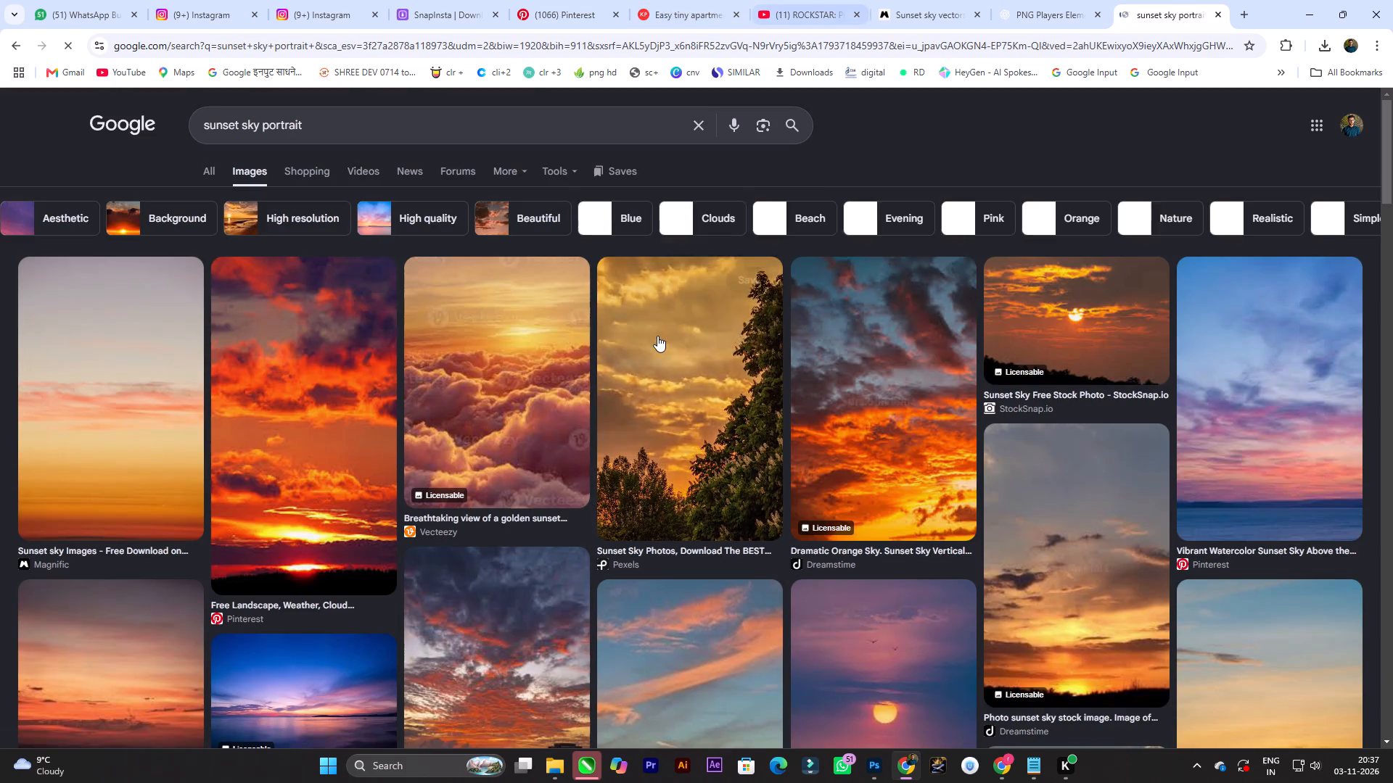
Find the Dreamstime vertical sunset photo with blue sky above orange clouds and copy the image.
scroll(1272, 394, down, 2)
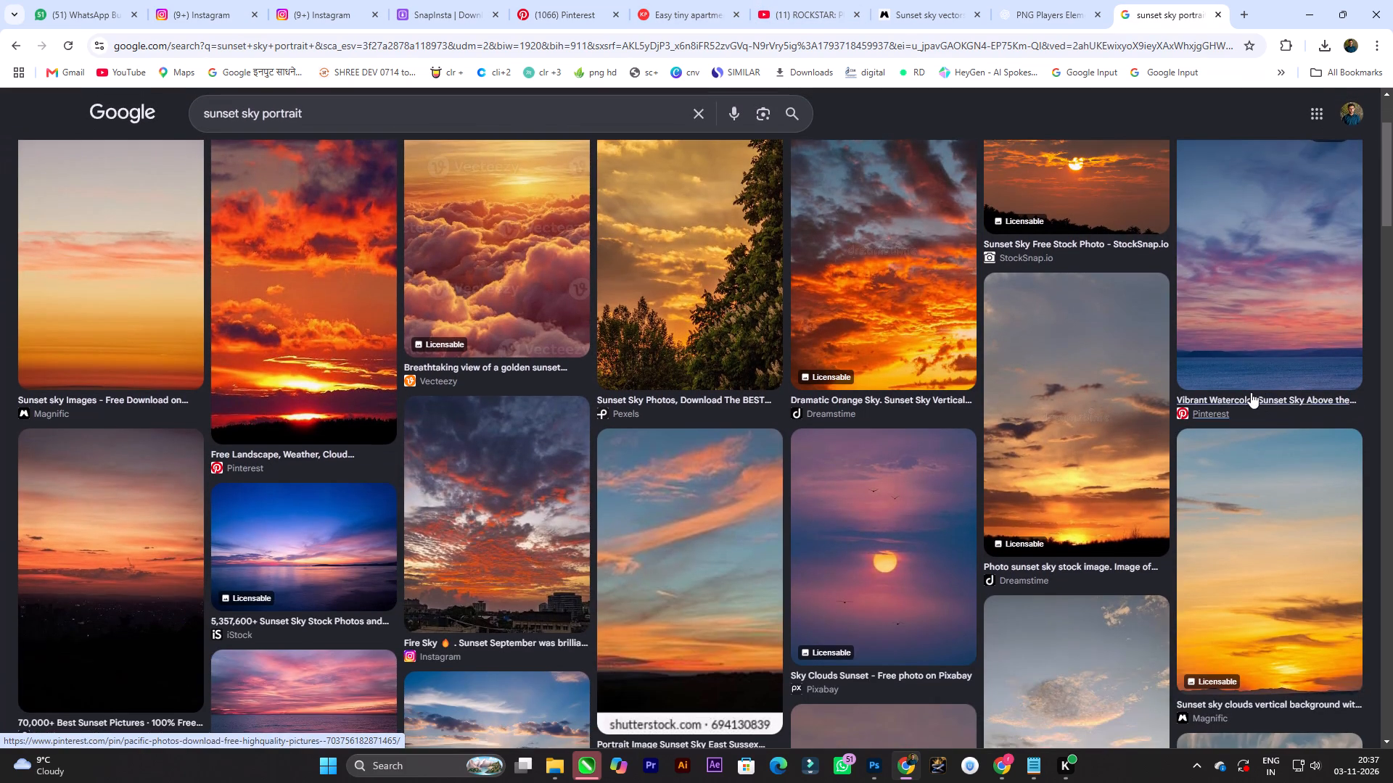
scroll(1178, 423, down, 7)
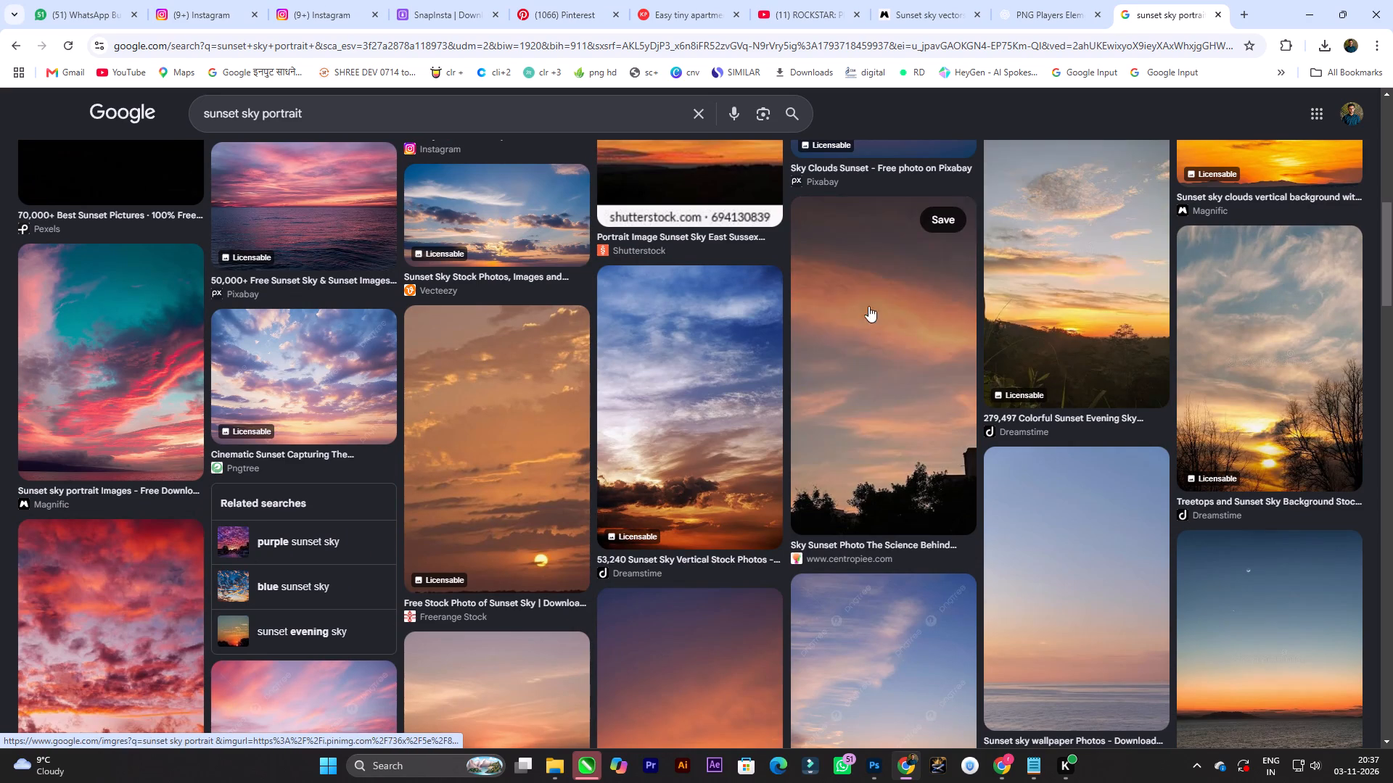
click(715, 370)
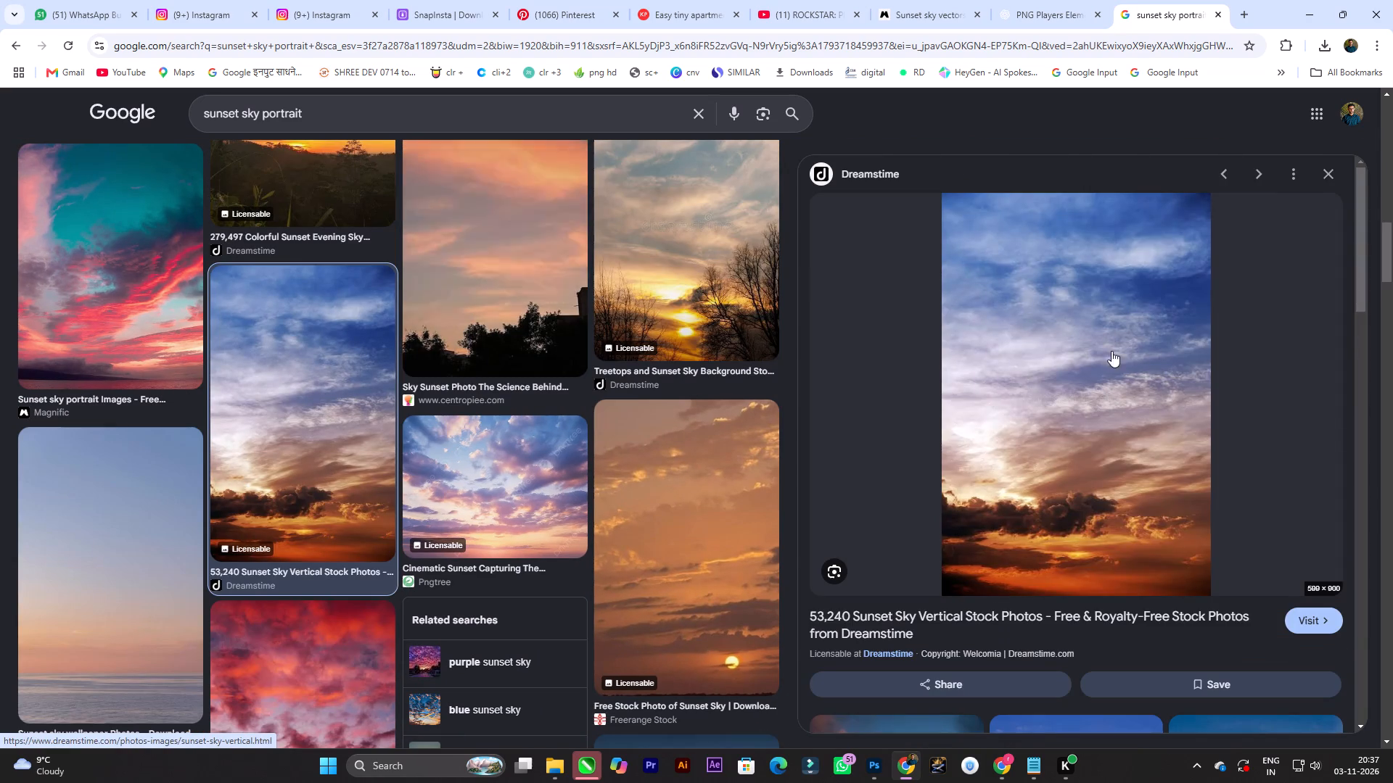
right_click(1086, 351)
click(1167, 592)
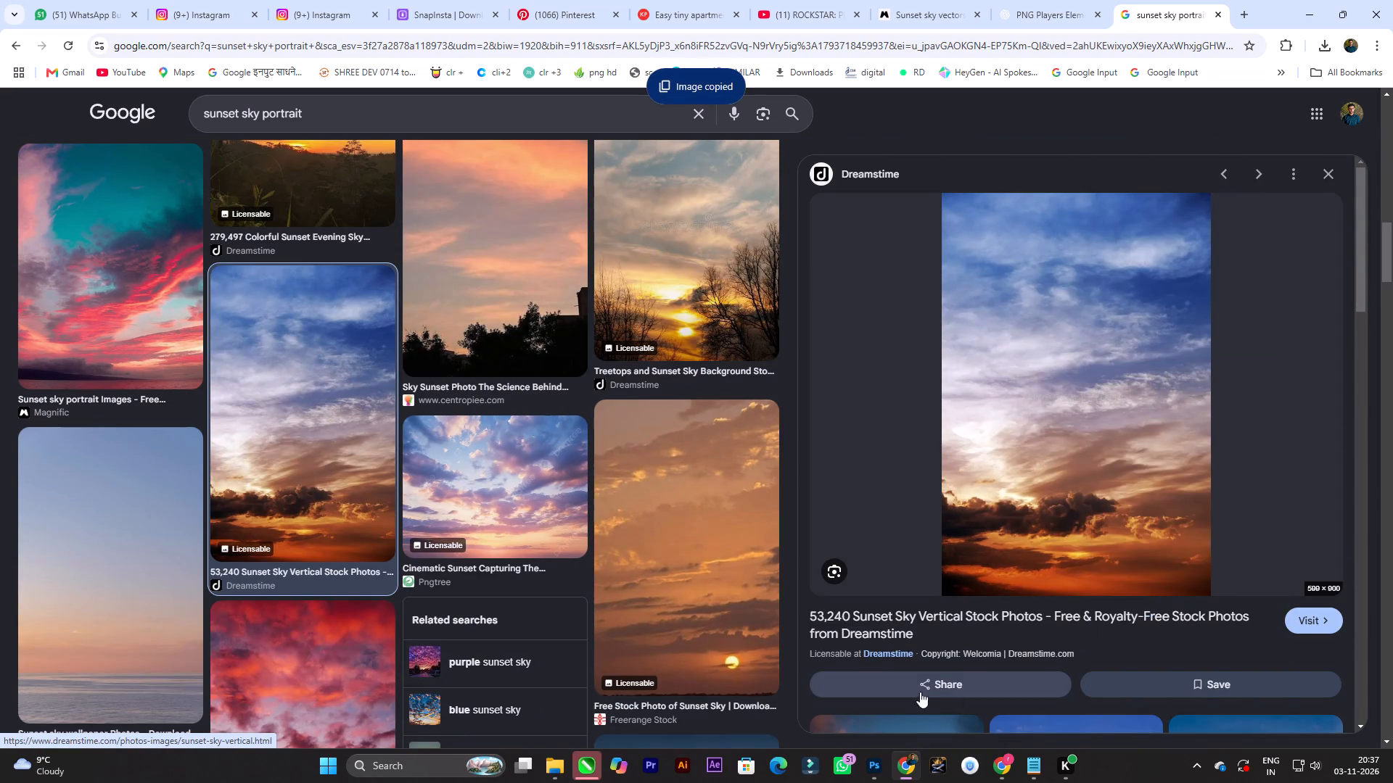
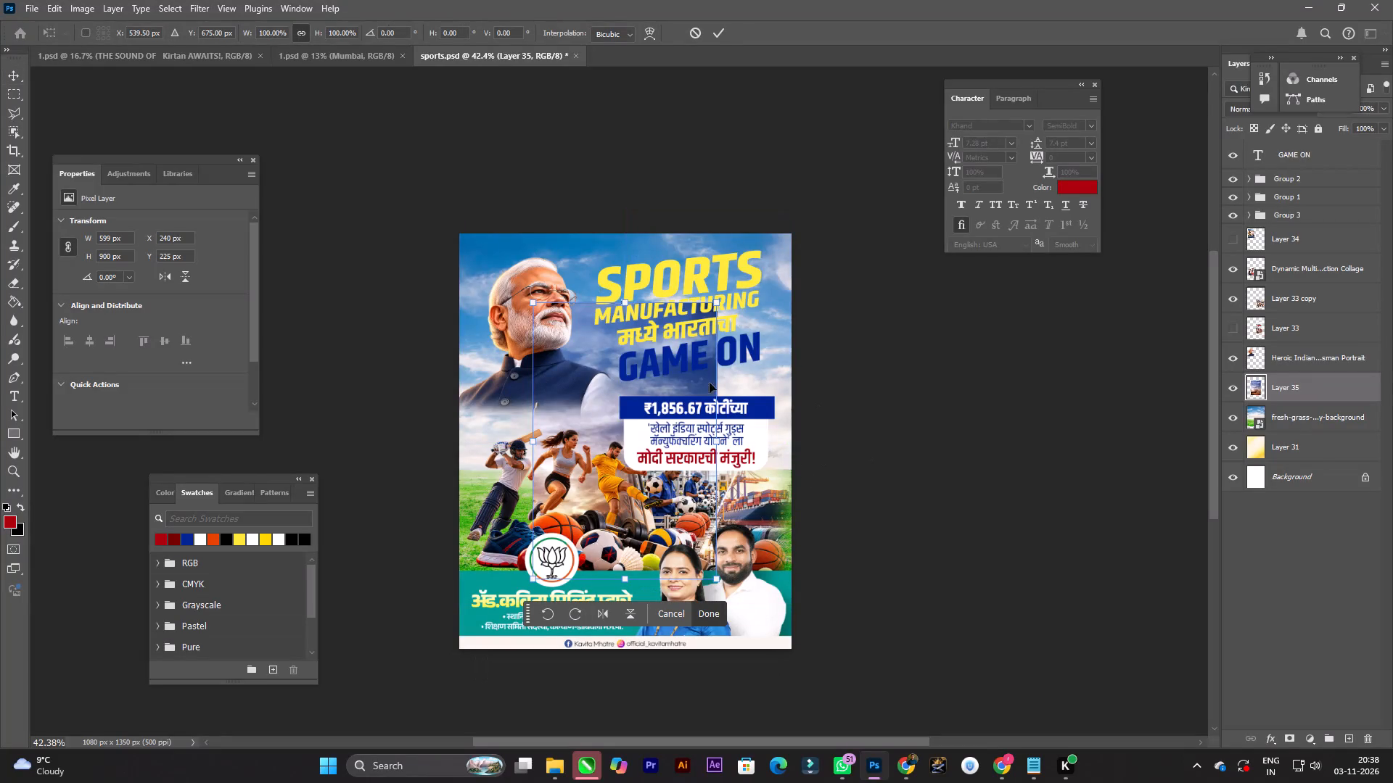
Scale the pasted sunset sky to about 1142 × 1344 px, spanning the full canvas width, and shift it up to about Y -117 px.
alt+drag(712, 302, 786, 257)
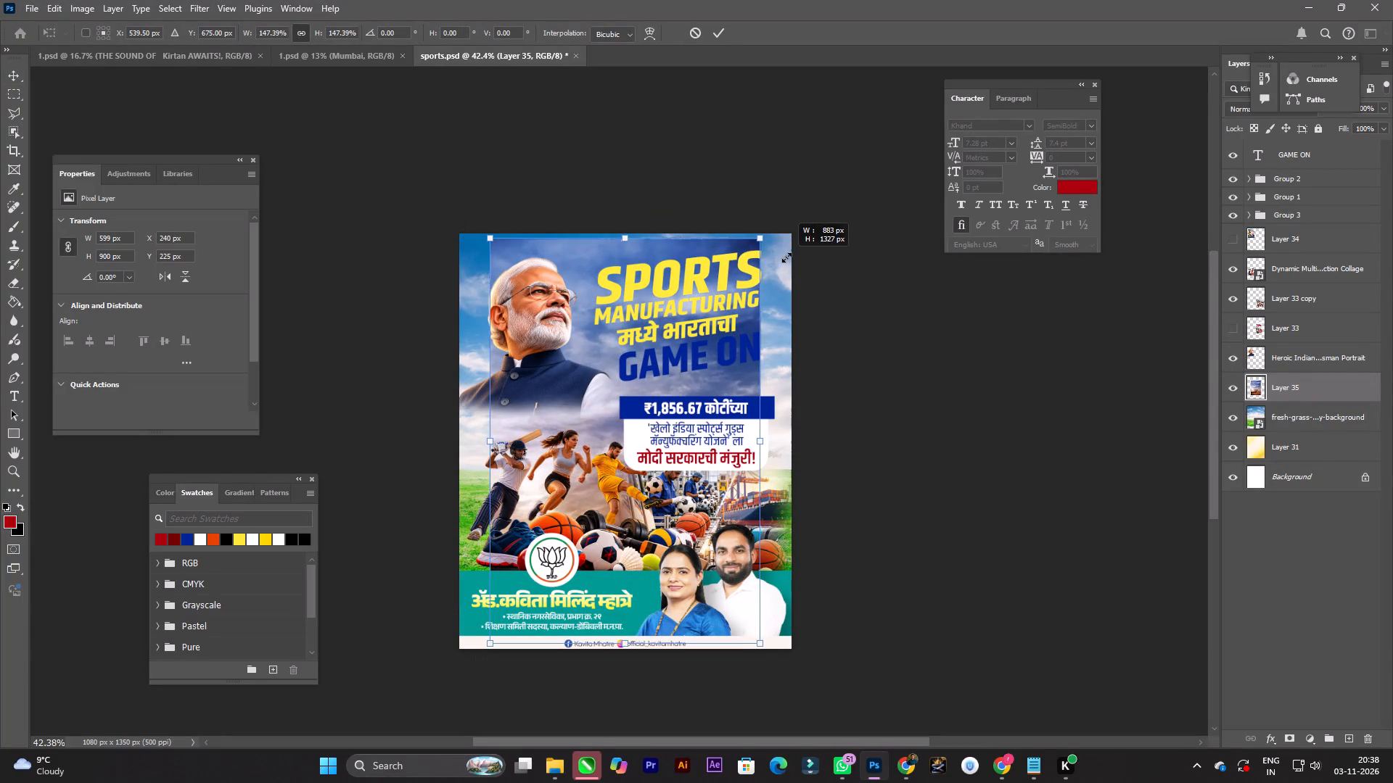
alt+drag(786, 257, 790, 256)
drag(597, 252, 597, 248)
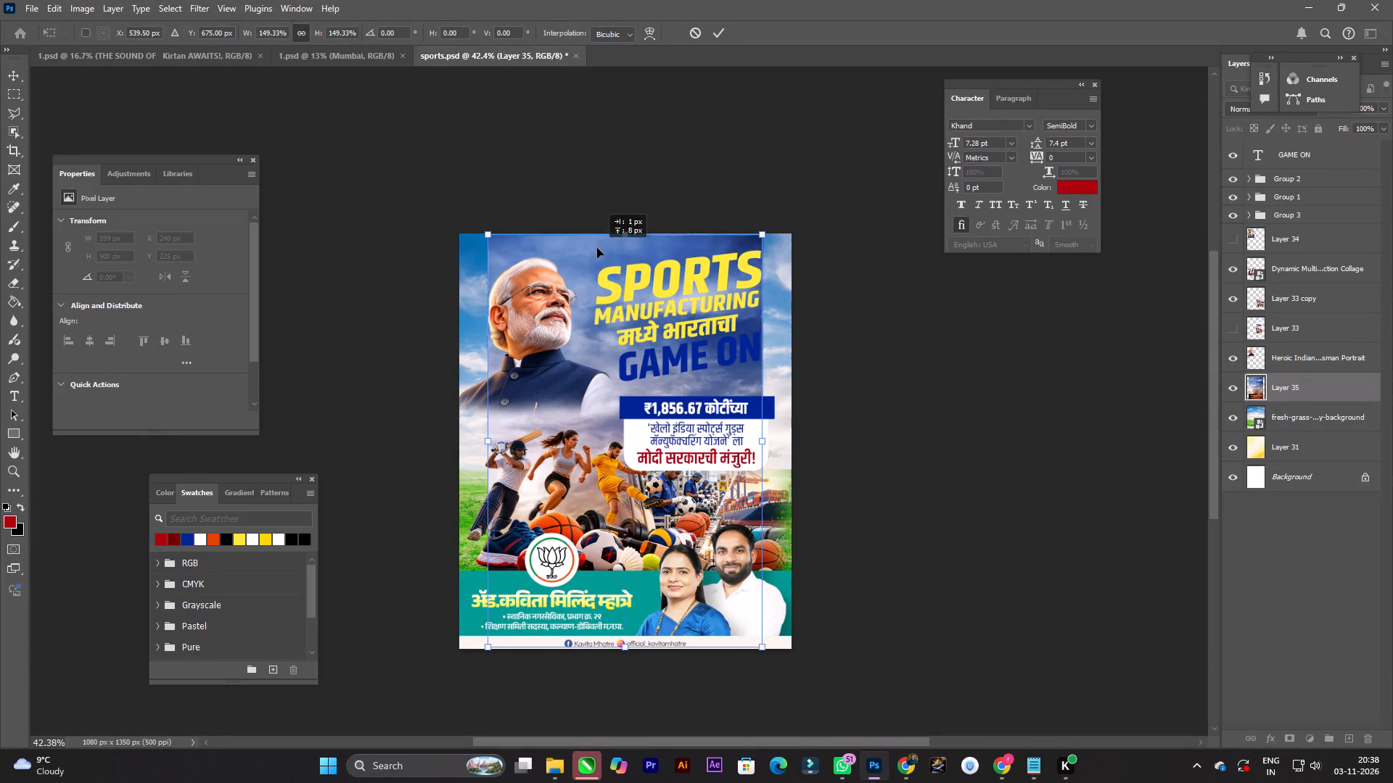
drag(597, 248, 597, 244)
alt+shift+drag(762, 435, 799, 430)
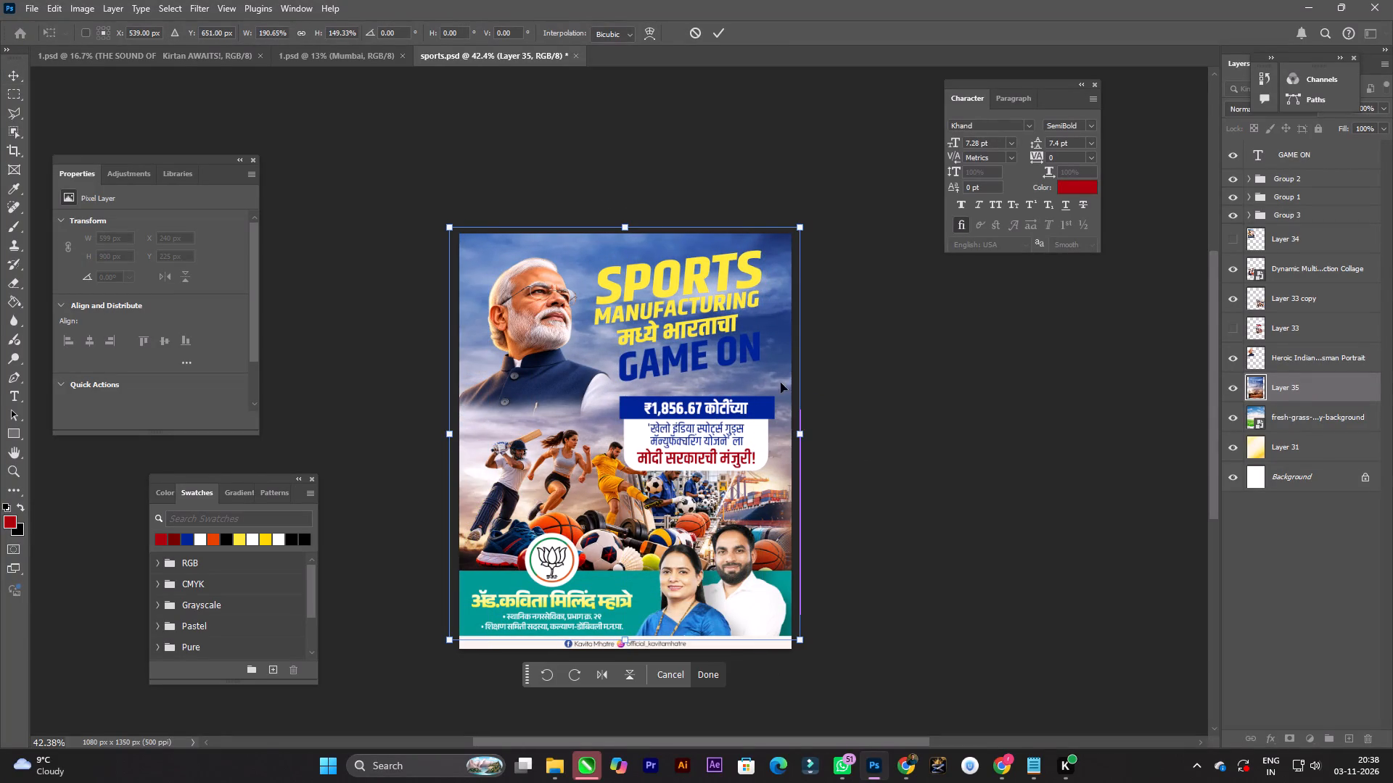
drag(784, 346, 786, 313)
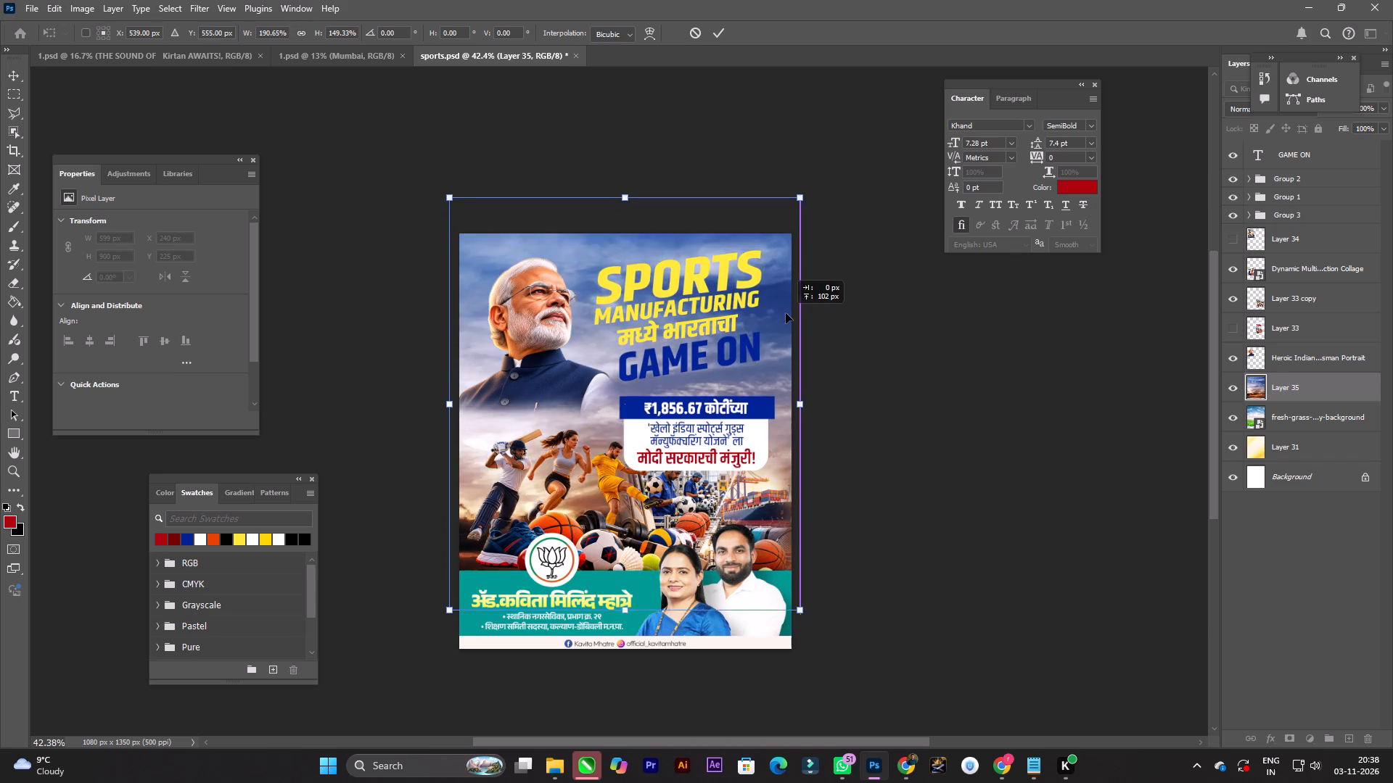
drag(786, 313, 780, 292)
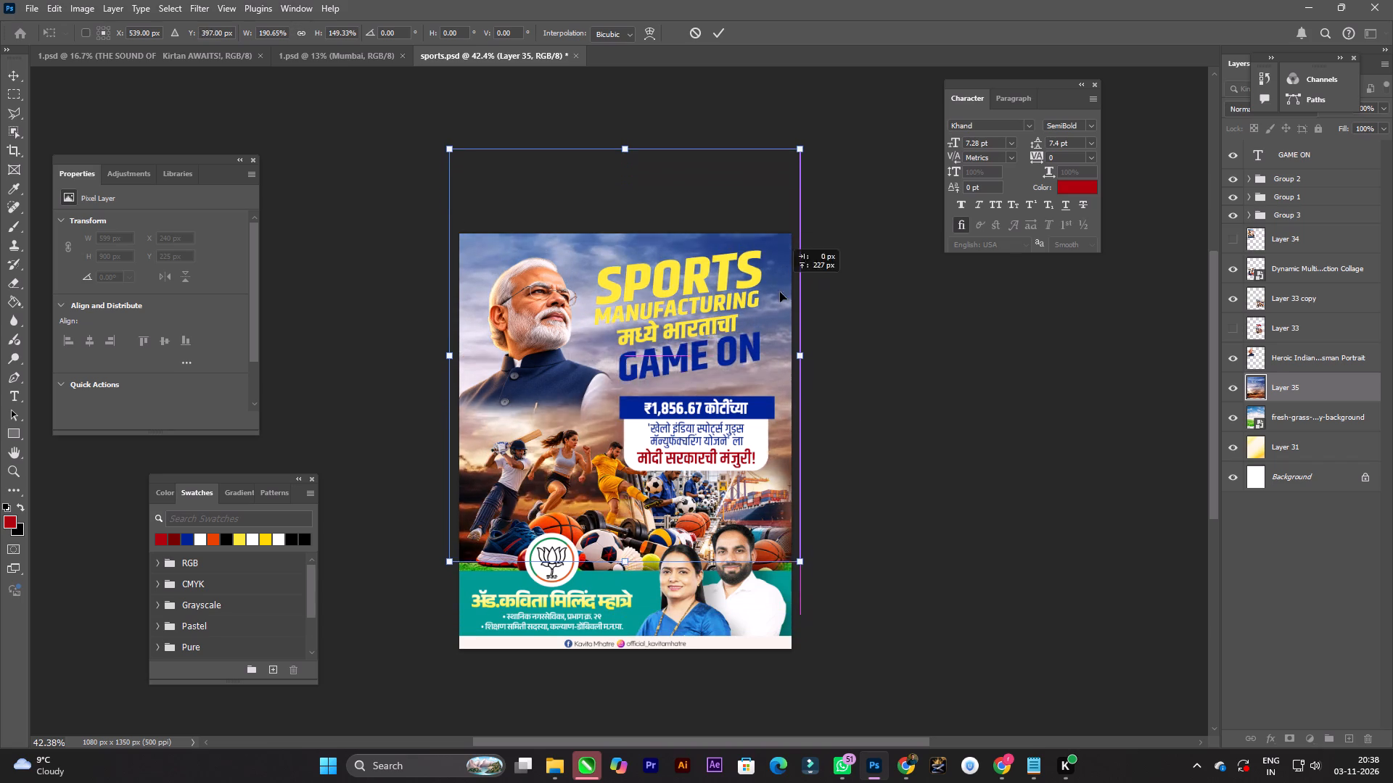
drag(780, 292, 778, 316)
key(Return)
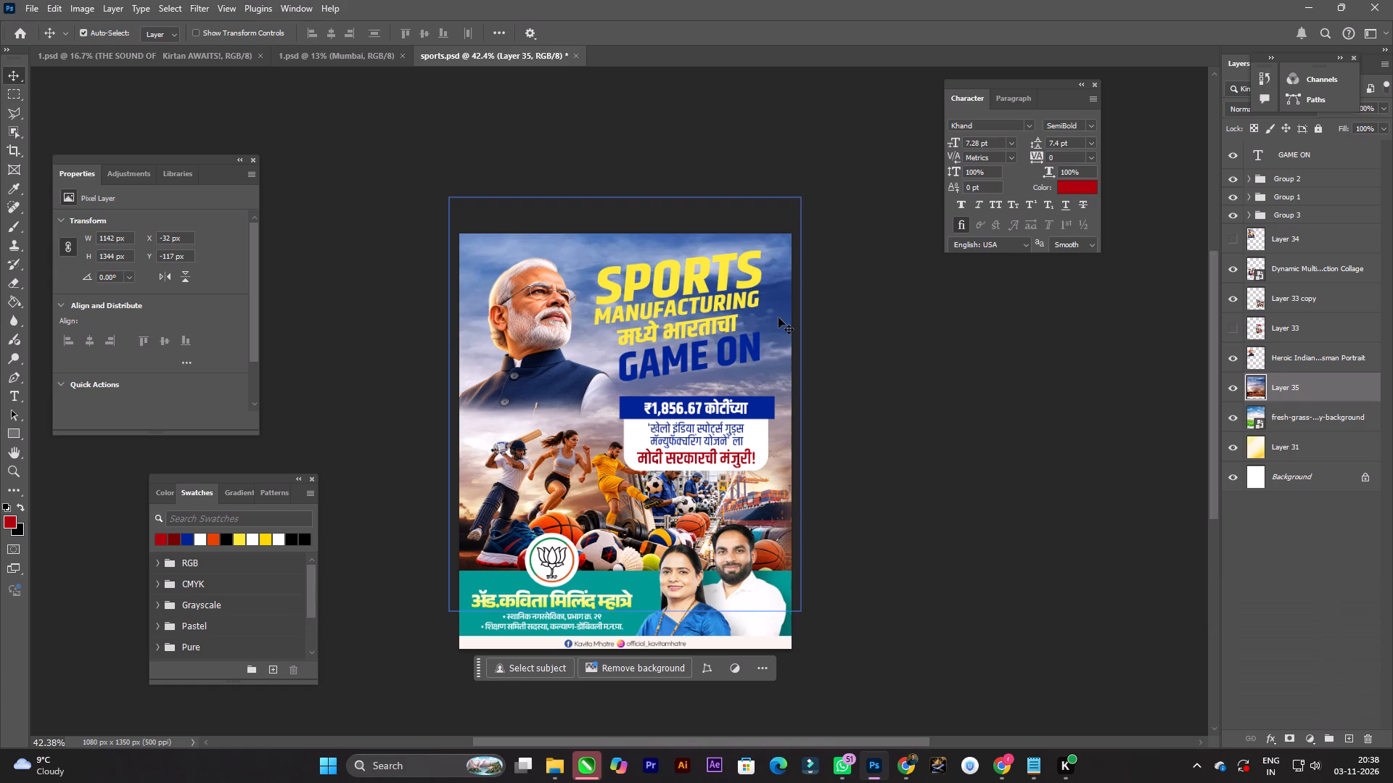
Check the whole poster with the sunset sky in place and save sports.psd.
alt+scroll(739, 262, down, 3)
key(space)
click(801, 297)
scroll(626, 274, up, 3)
alt+scroll(678, 316, up, 2)
alt+scroll(681, 317, down, 3)
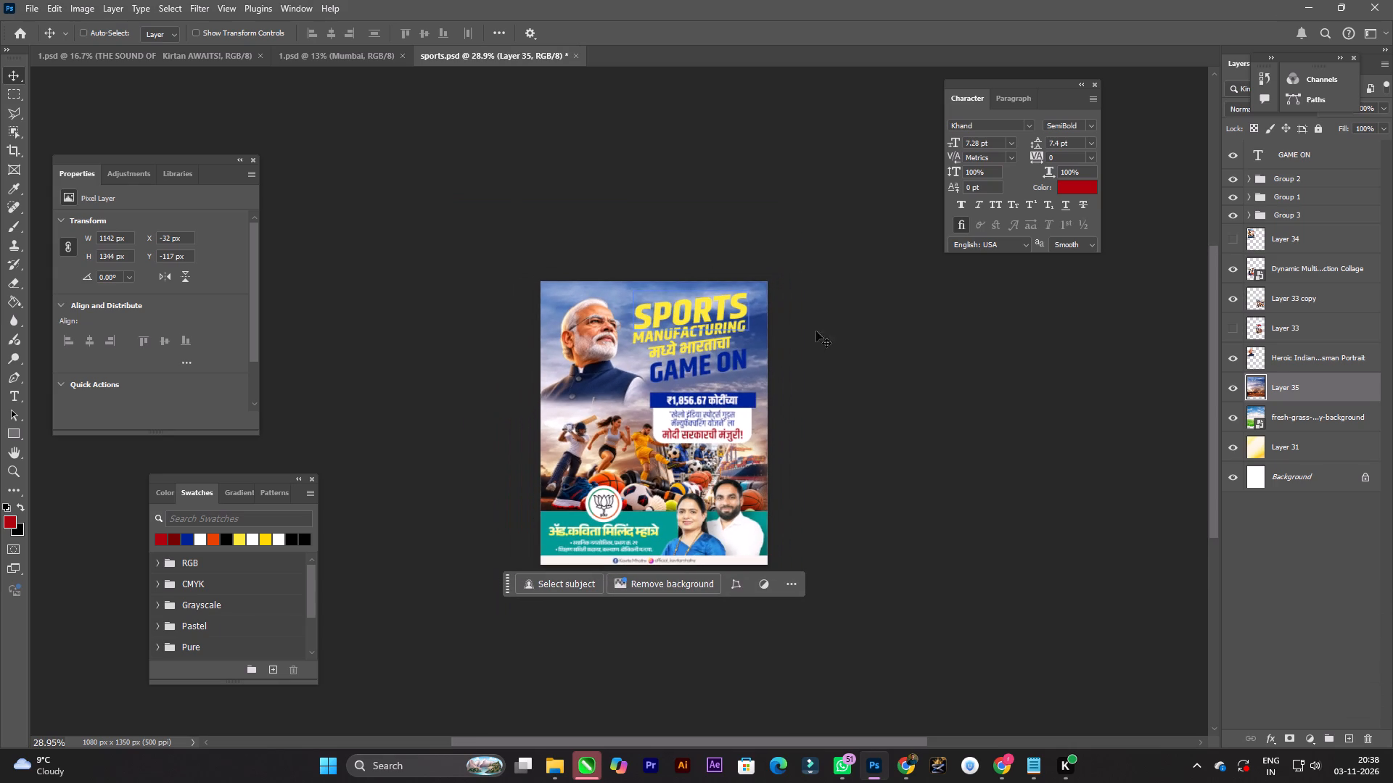
key(ctrl+s)
Examine how the sunset sky works with the headline, portrait and athletes, both close up and at full-poster size.
key(space)
key(space)
drag(862, 344, 847, 341)
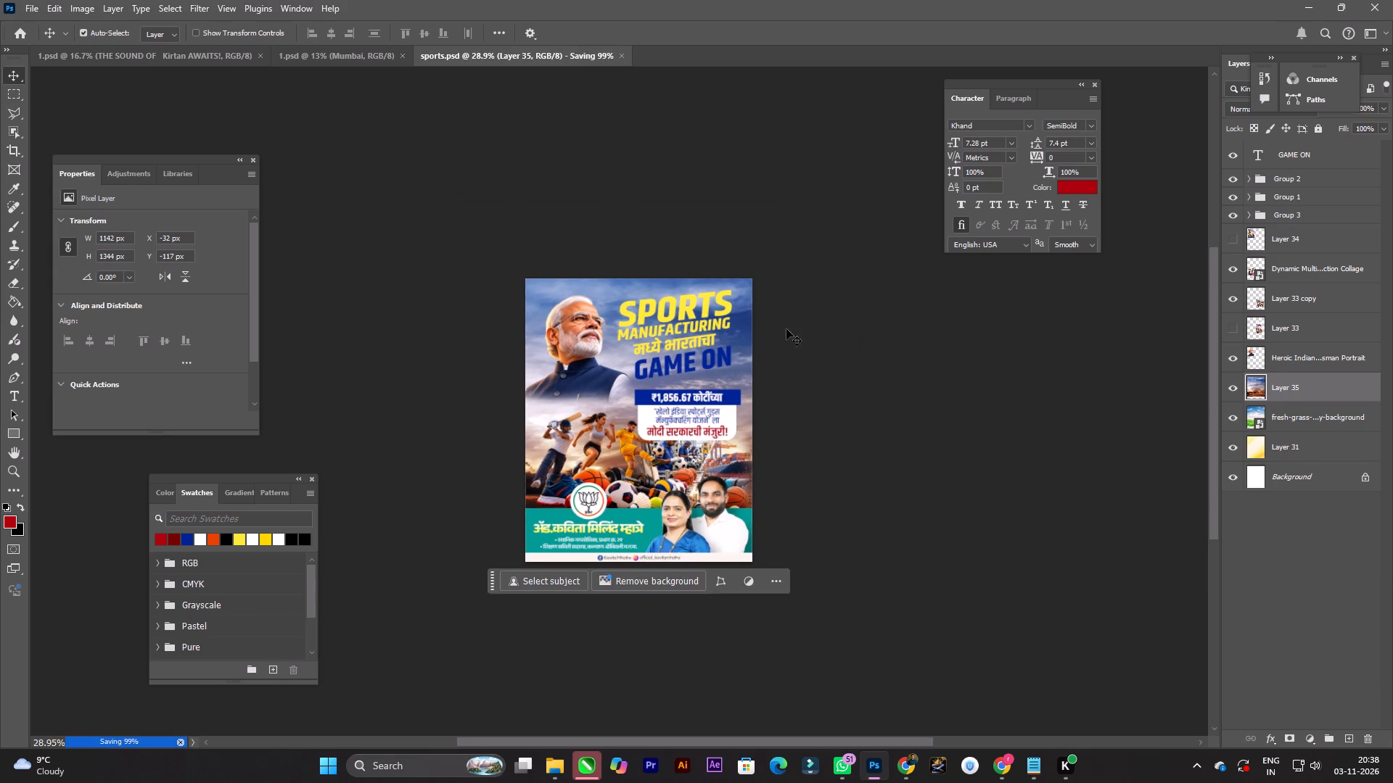
scroll(775, 324, up, 2)
alt+scroll(801, 360, up, 5)
key(space)
key(space)
key(space)
key(space)
drag(904, 473, 880, 469)
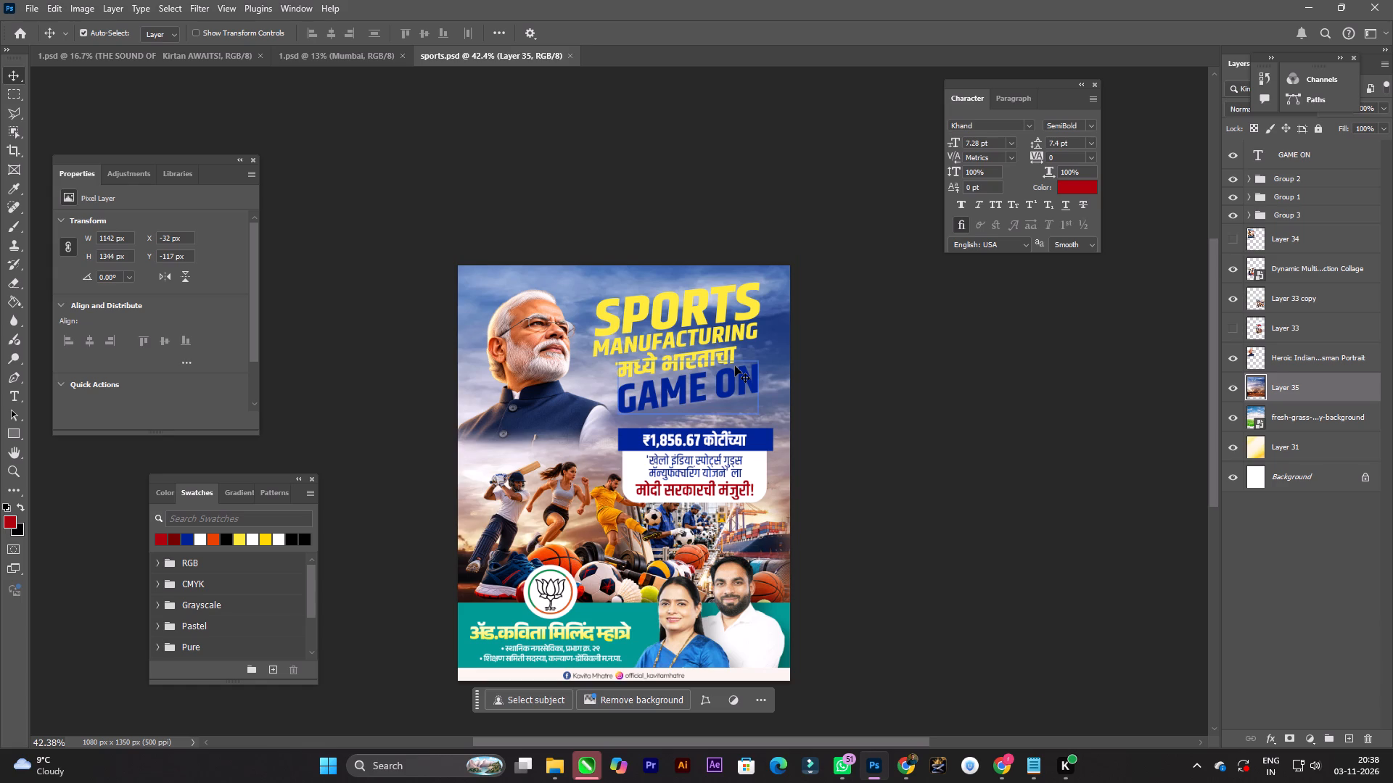
scroll(807, 318, up, 2)
scroll(807, 318, down, 4)
key(space)
drag(847, 331, 837, 326)
alt+scroll(739, 319, up, 2)
alt+scroll(736, 317, down, 4)
Save sports.psd again.
key(ctrl+s)
key(ctrl+s)
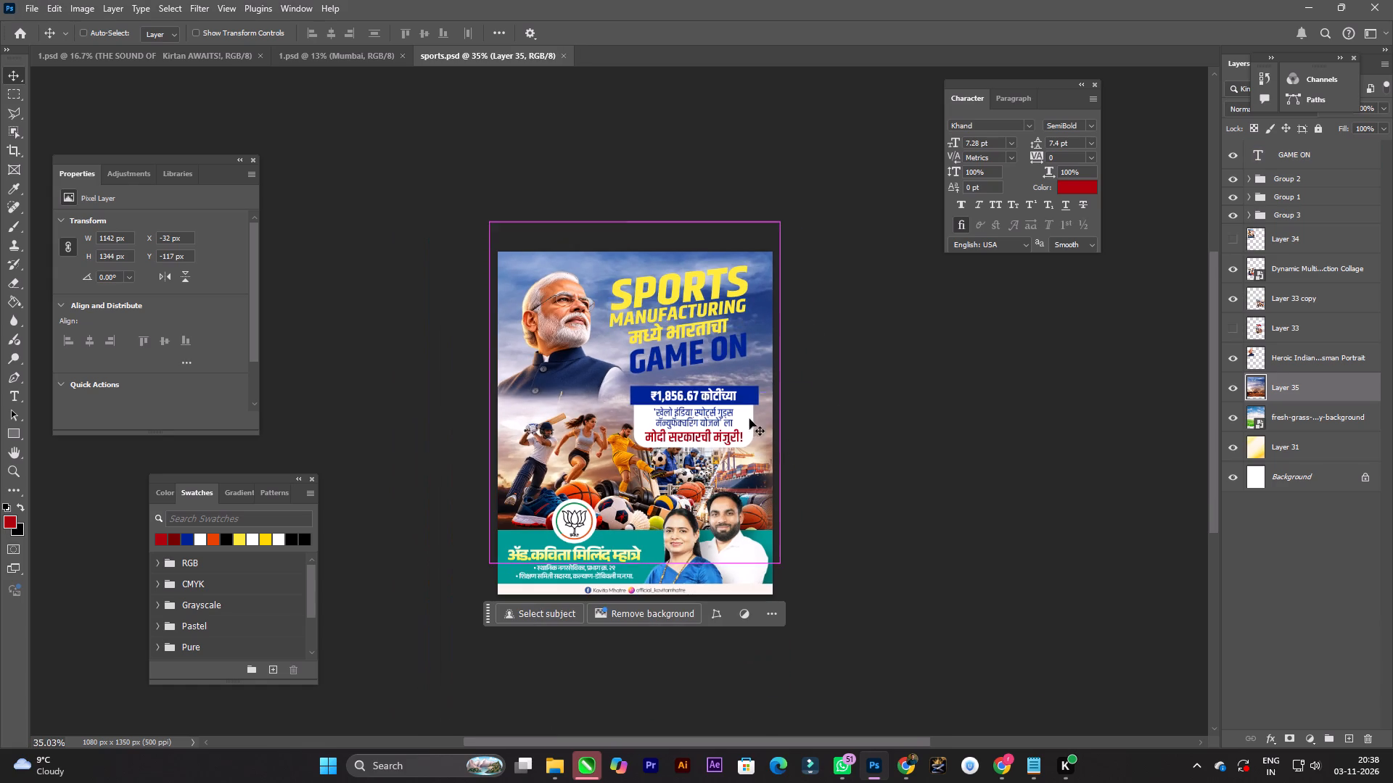
key(ctrl+s)
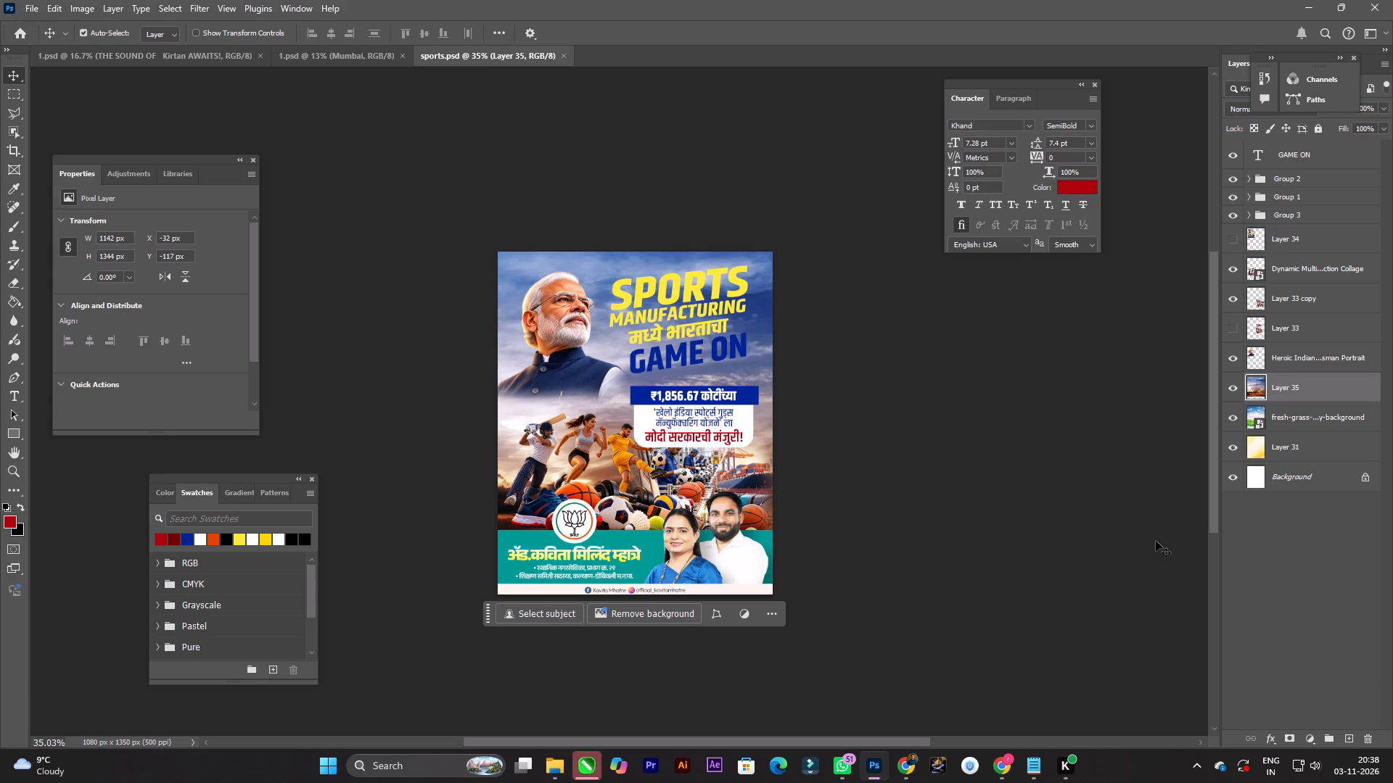